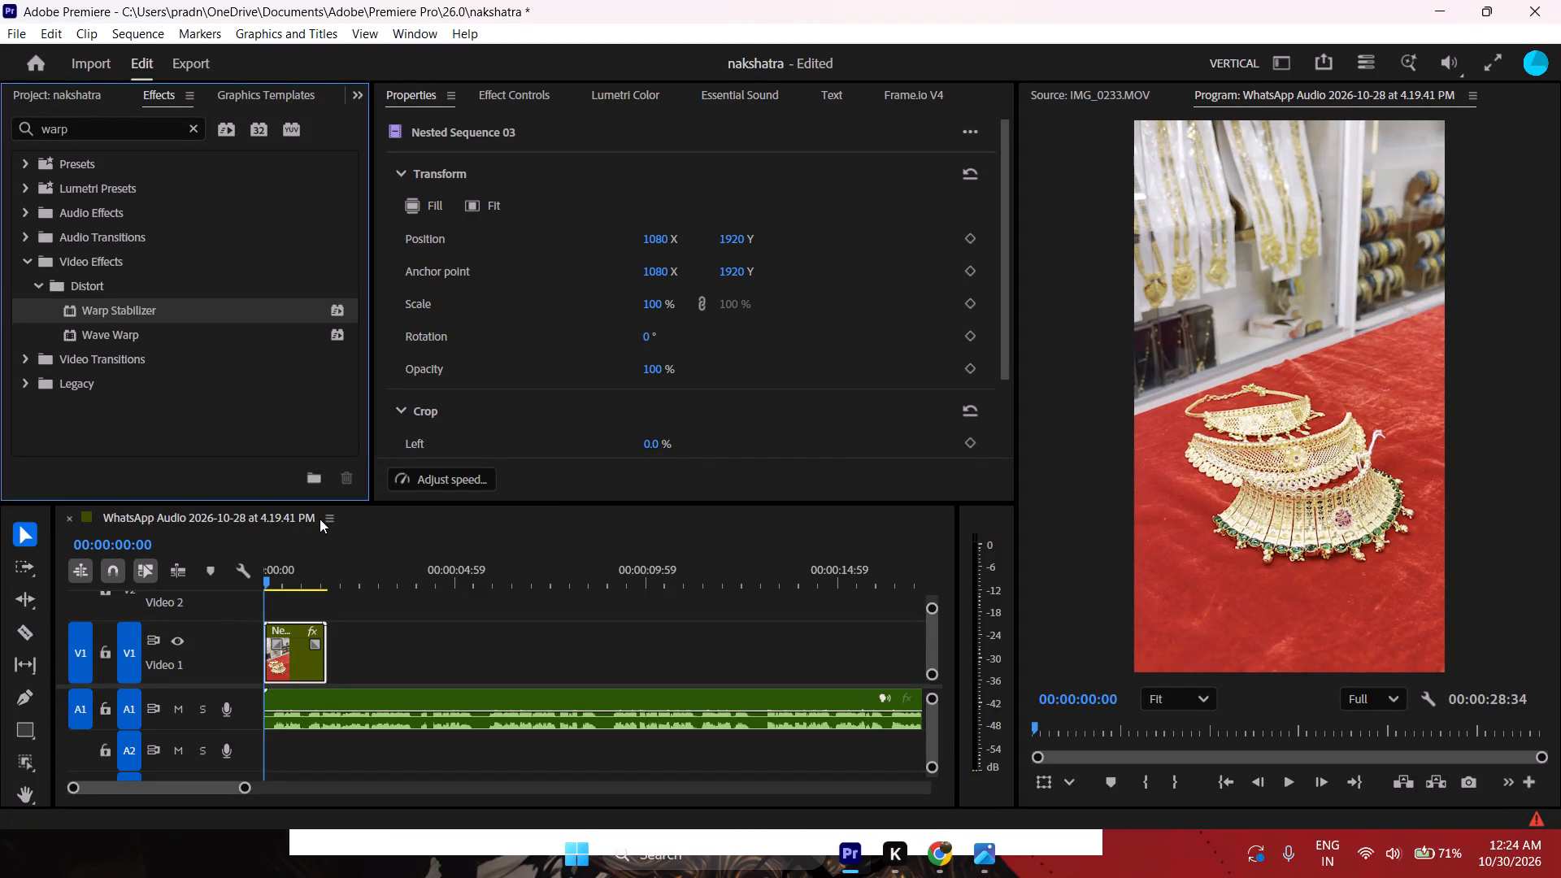
# Play back and scrub the nested jewellery clip from the sequence start to review its motion against the audio.
pyautogui.press('space')
pyautogui.press('space')
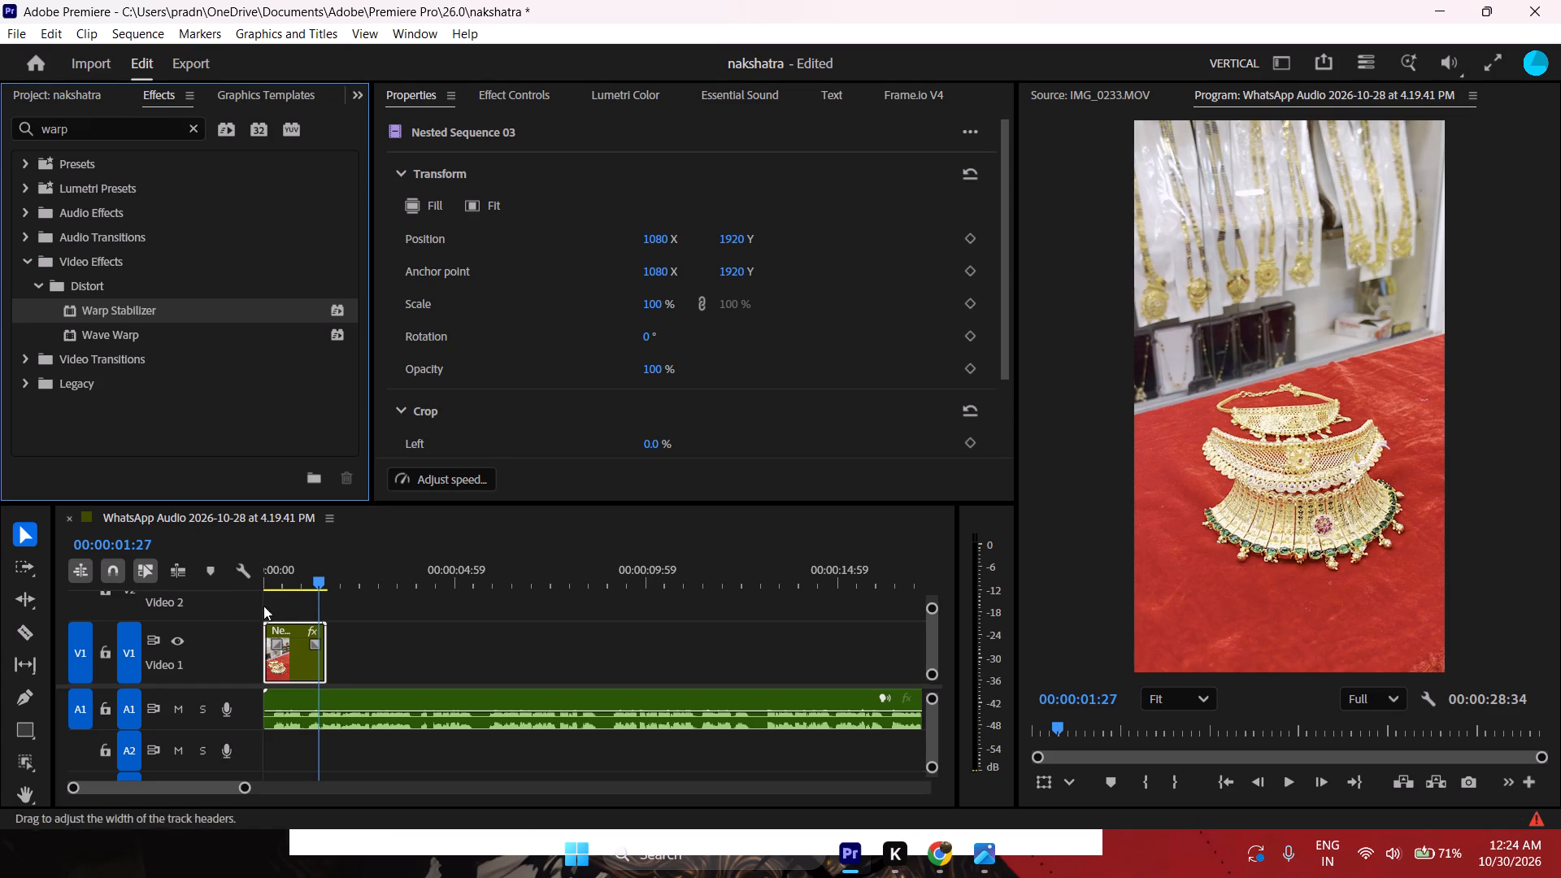
pyautogui.moveTo(310, 582); pyautogui.dragTo(253, 598)
pyautogui.press('space')
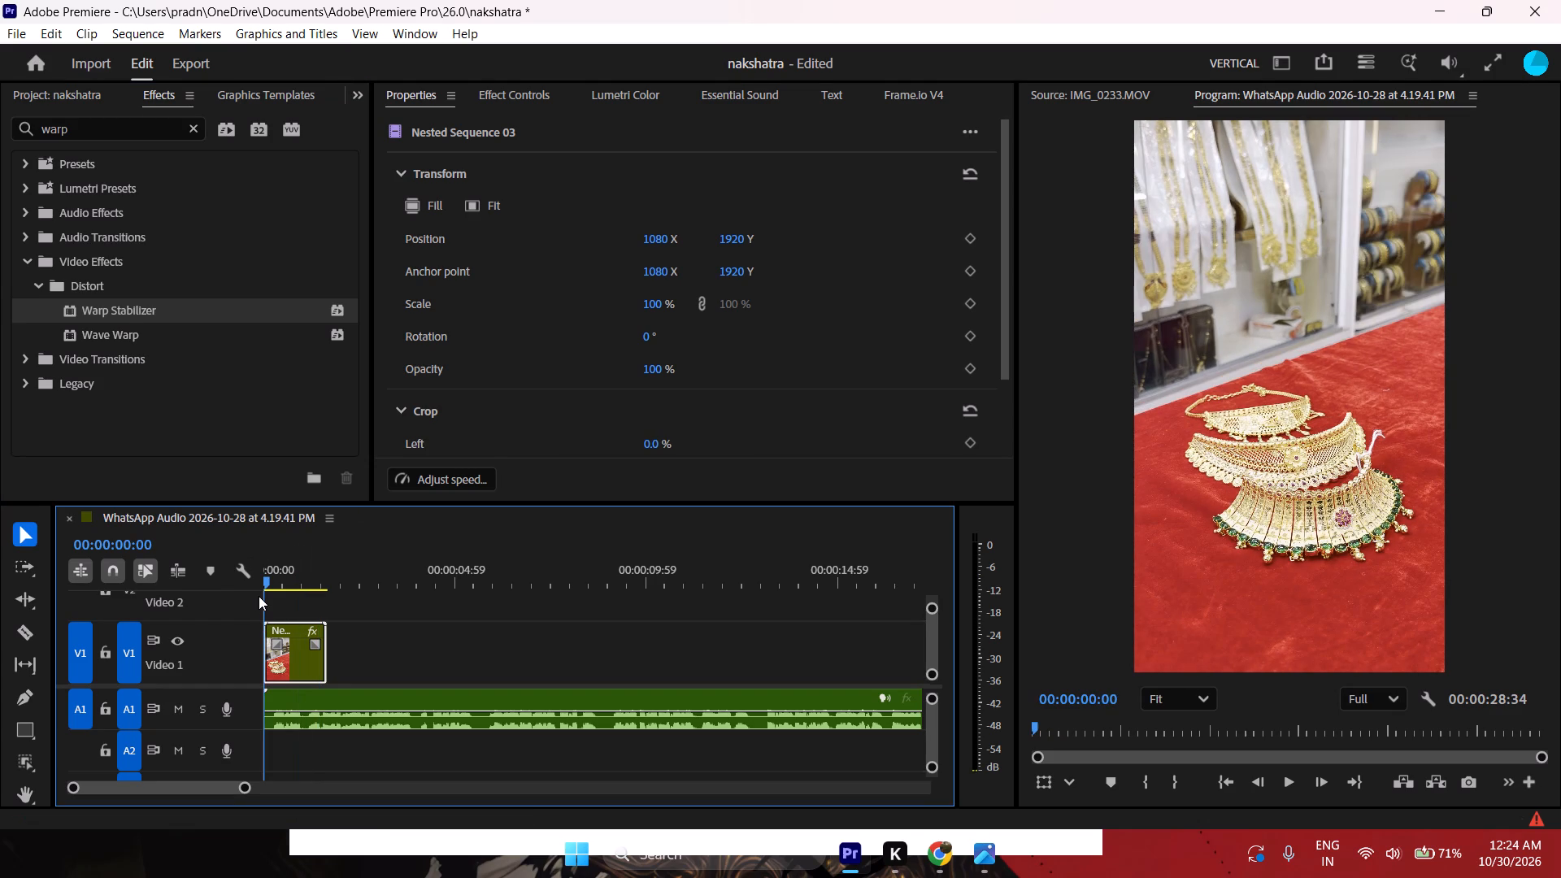
pyautogui.press('space')
pyautogui.moveTo(267, 582); pyautogui.dragTo(292, 578)
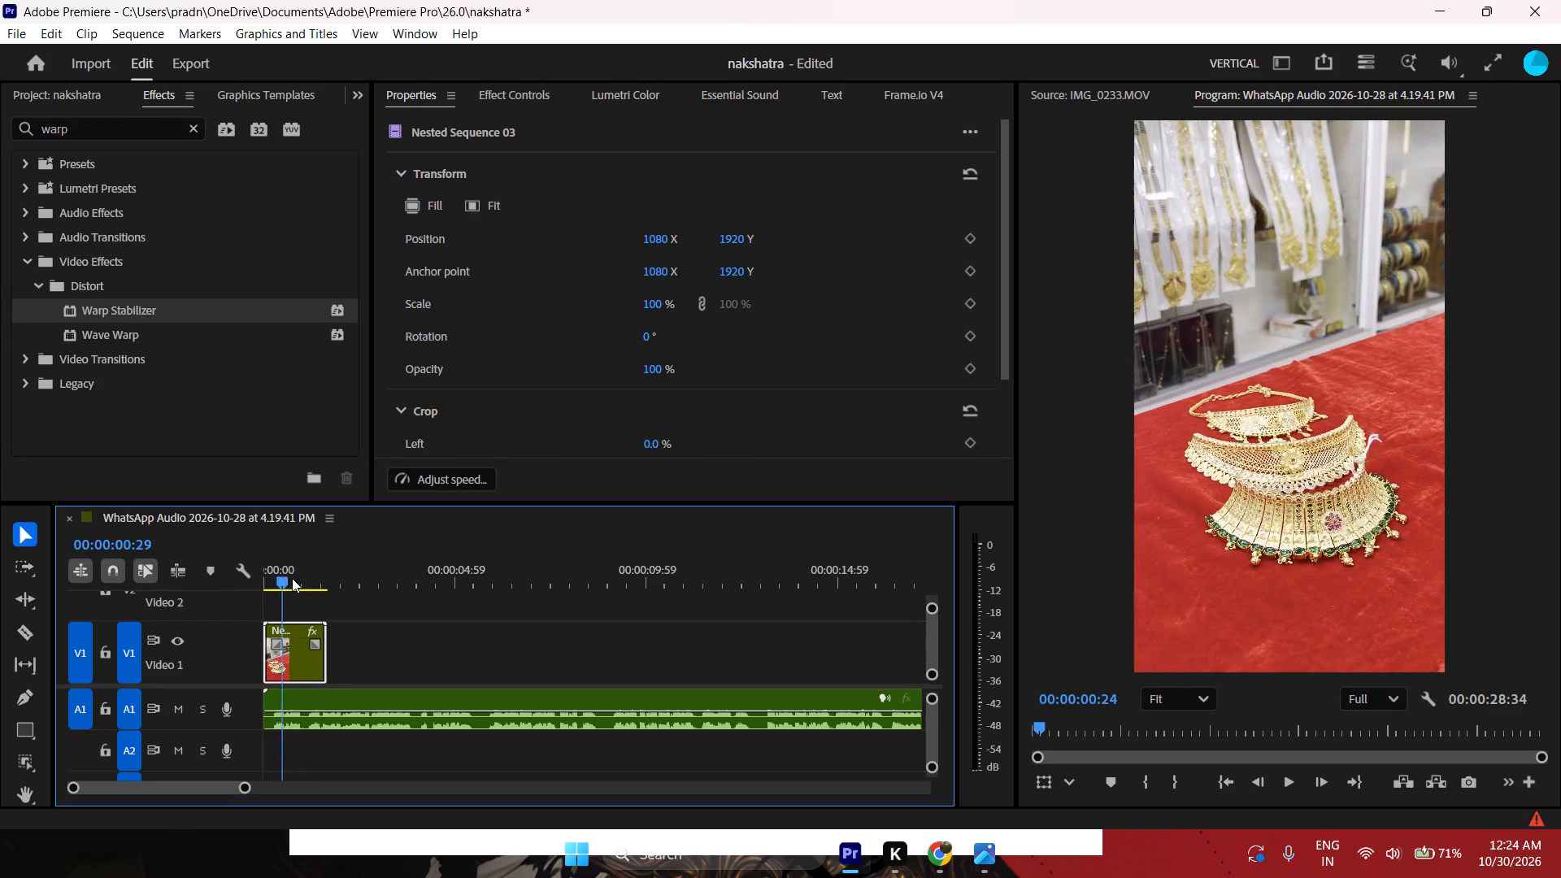
pyautogui.moveTo(292, 578); pyautogui.dragTo(250, 585)
pyautogui.press('space')
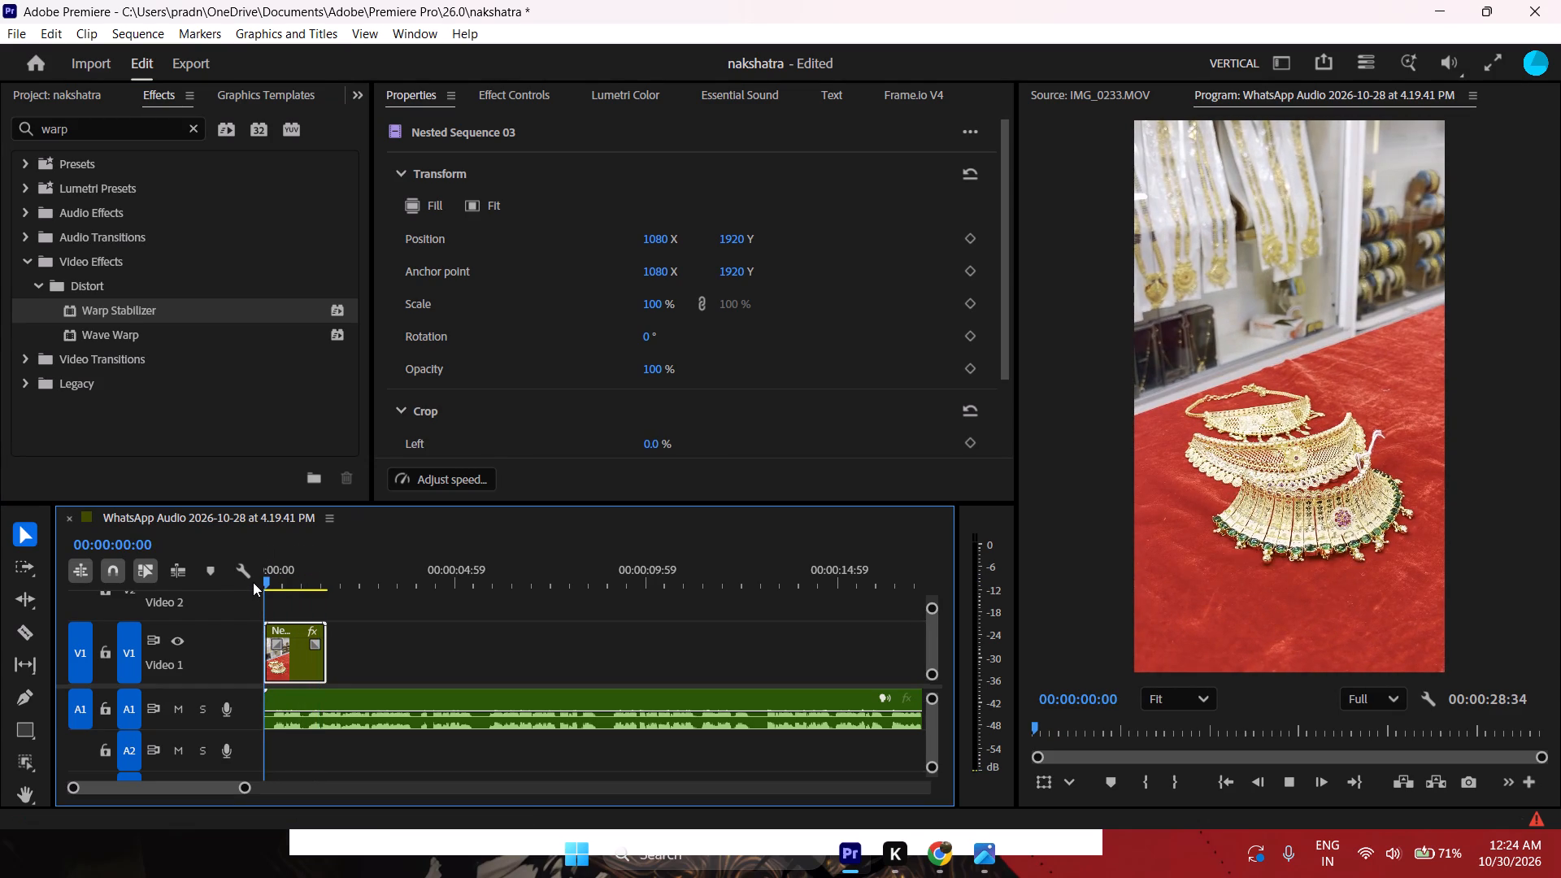
pyautogui.press('space')
pyautogui.press('space')
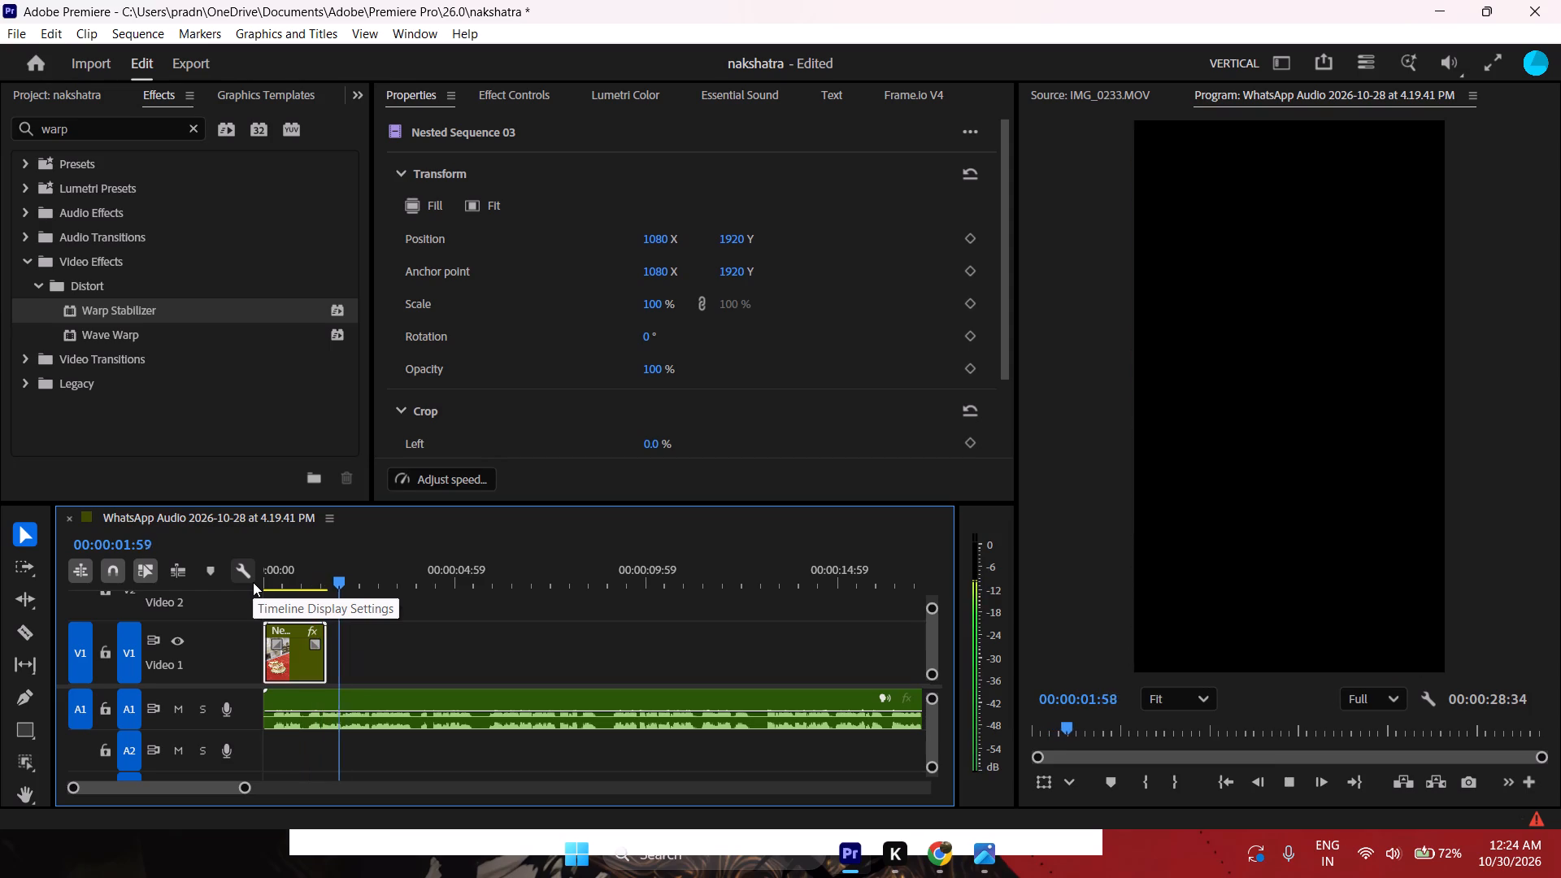
pyautogui.press('space')
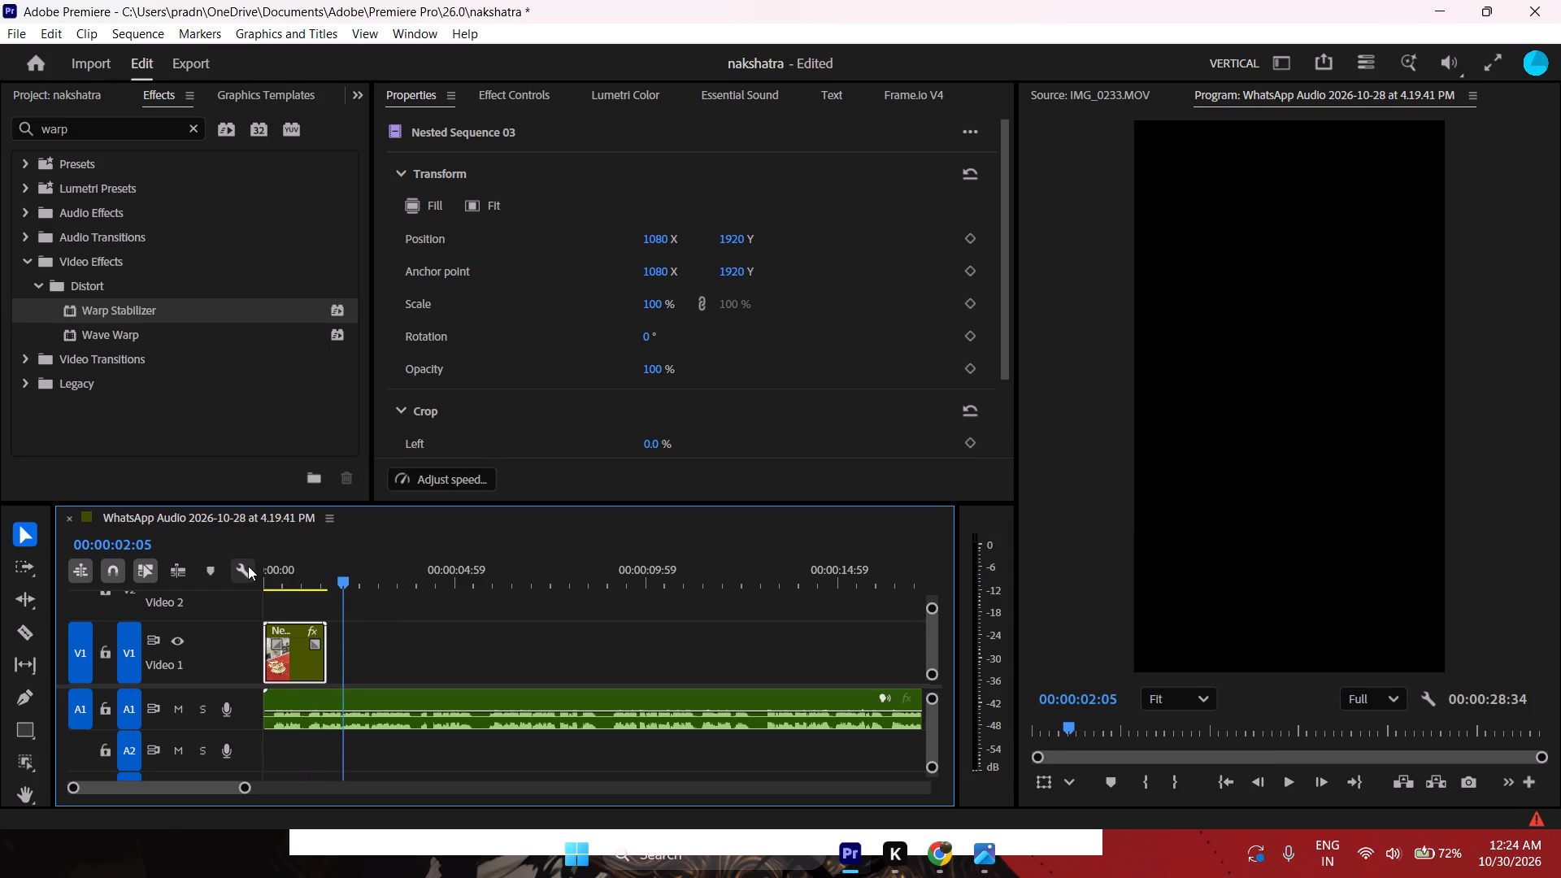
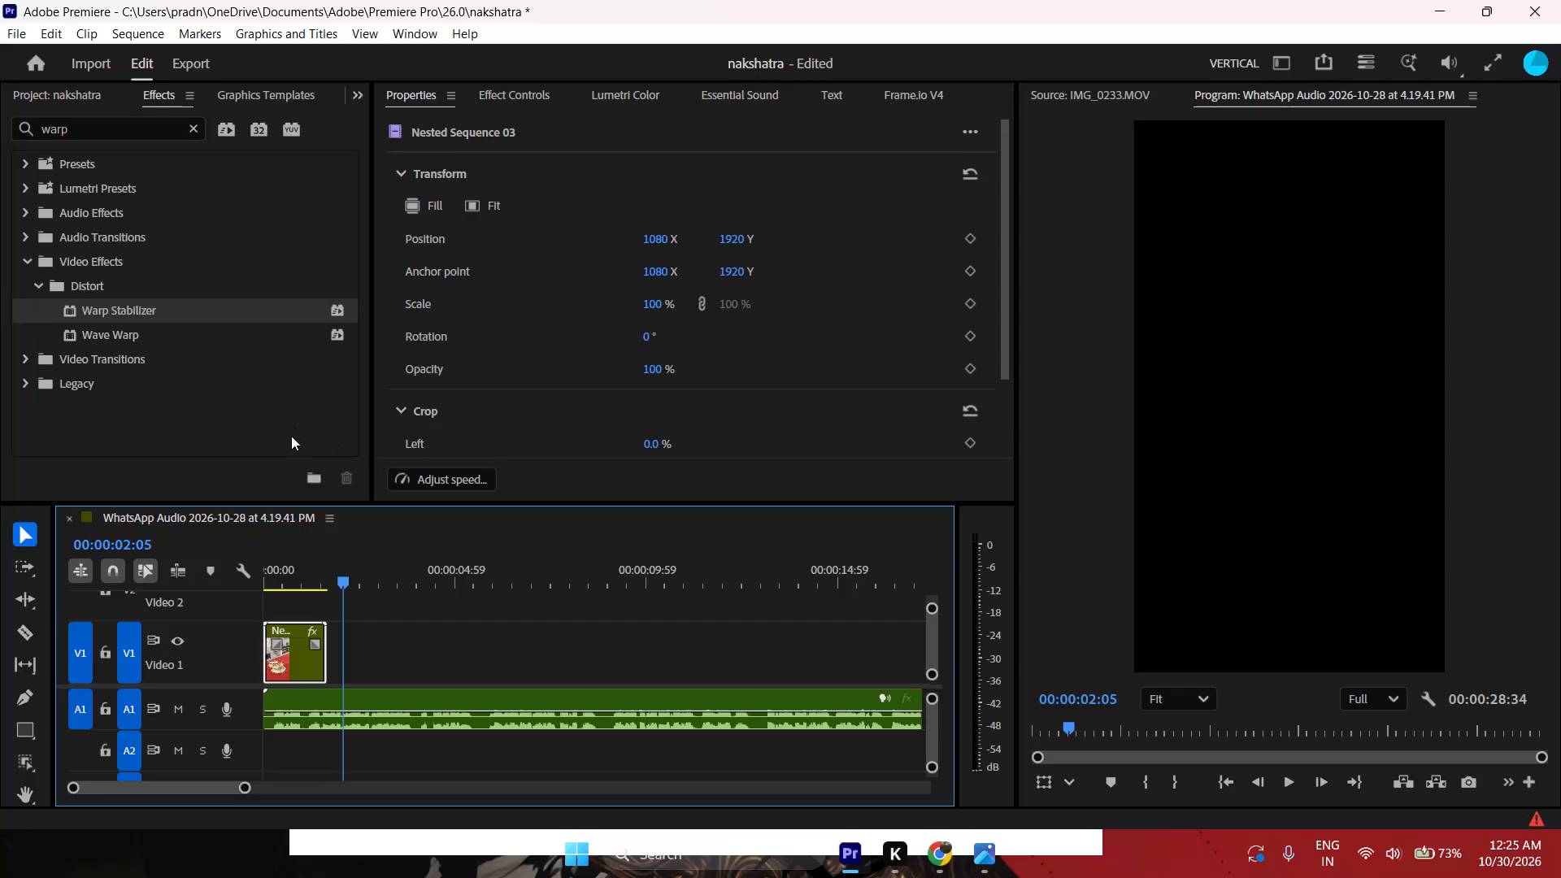
# Scrub the nested jewellery clip from the sequence start to its end to review its motion against the audio.
pyautogui.moveTo(345, 583); pyautogui.dragTo(282, 588)
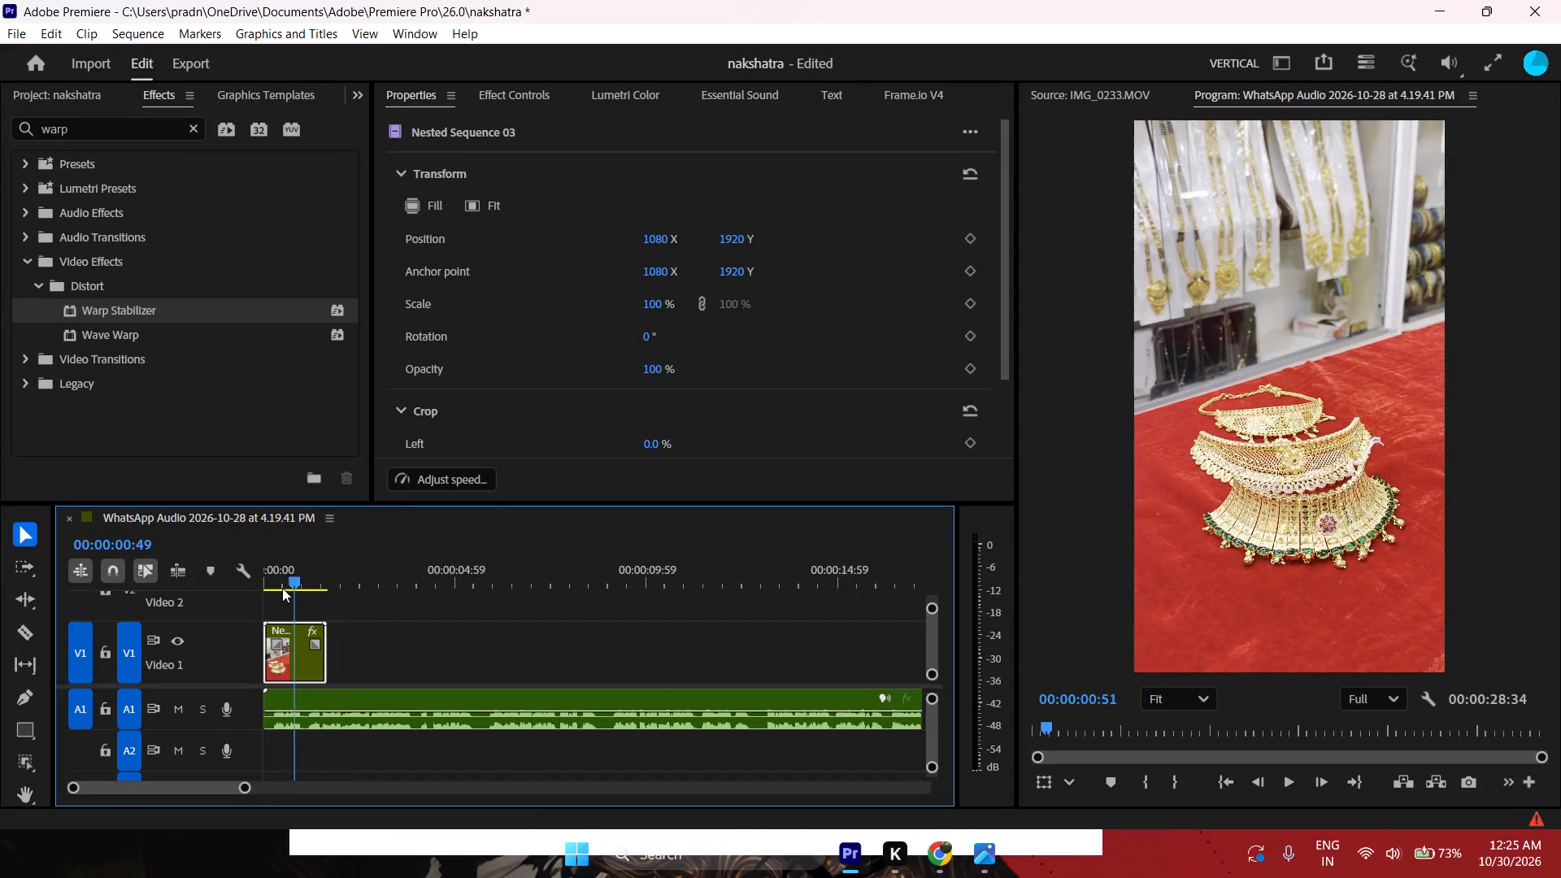
pyautogui.moveTo(282, 588); pyautogui.dragTo(267, 589)
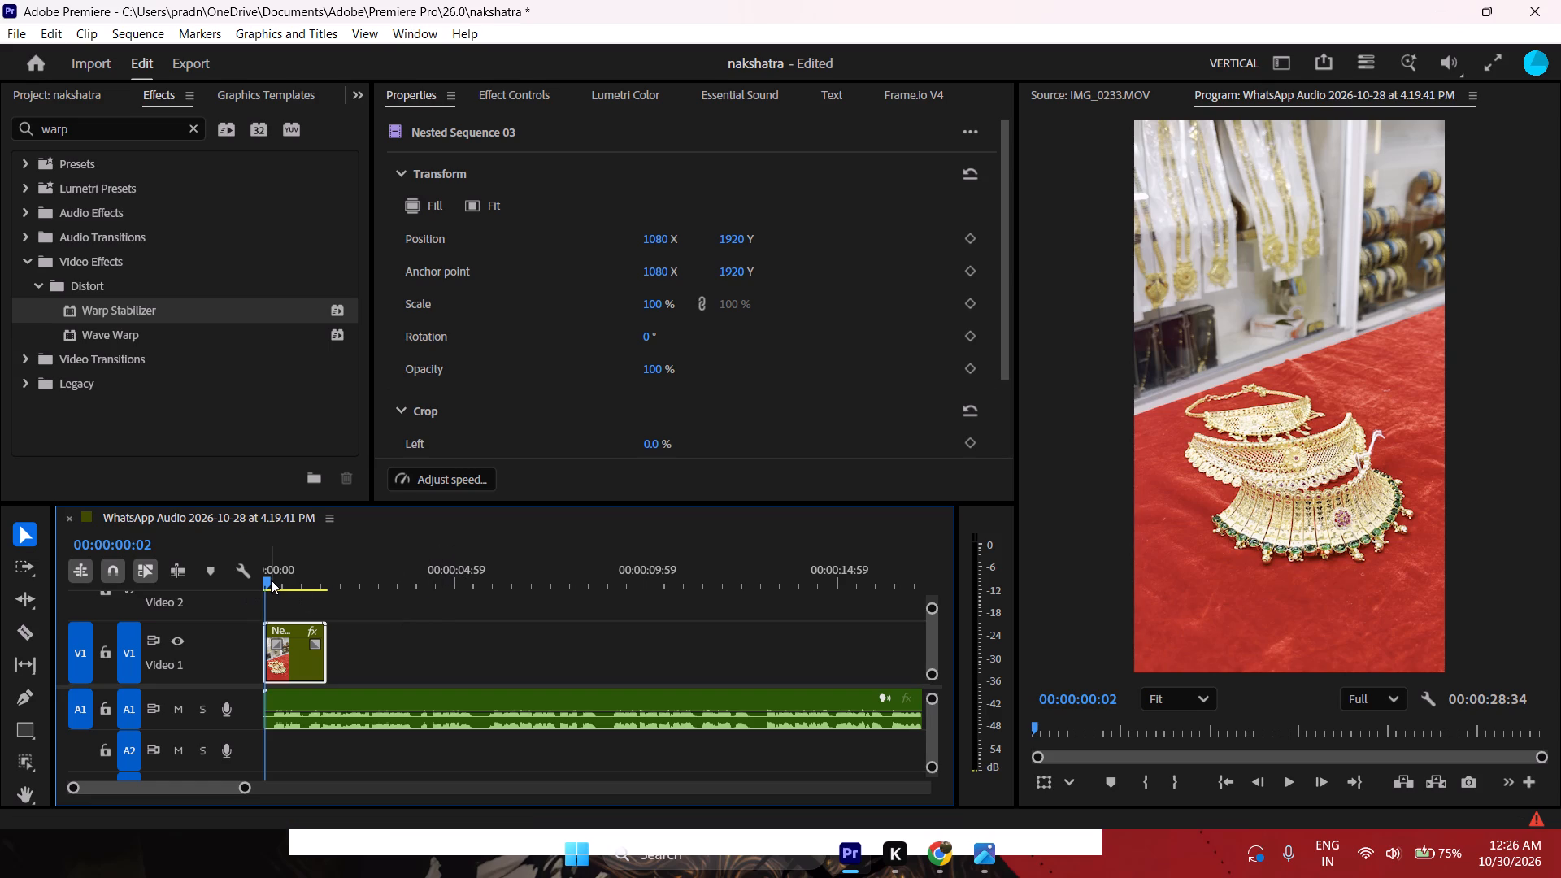
pyautogui.moveTo(269, 585); pyautogui.dragTo(310, 576)
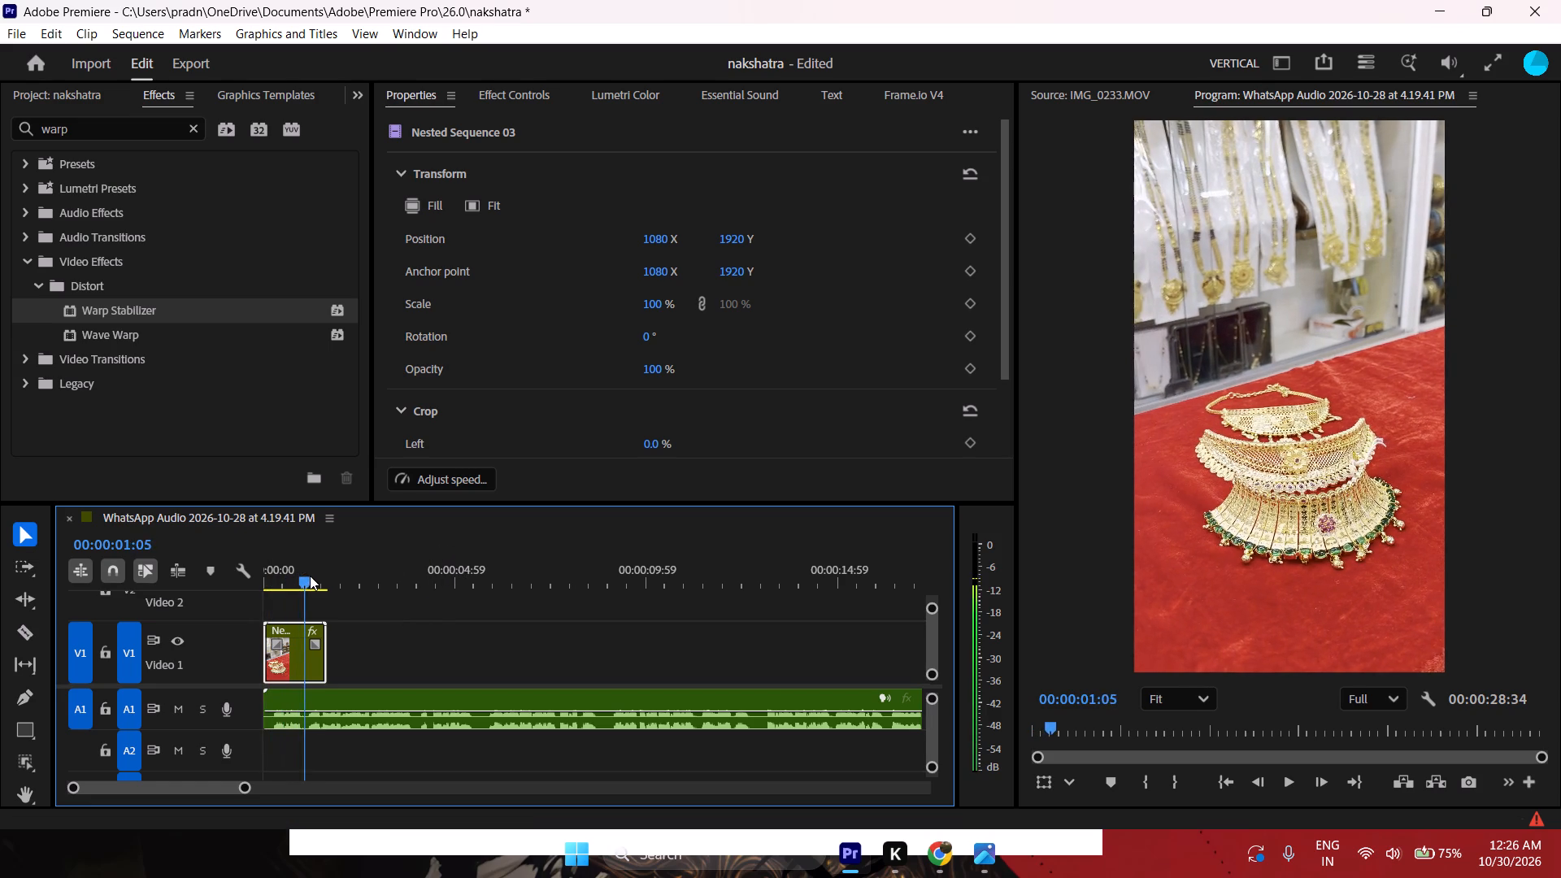
pyautogui.moveTo(310, 576); pyautogui.dragTo(328, 574)
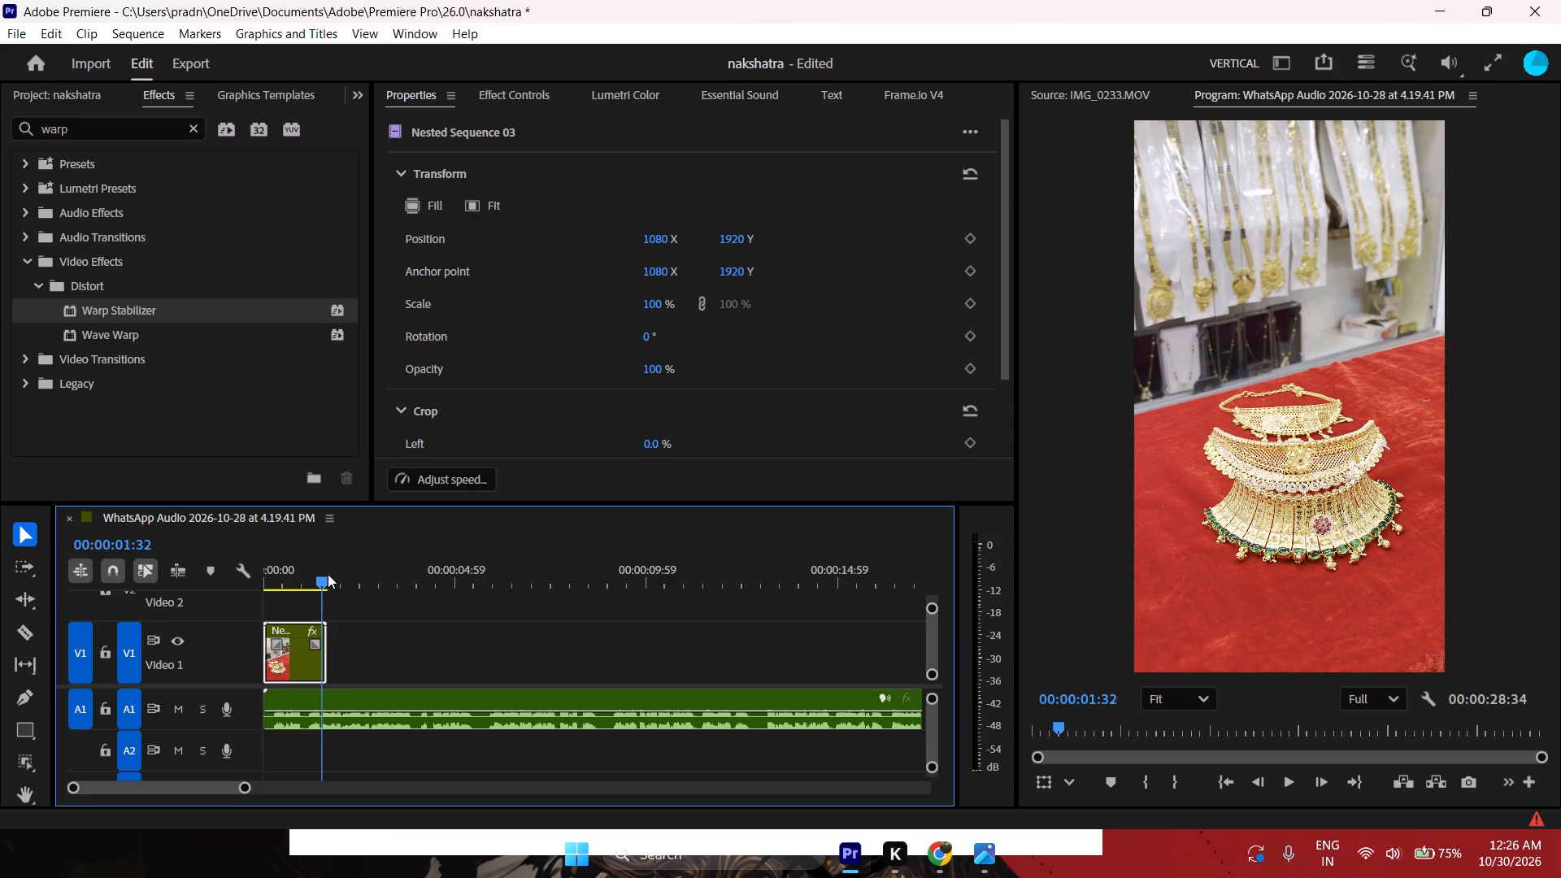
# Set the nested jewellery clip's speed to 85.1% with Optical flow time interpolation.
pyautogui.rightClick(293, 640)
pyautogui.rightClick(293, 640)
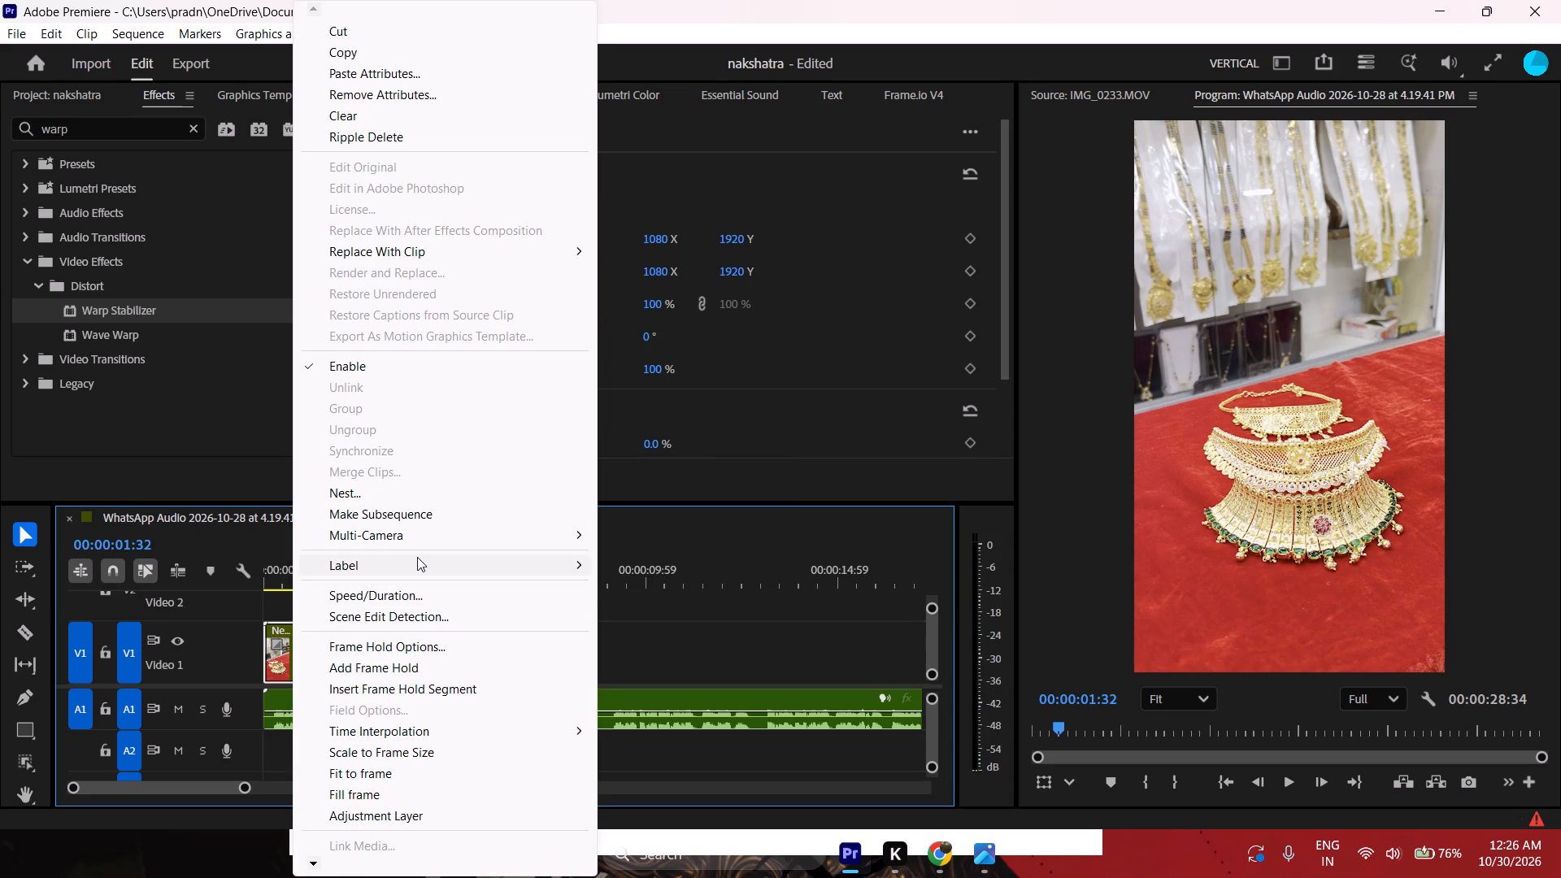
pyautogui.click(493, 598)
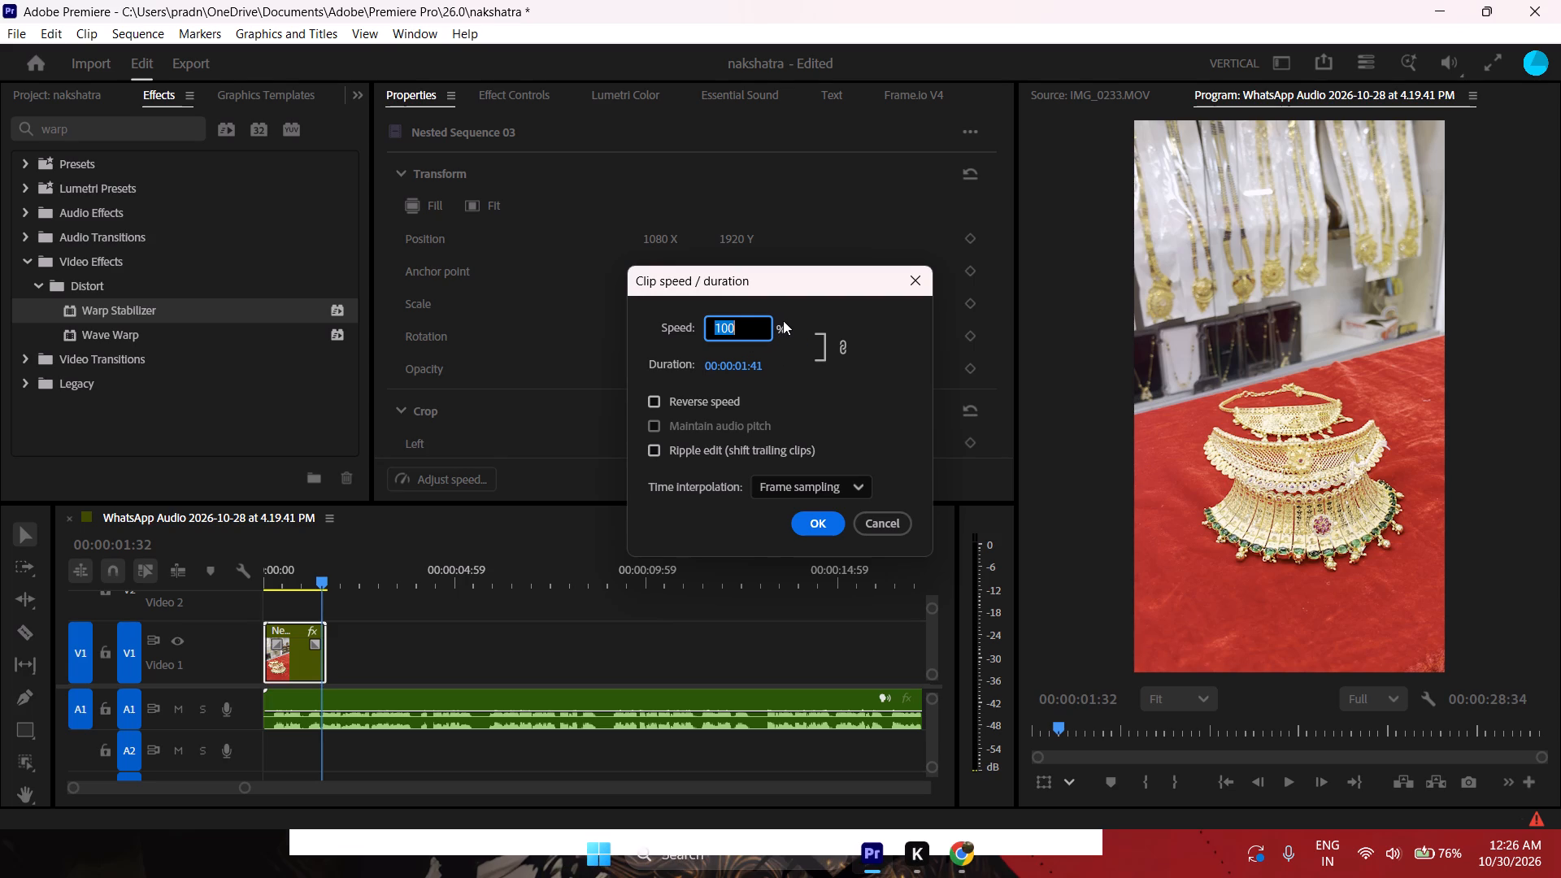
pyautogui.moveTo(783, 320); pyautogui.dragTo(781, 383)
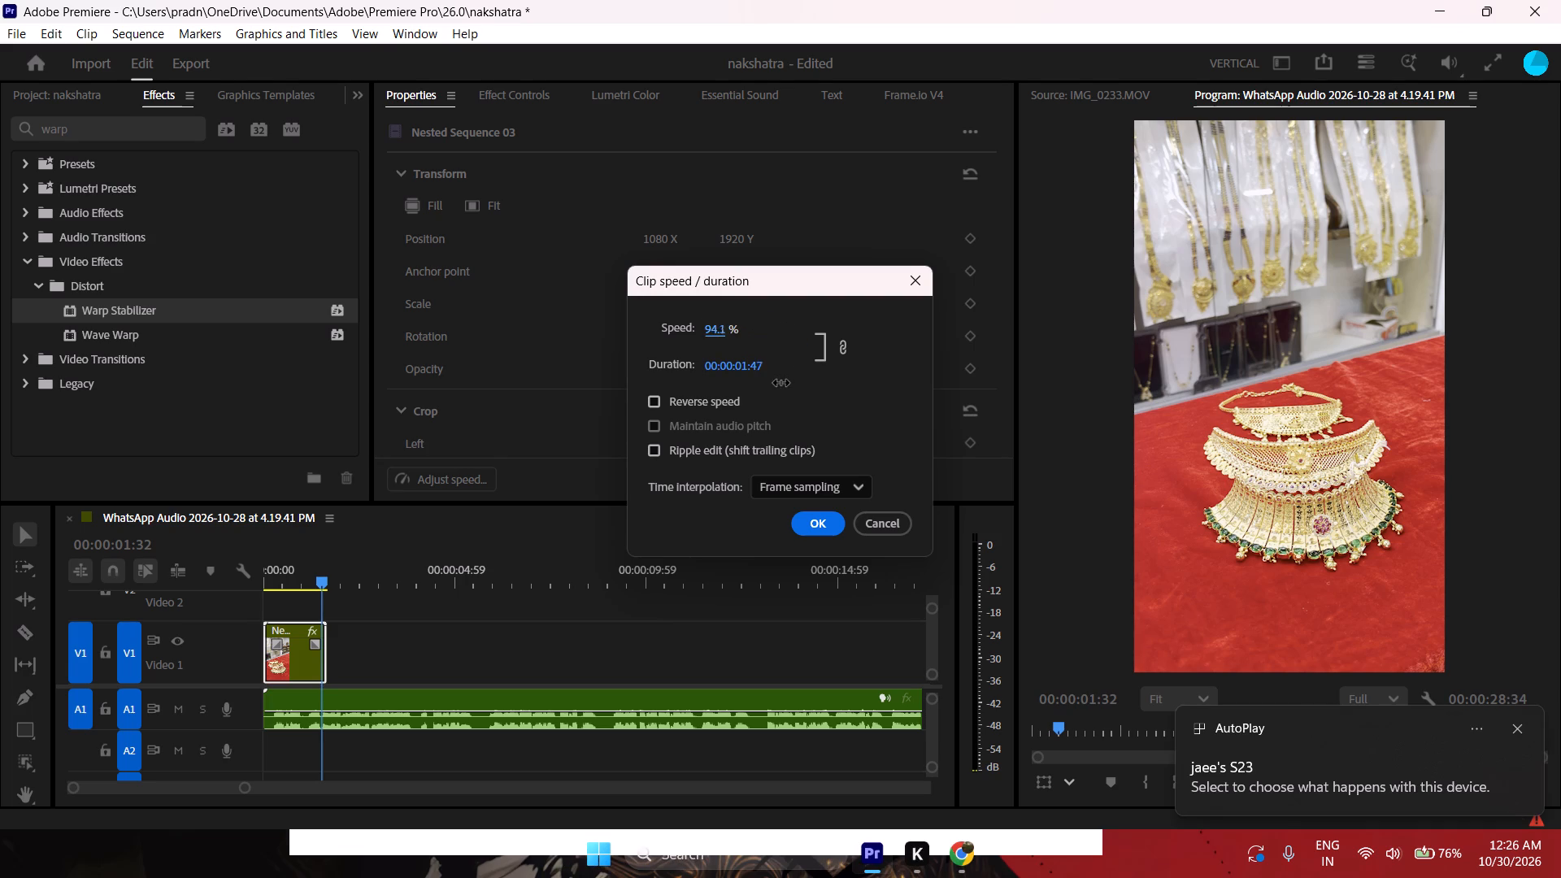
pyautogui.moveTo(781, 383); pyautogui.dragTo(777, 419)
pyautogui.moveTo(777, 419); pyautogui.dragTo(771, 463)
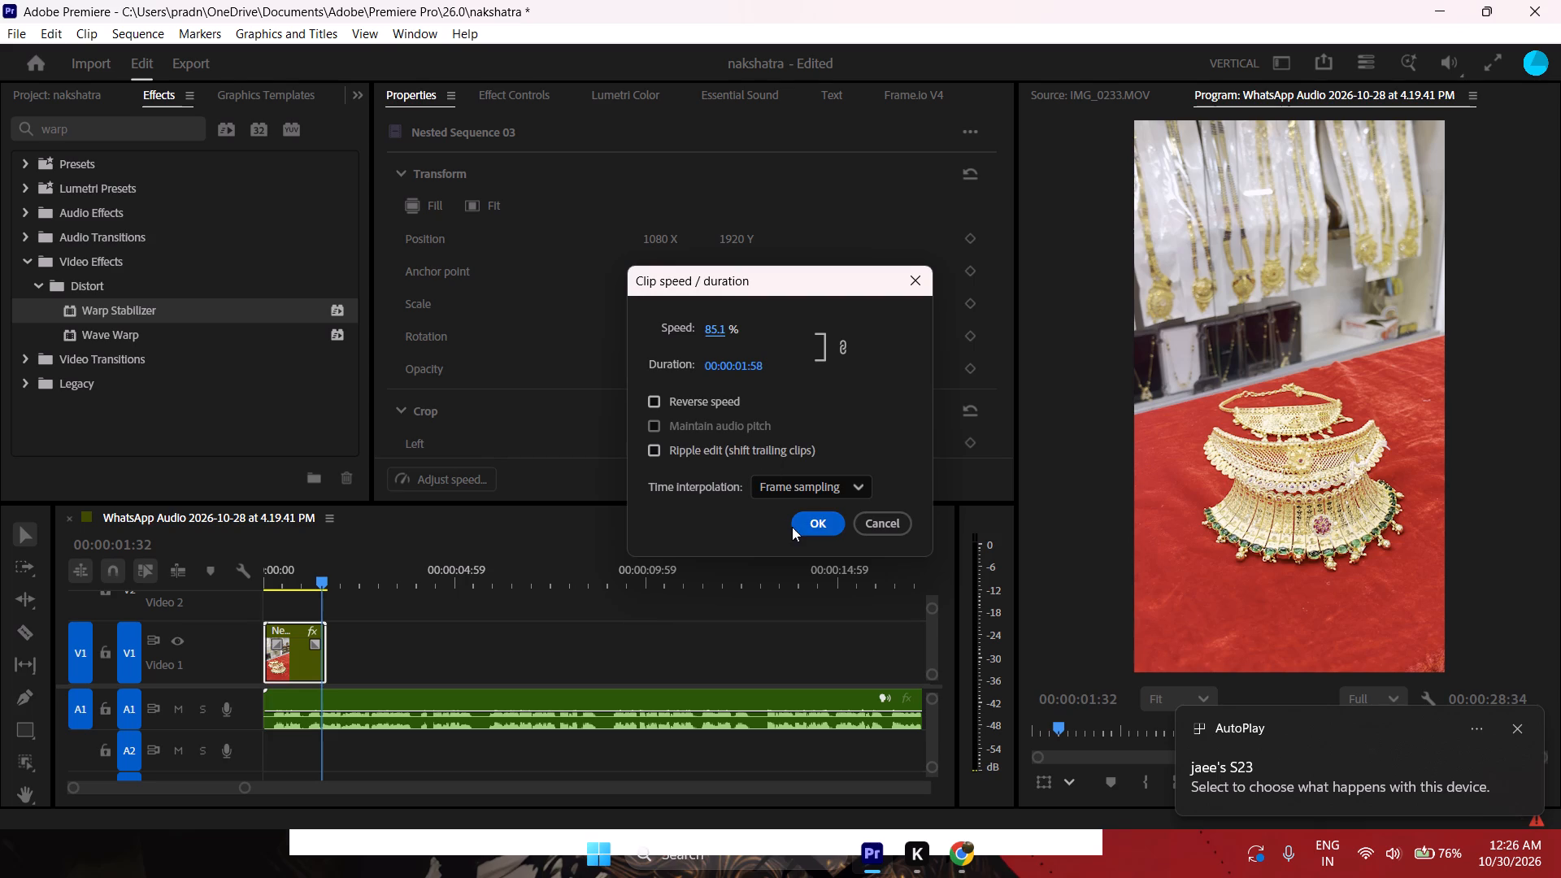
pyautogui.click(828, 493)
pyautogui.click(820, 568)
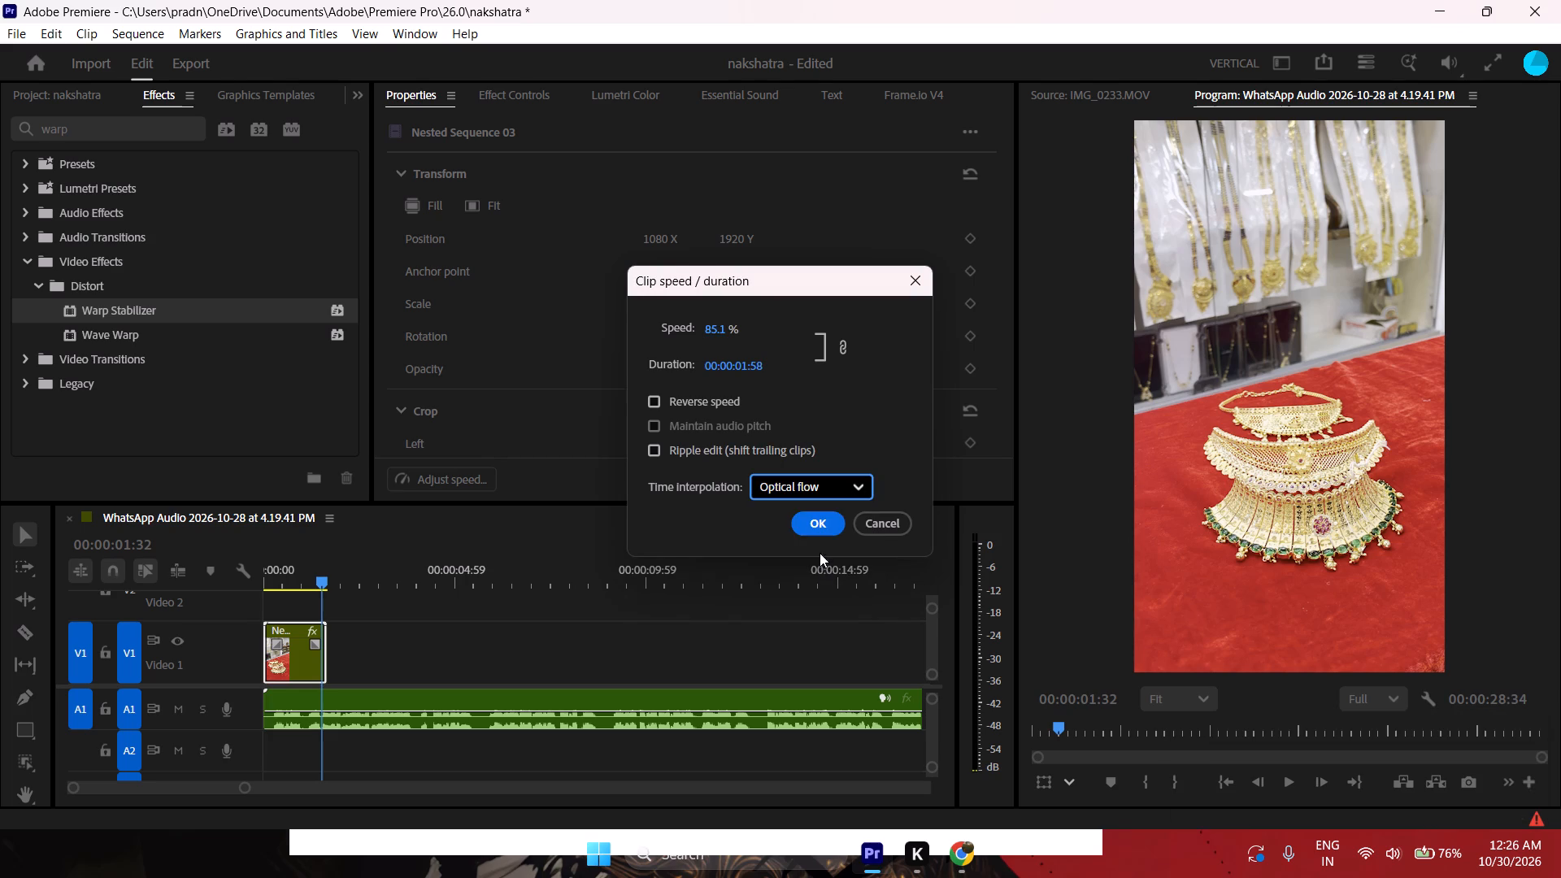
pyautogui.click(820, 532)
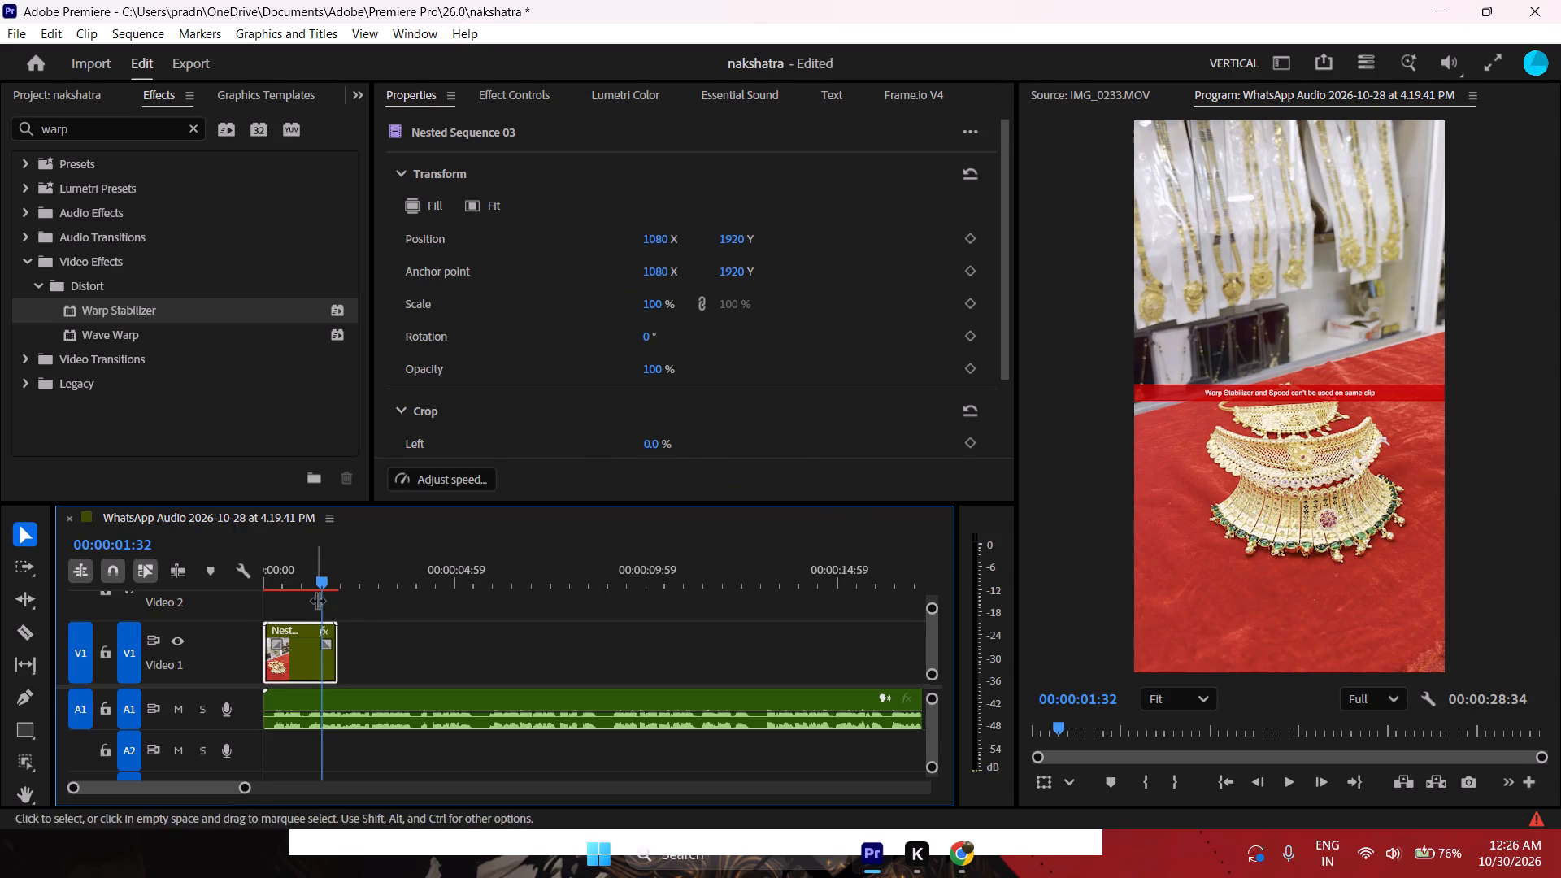
# Play the slowed nested clip from the sequence start and scrub past its end to check it against the audio.
pyautogui.moveTo(328, 584); pyautogui.dragTo(265, 590)
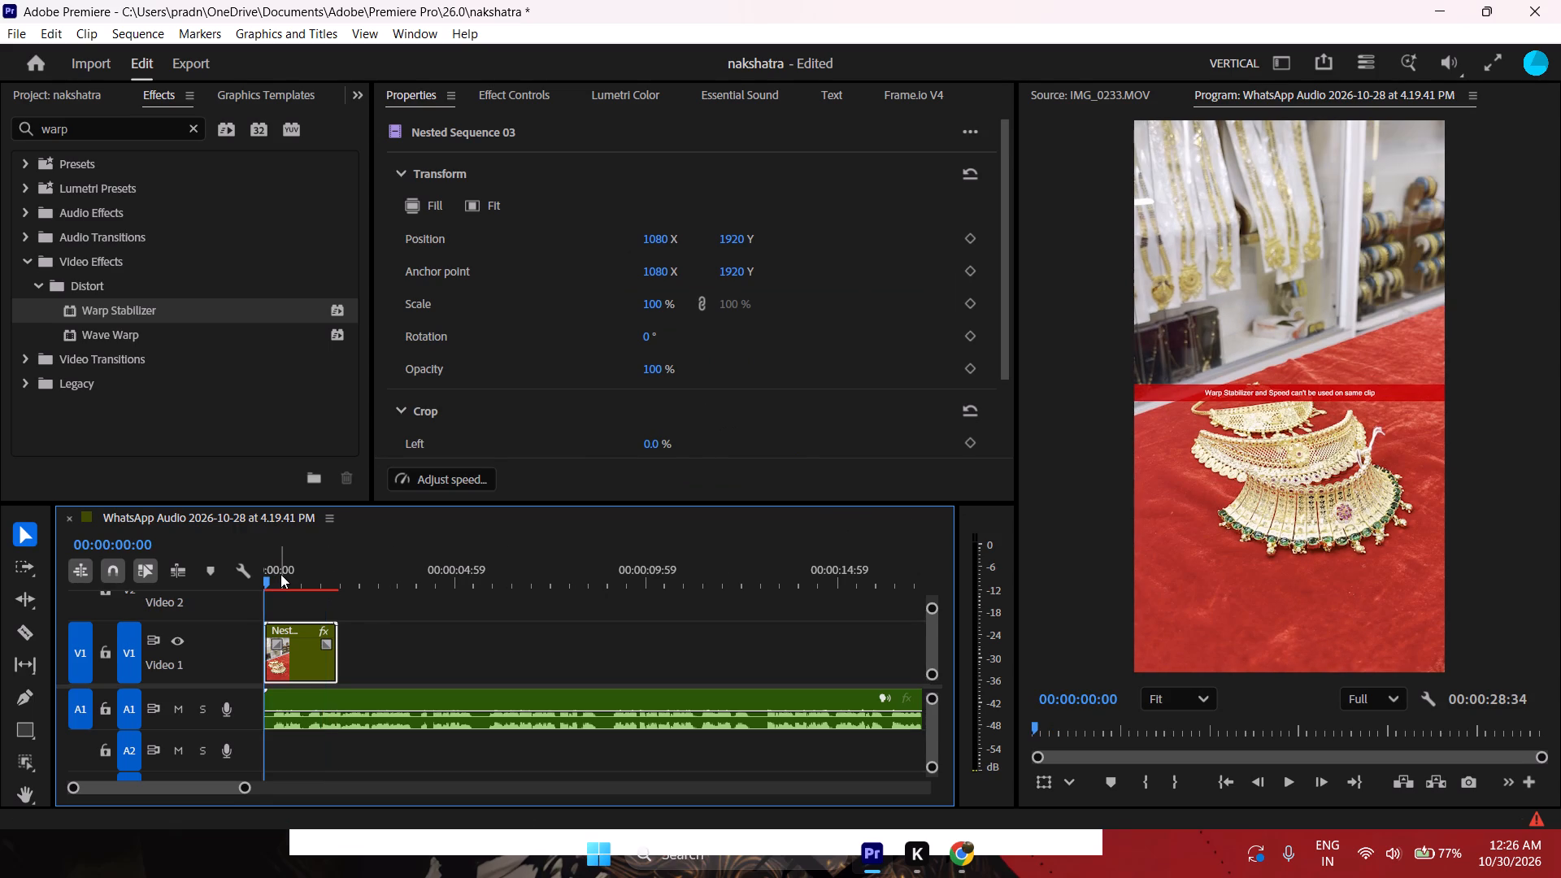
pyautogui.press('space')
pyautogui.press('space')
pyautogui.press('space')
pyautogui.press('space')
pyautogui.press('space')
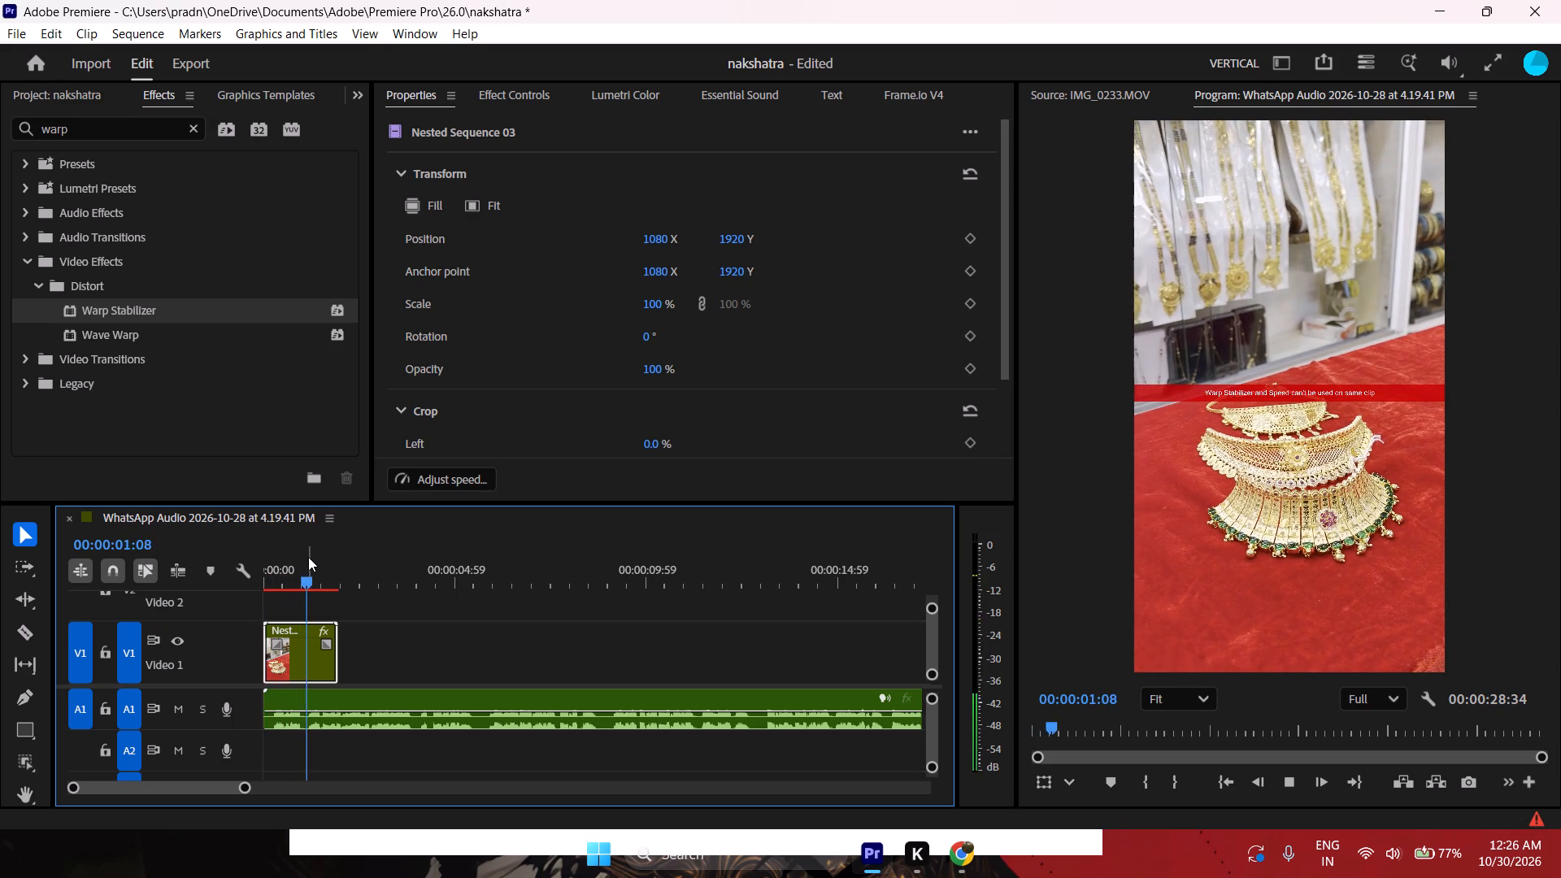
pyautogui.moveTo(365, 588); pyautogui.dragTo(320, 609)
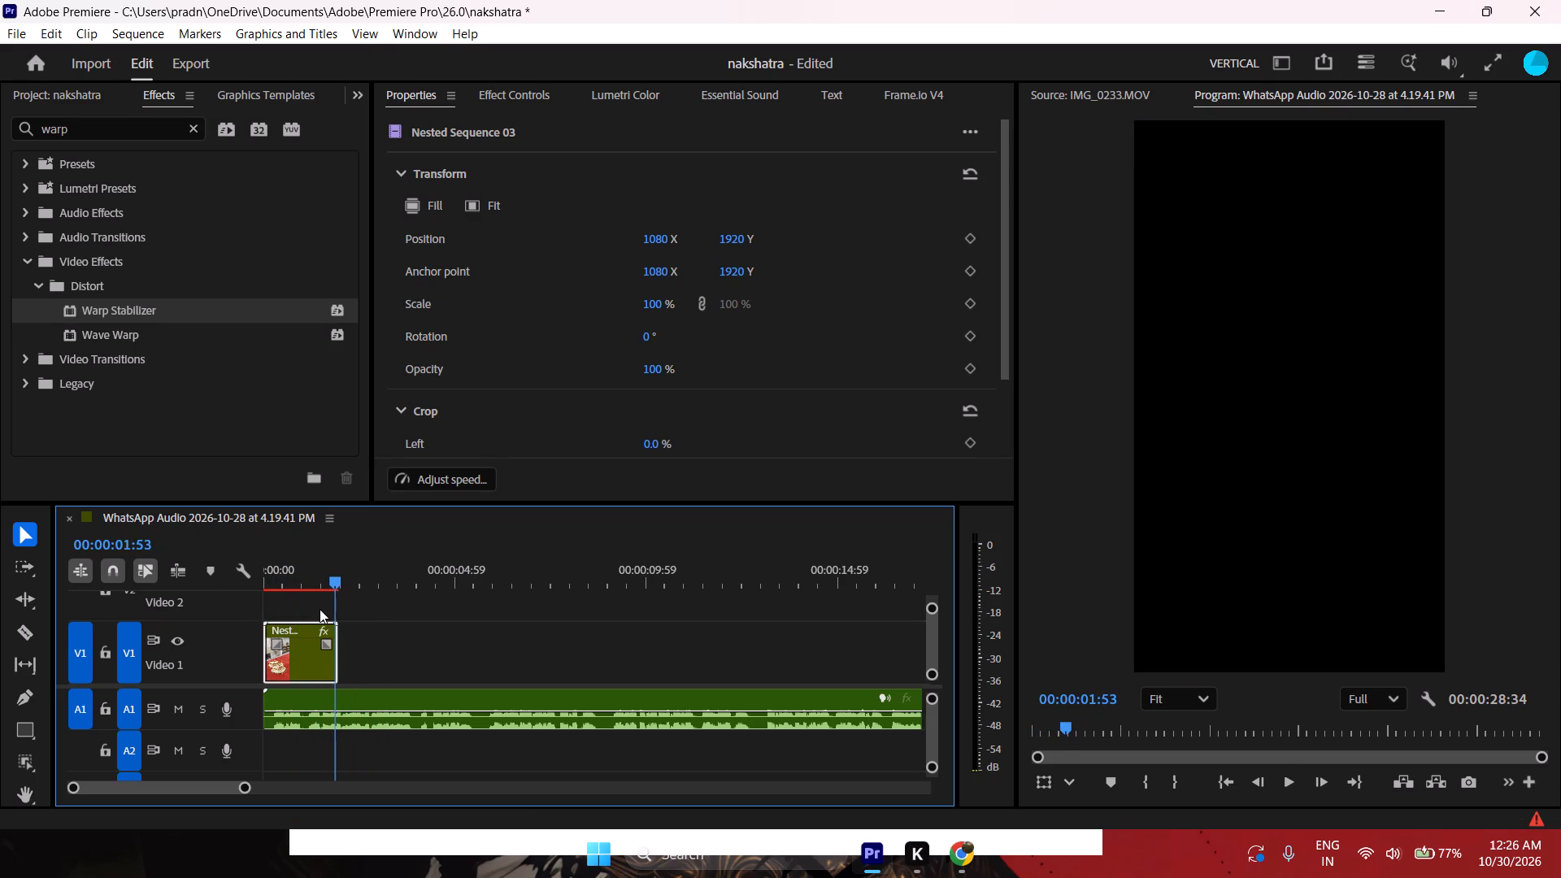
pyautogui.moveTo(320, 609); pyautogui.dragTo(349, 595)
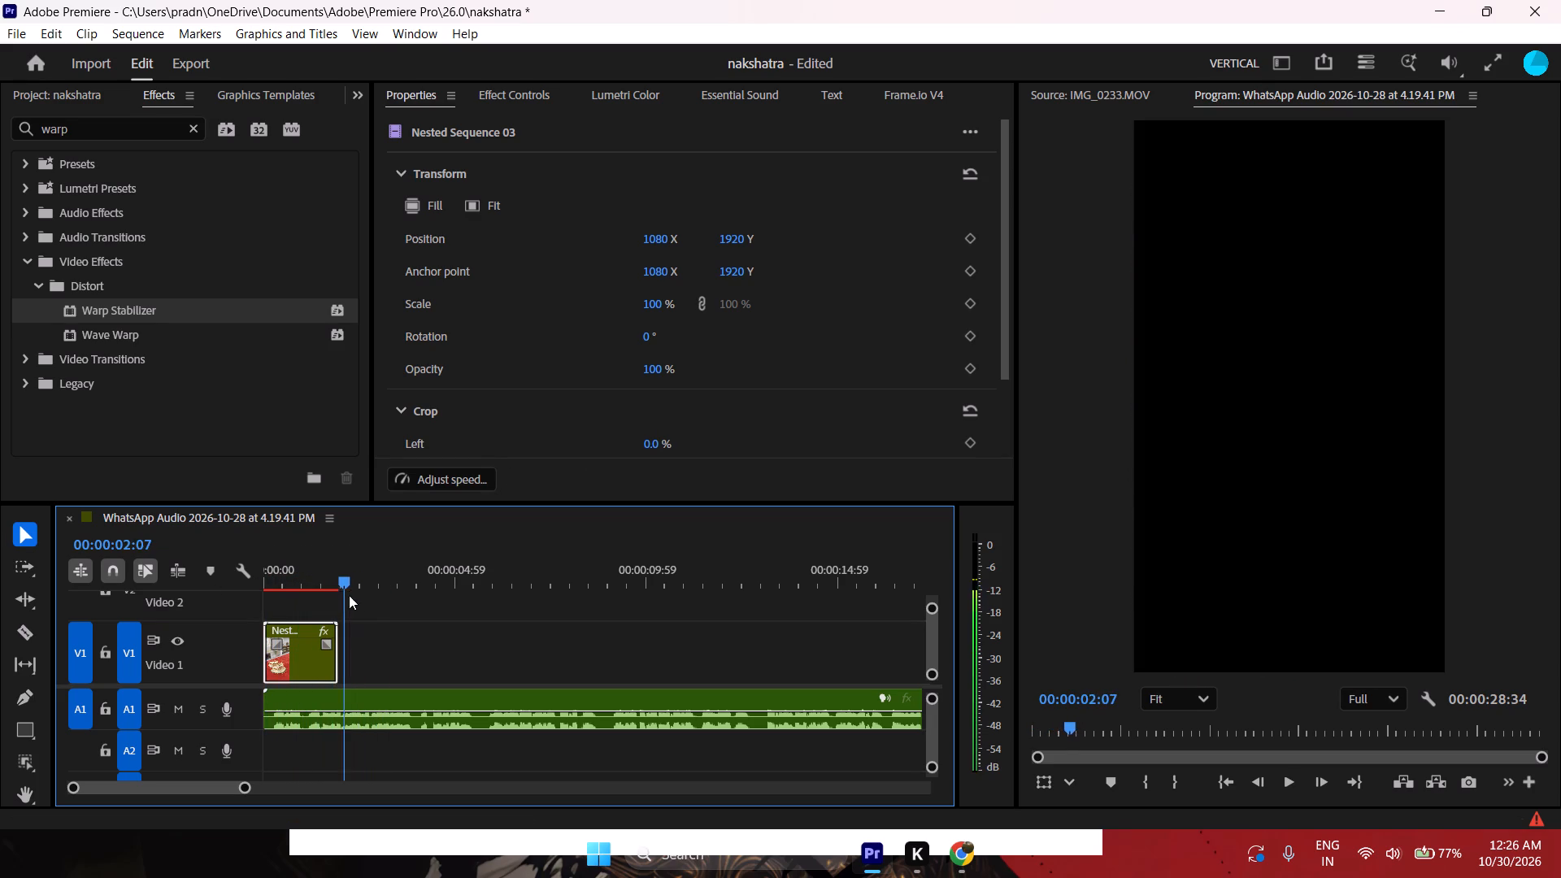
pyautogui.moveTo(349, 595); pyautogui.dragTo(422, 587)
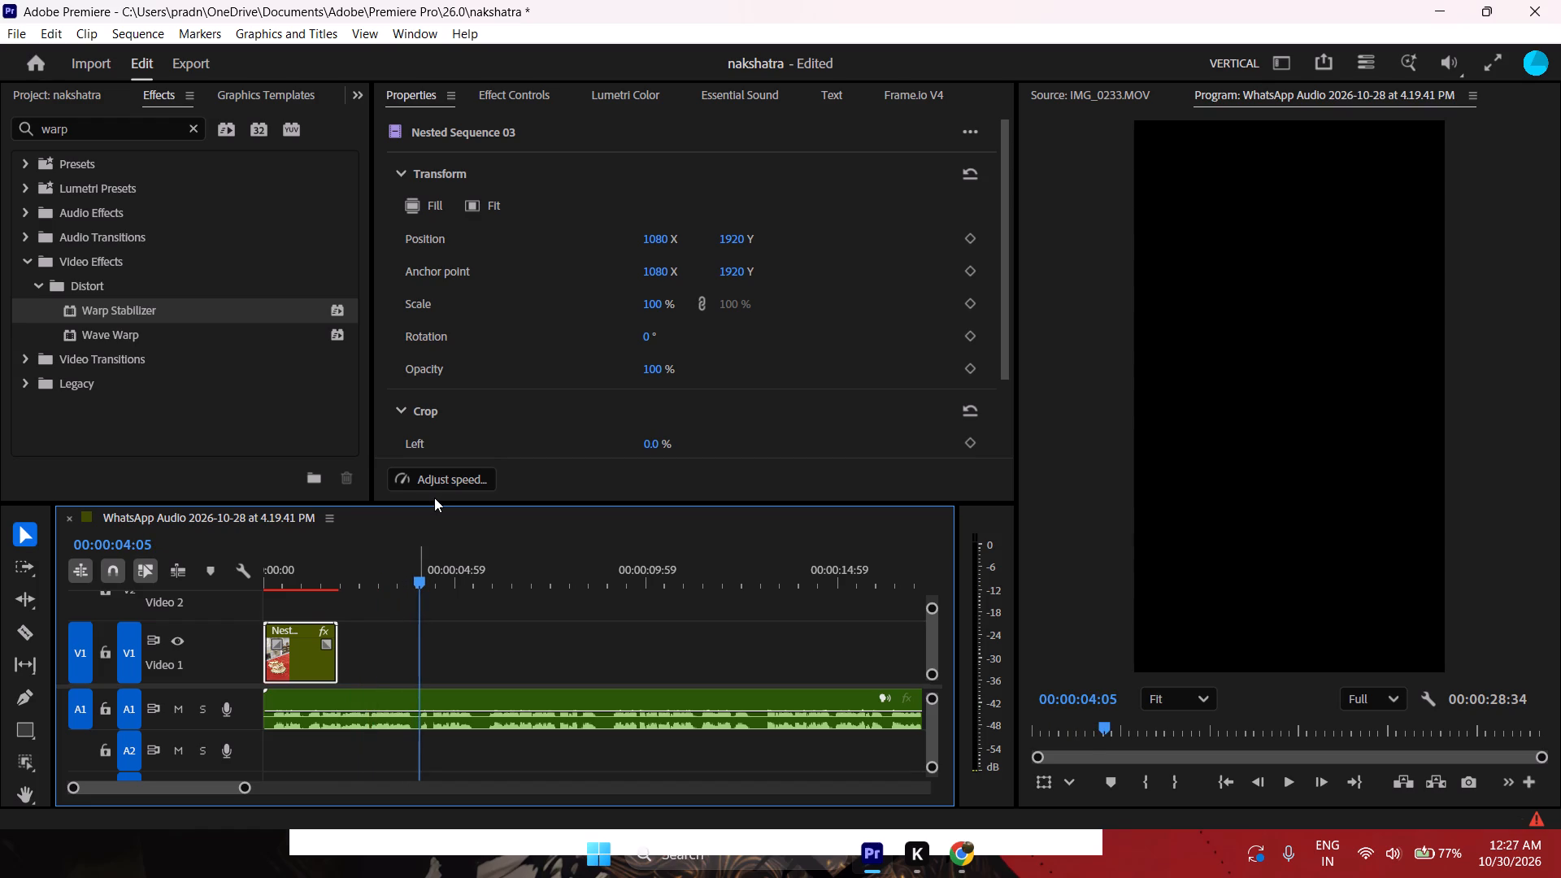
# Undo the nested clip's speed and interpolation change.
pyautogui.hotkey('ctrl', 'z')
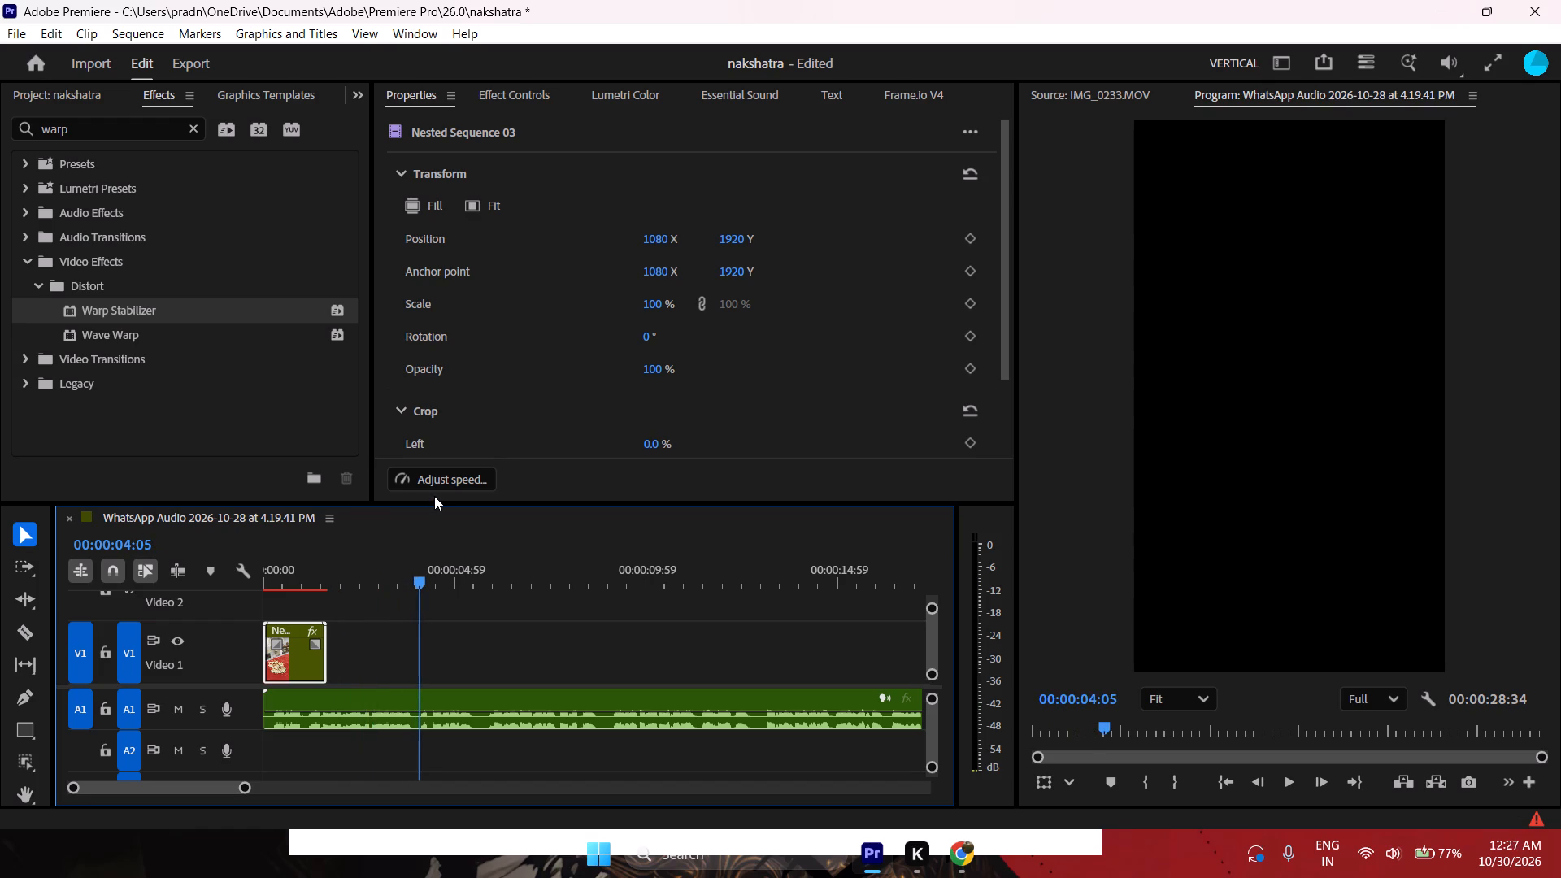
# Scrub back through the nested jewellery clip to the sequence start to recheck its motion.
pyautogui.moveTo(408, 580); pyautogui.dragTo(322, 601)
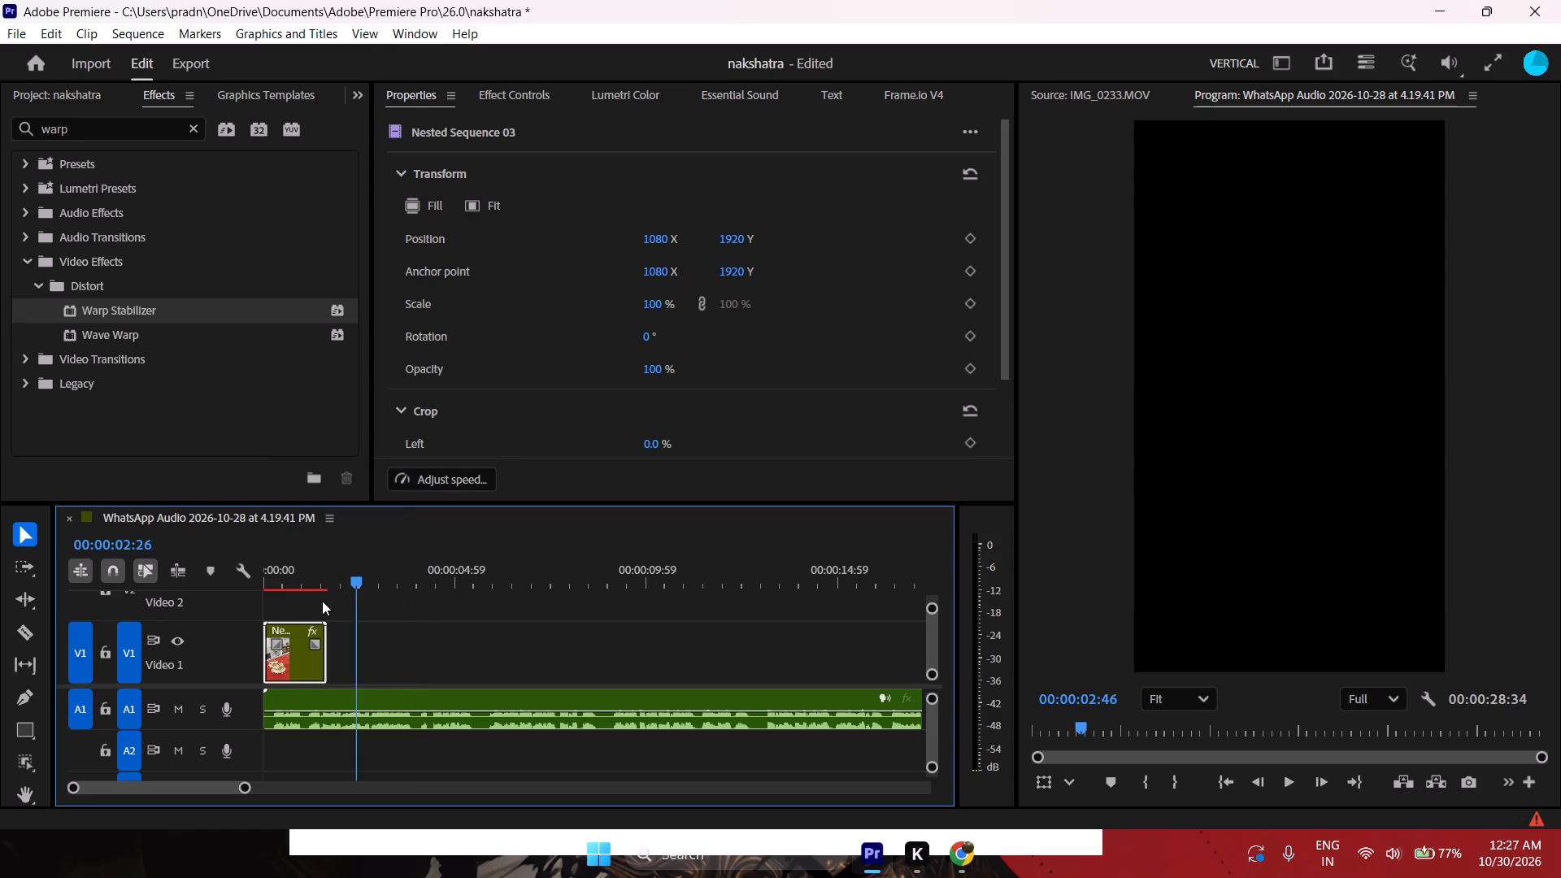
pyautogui.moveTo(322, 601); pyautogui.dragTo(294, 607)
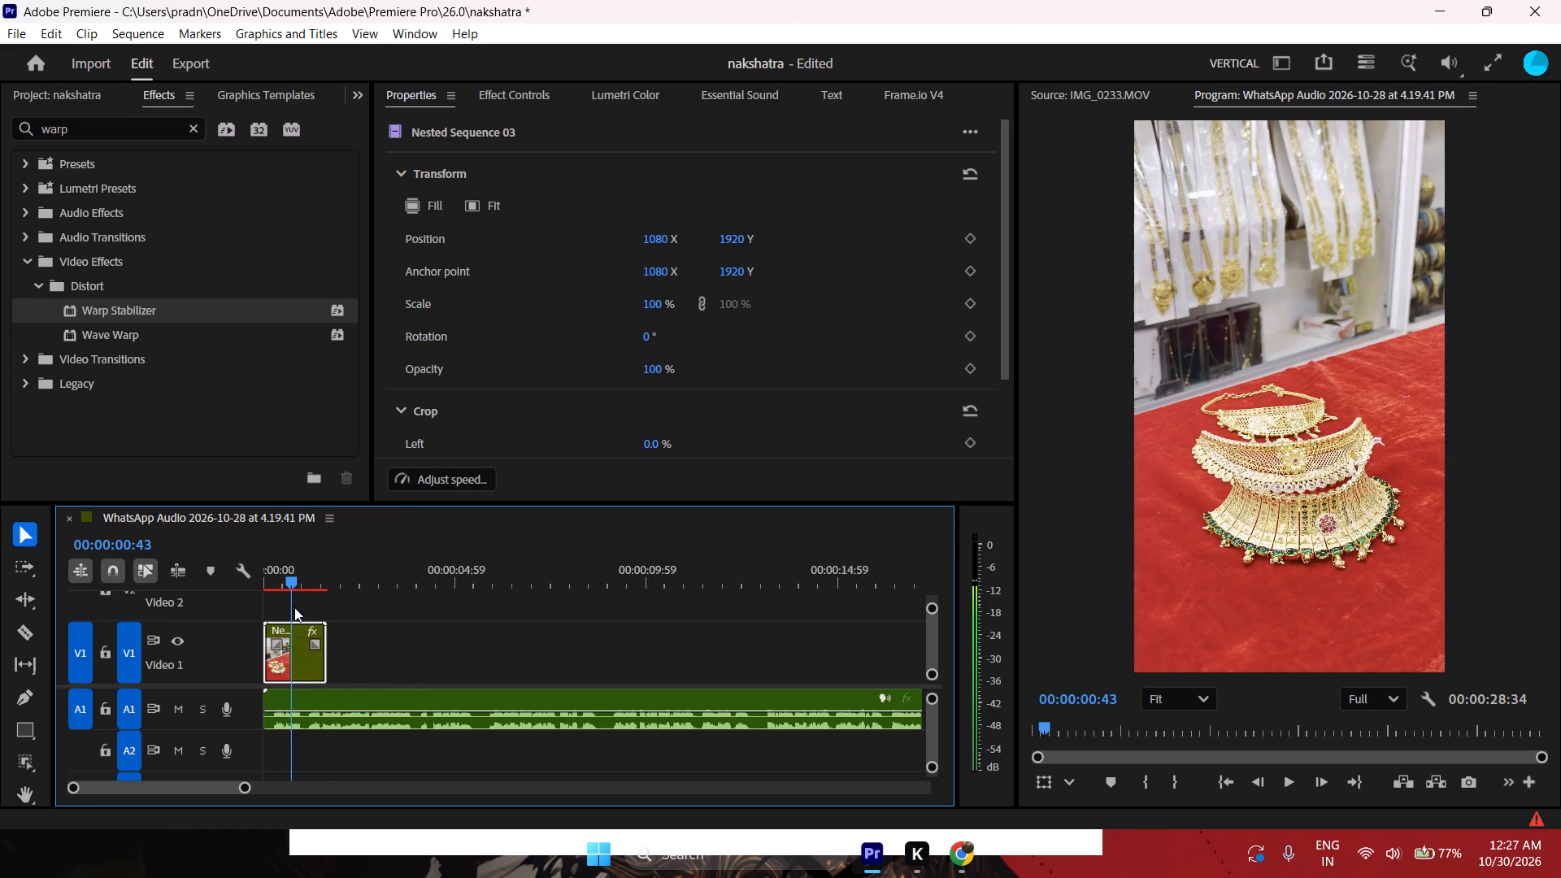
pyautogui.moveTo(294, 607); pyautogui.dragTo(294, 622)
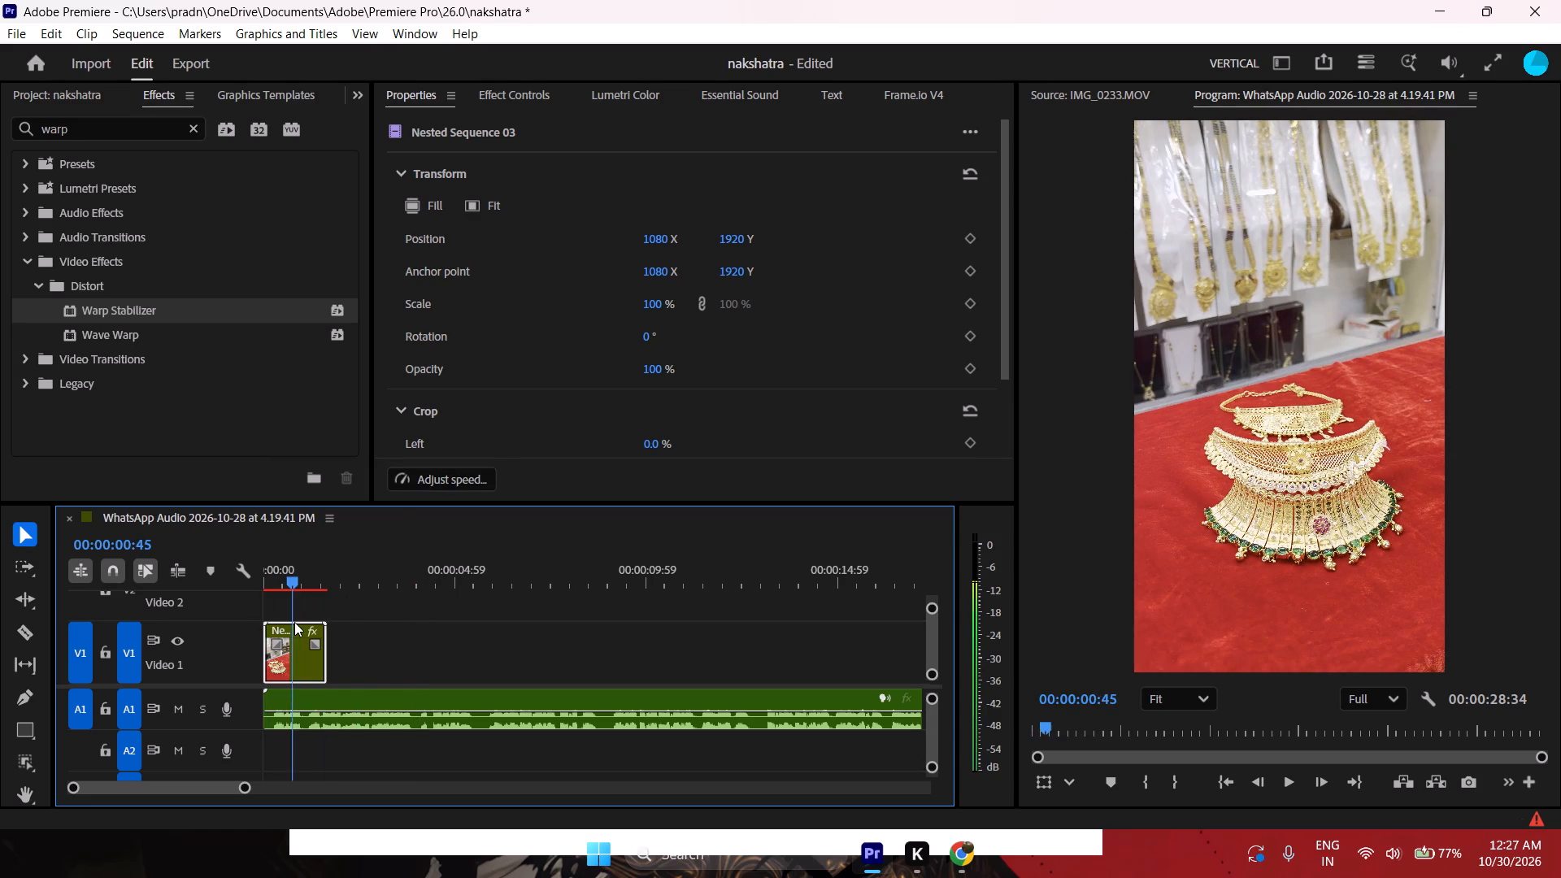
pyautogui.moveTo(294, 622); pyautogui.dragTo(291, 622)
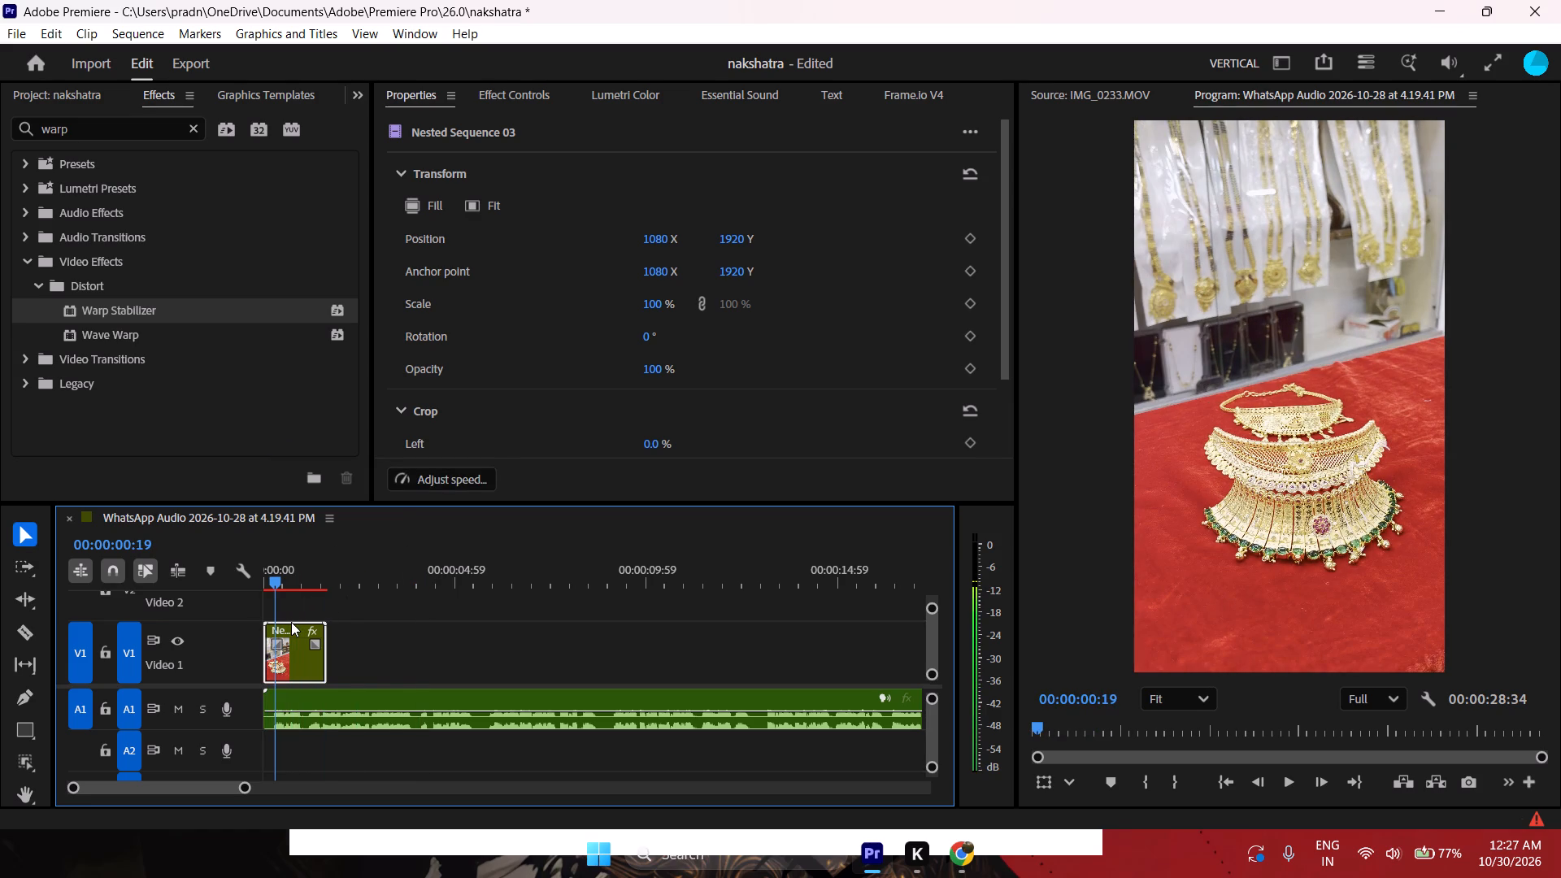
pyautogui.moveTo(291, 622); pyautogui.dragTo(256, 625)
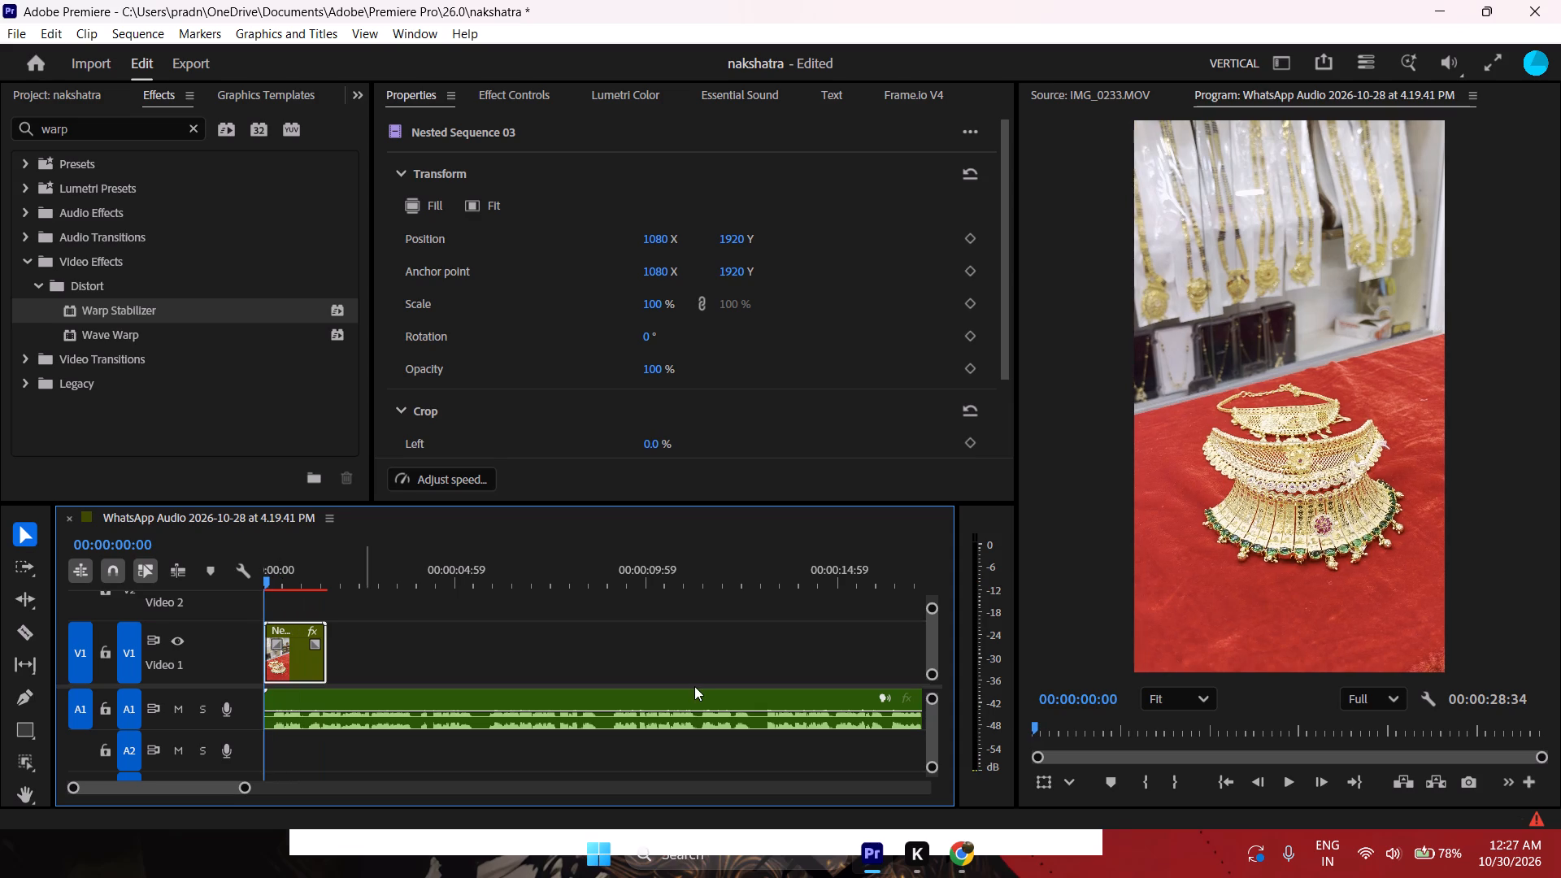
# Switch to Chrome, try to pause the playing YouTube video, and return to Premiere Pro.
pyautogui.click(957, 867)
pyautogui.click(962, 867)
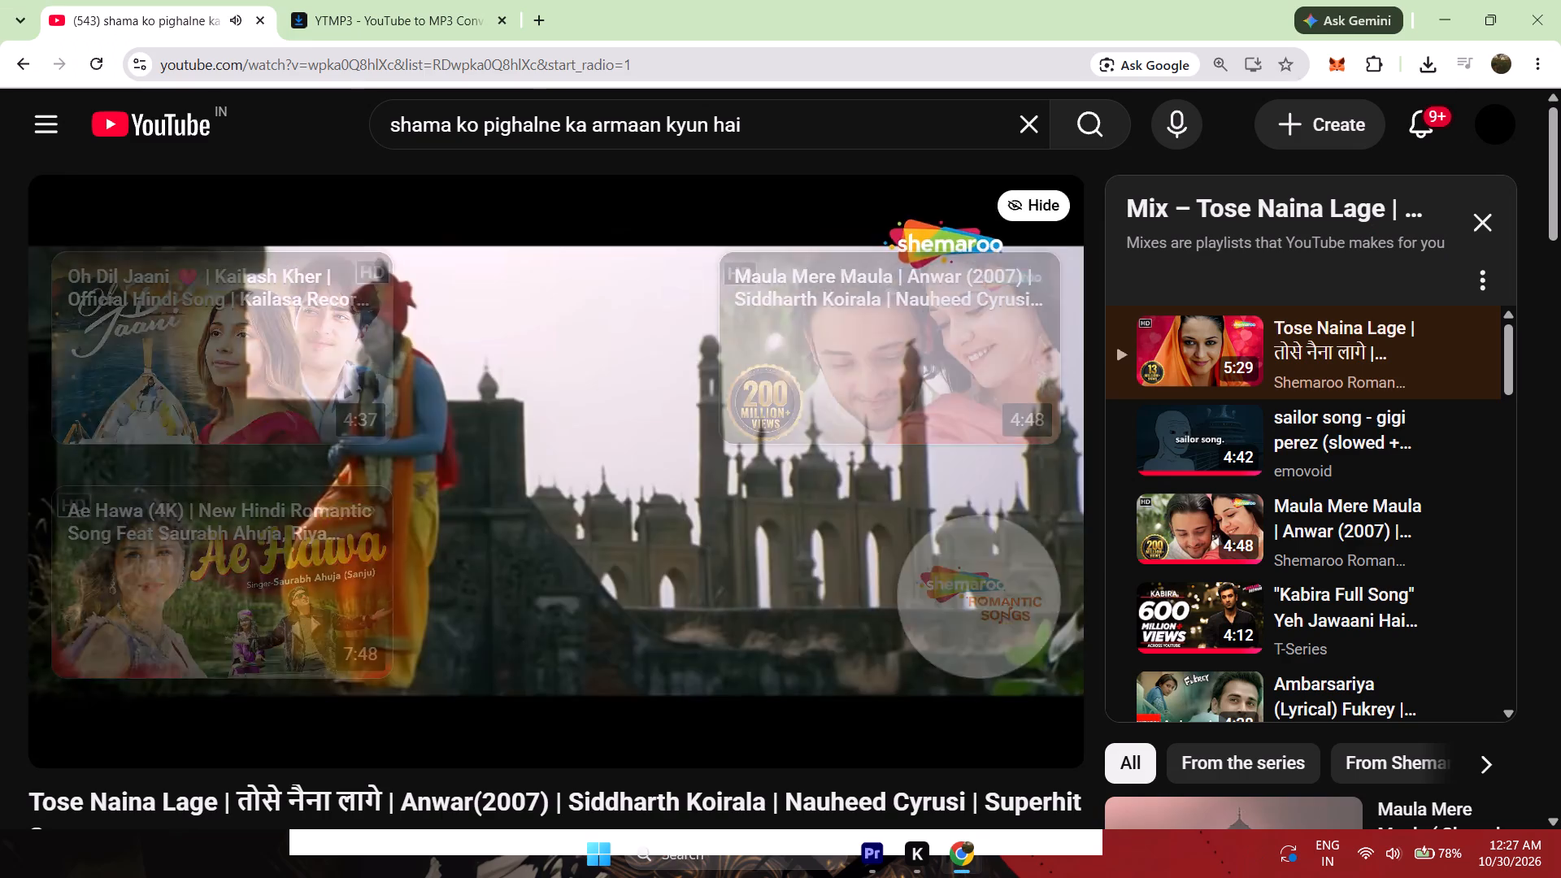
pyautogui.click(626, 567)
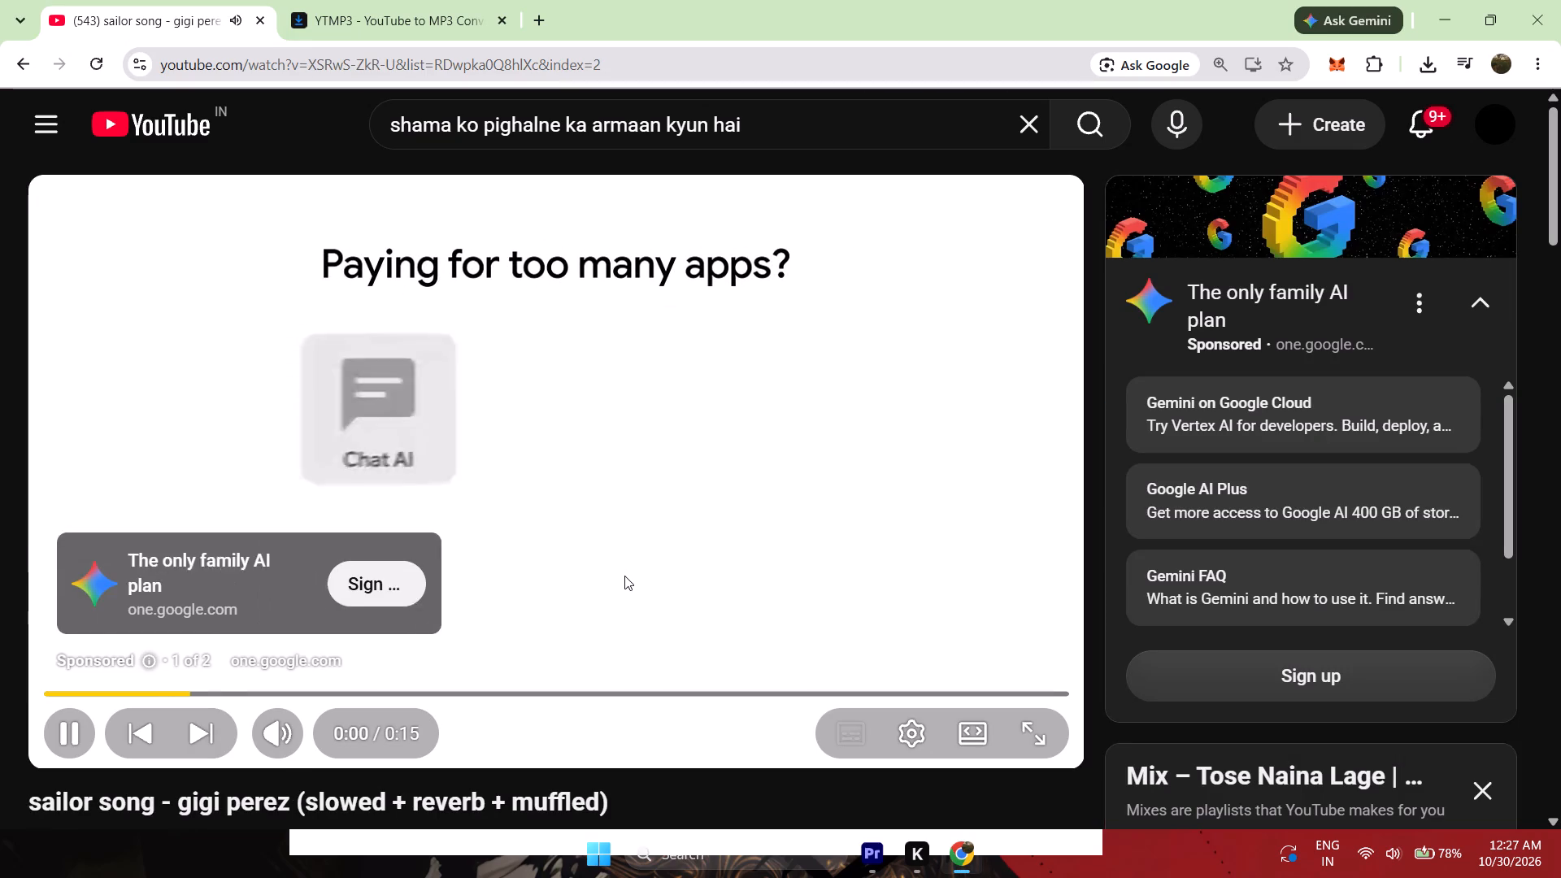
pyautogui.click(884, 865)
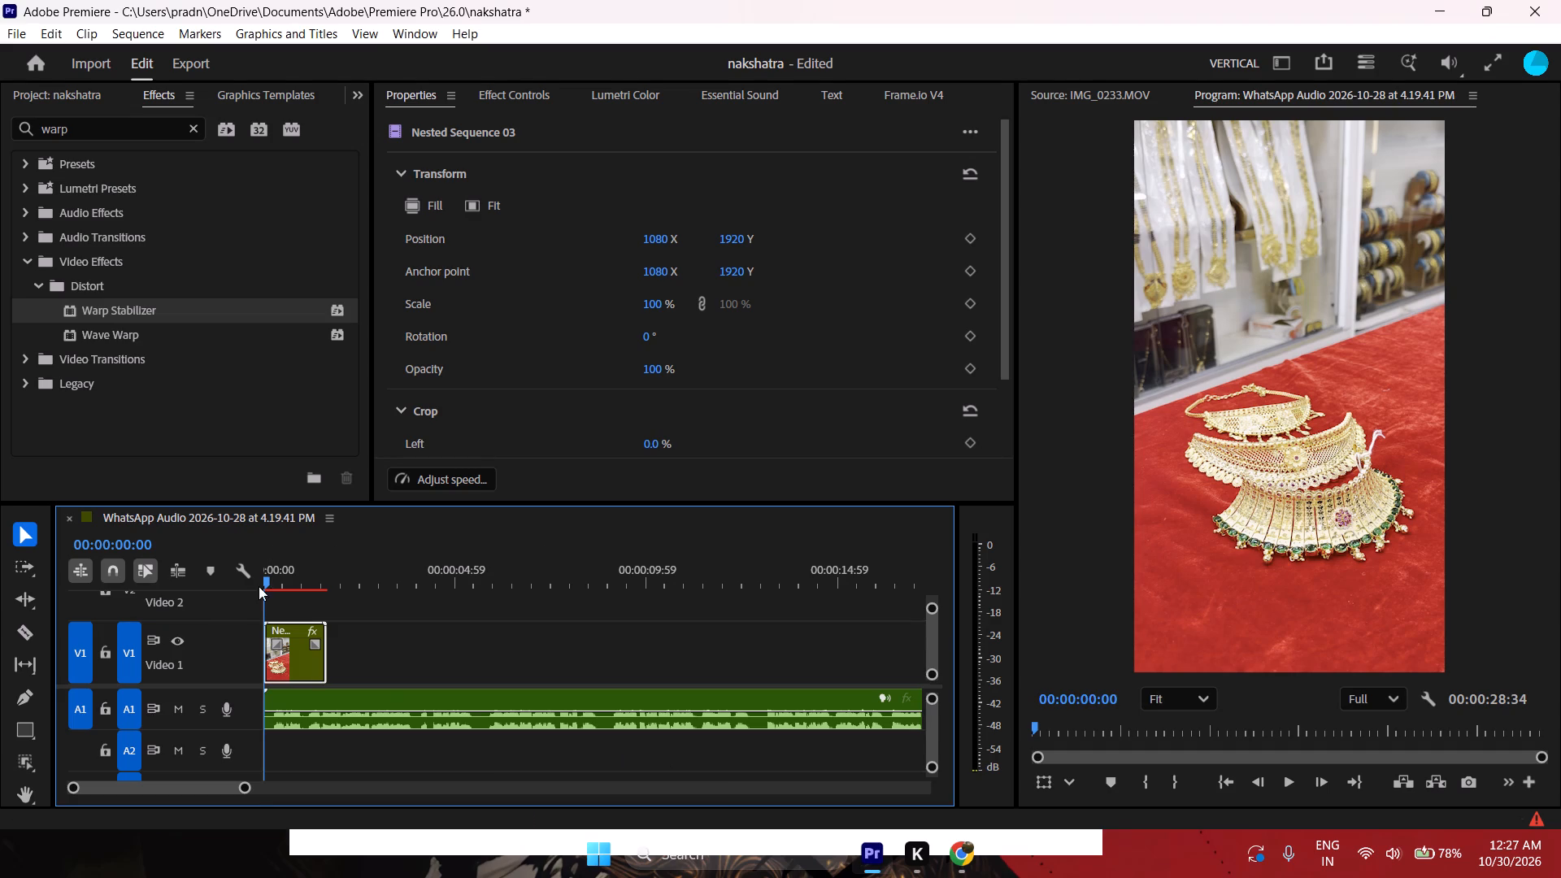
# Play the sequence from the start through about 12 seconds to review the audio, and scrub the opening clip again.
pyautogui.moveTo(266, 584); pyautogui.dragTo(209, 580)
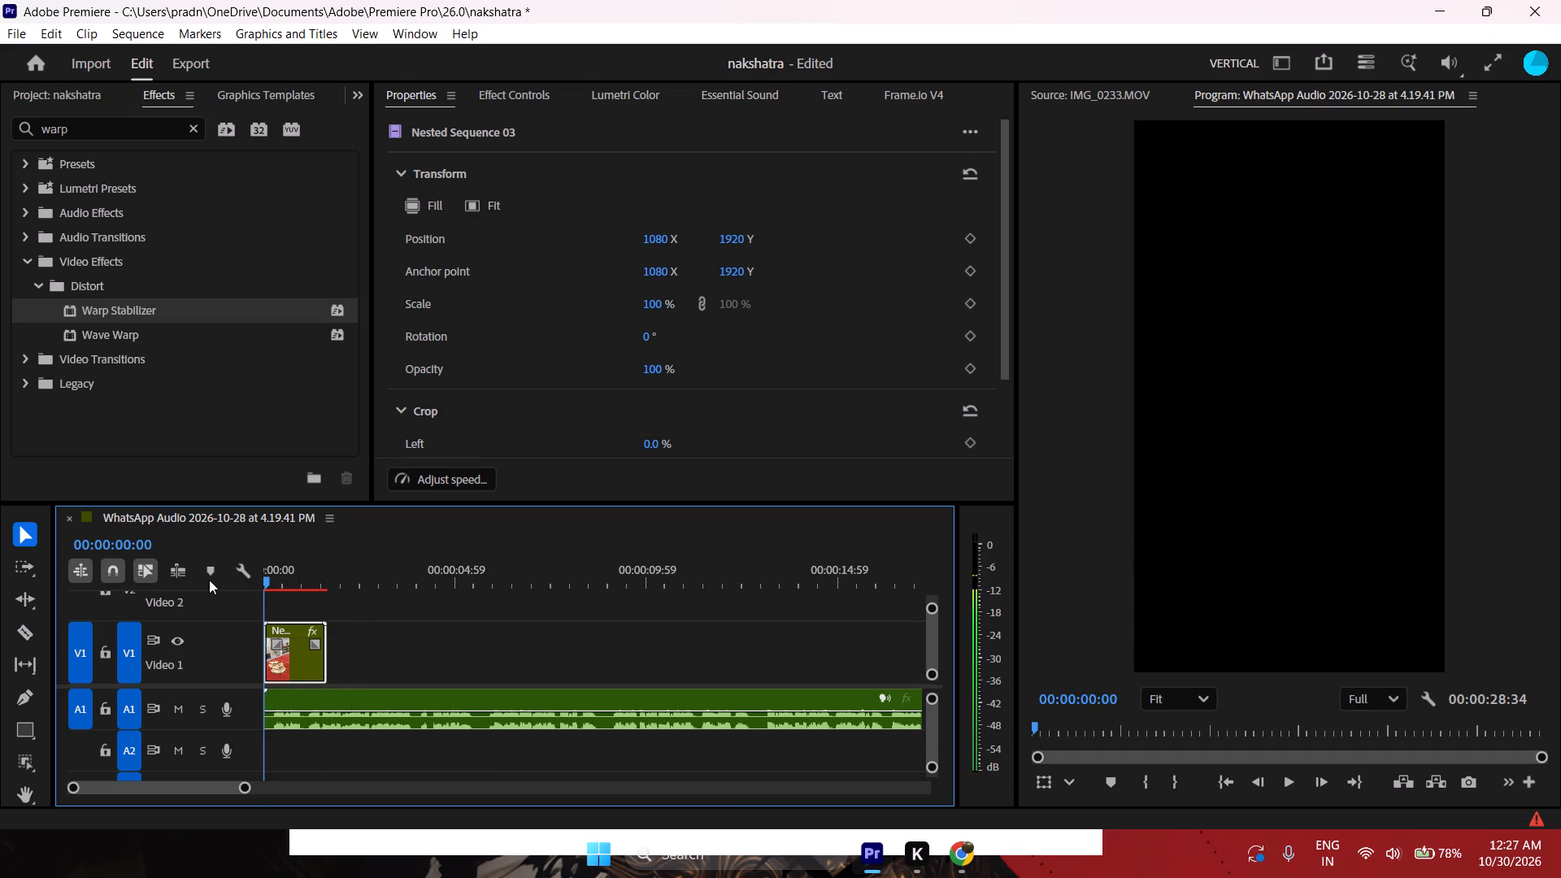
pyautogui.moveTo(209, 580); pyautogui.dragTo(210, 580)
pyautogui.press('space')
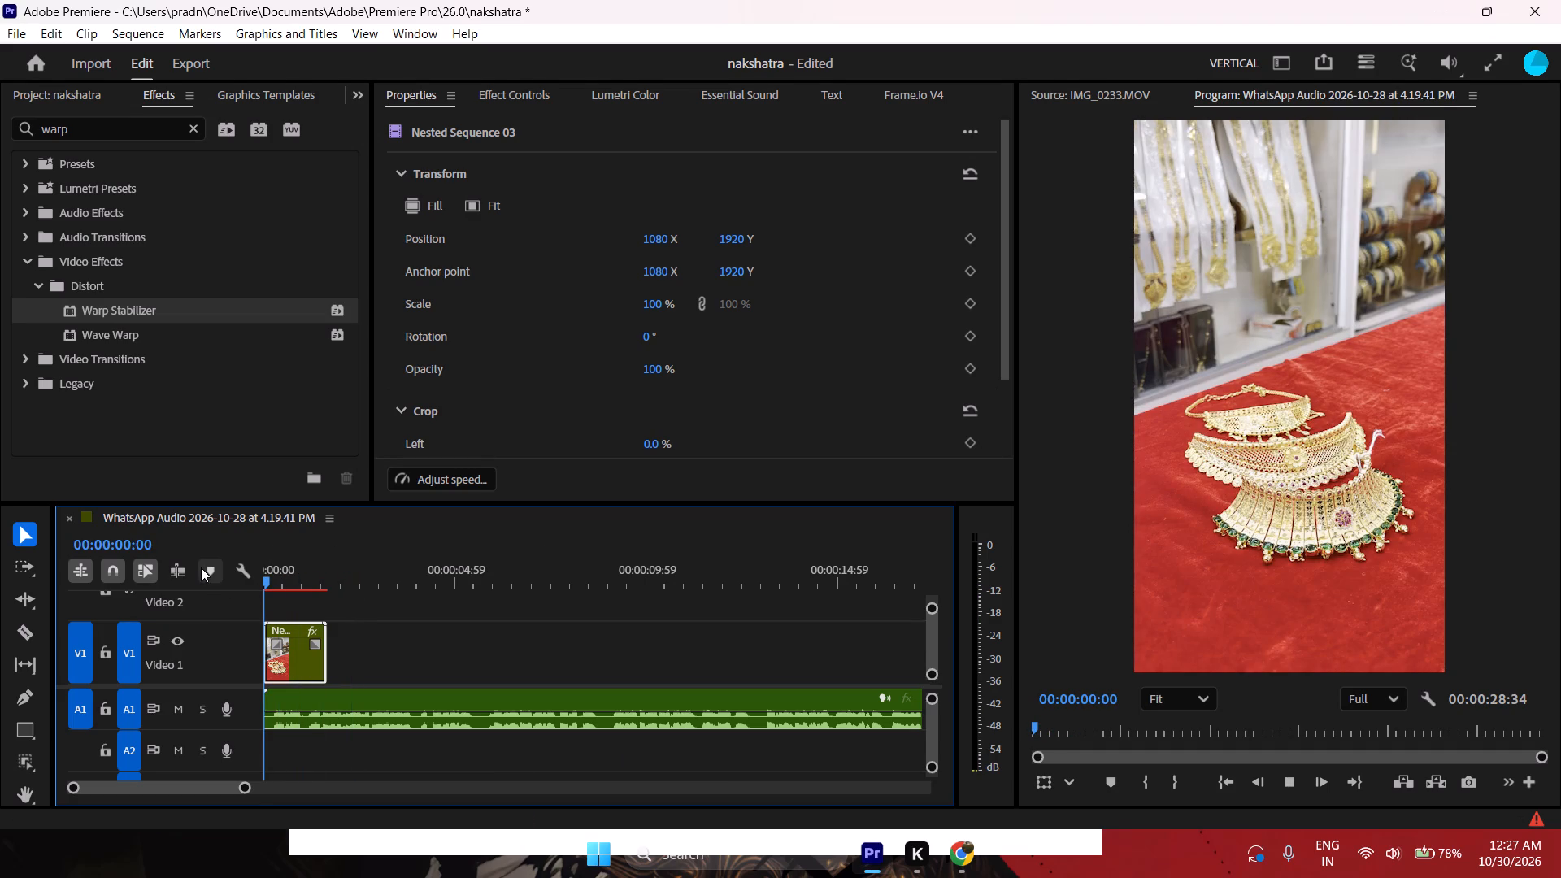
pyautogui.press('space')
pyautogui.press('space')
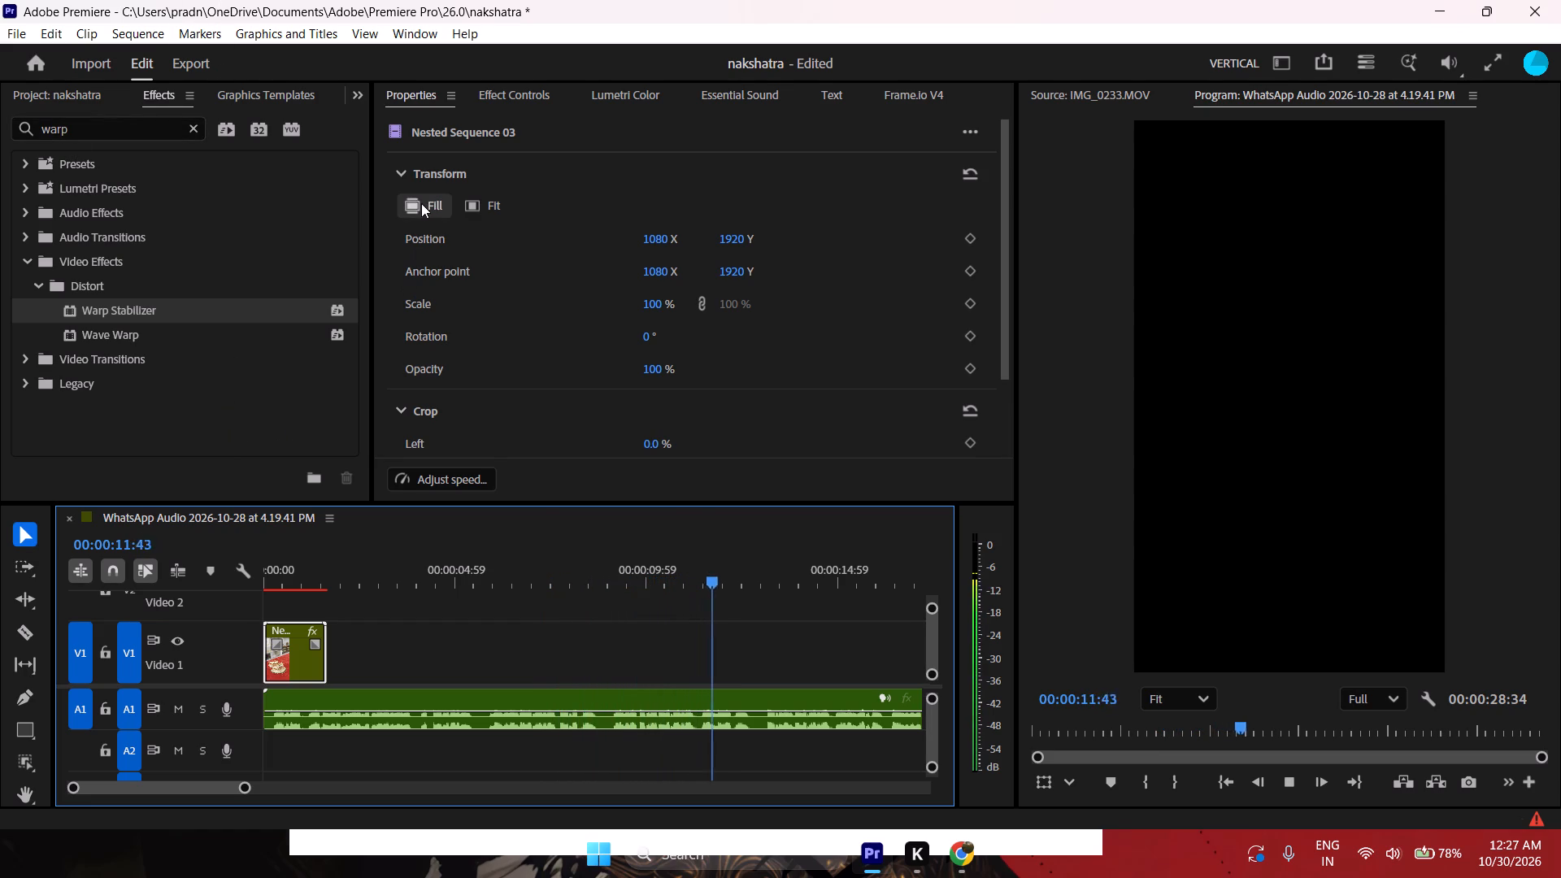
pyautogui.press('space')
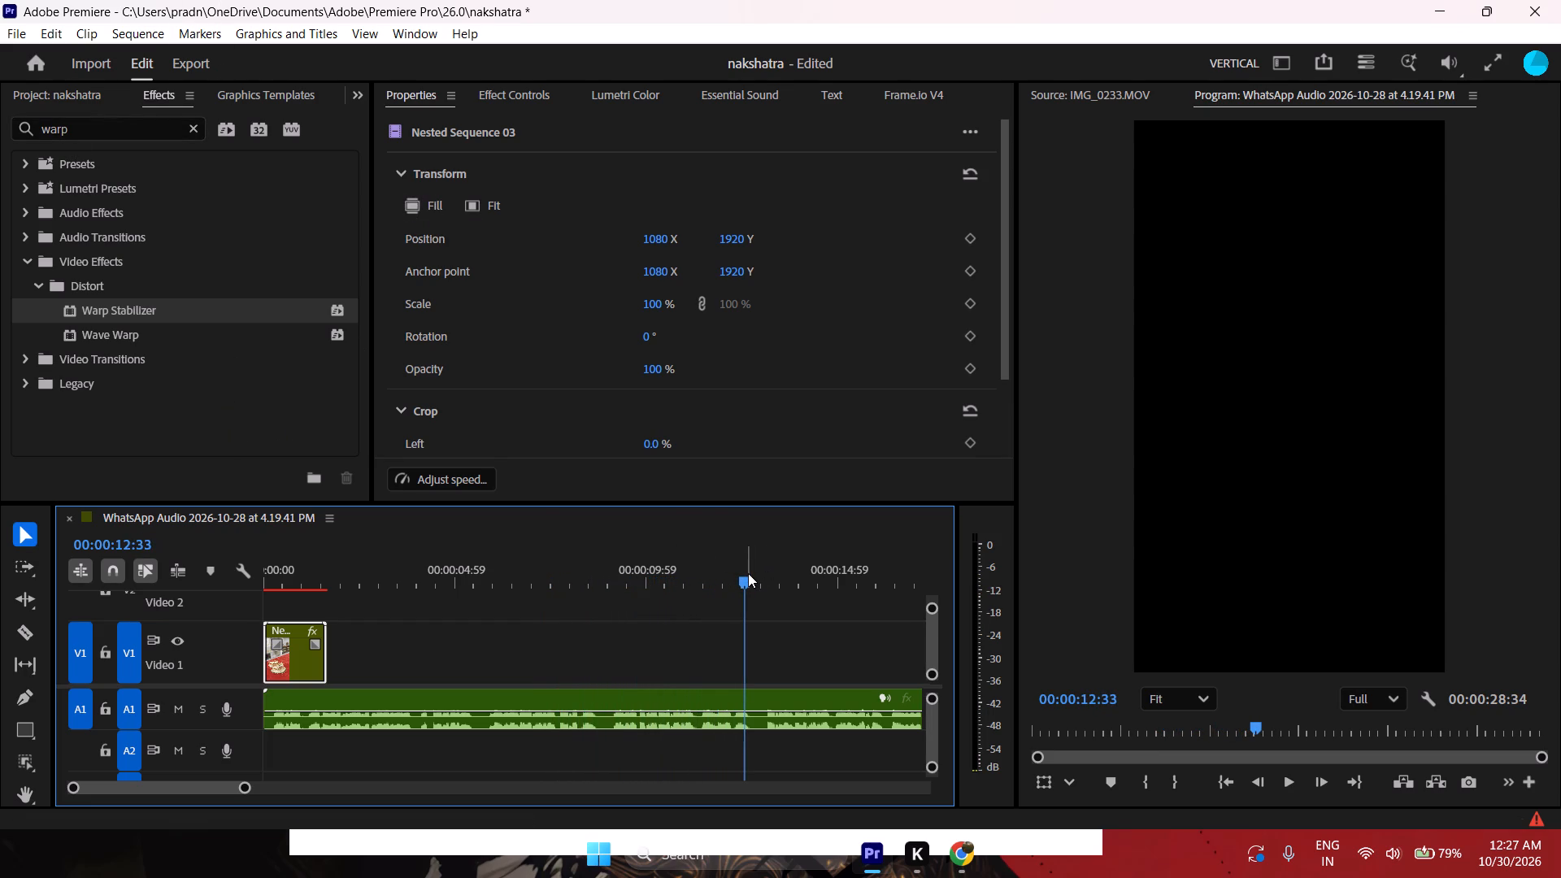
pyautogui.moveTo(748, 576); pyautogui.dragTo(697, 616)
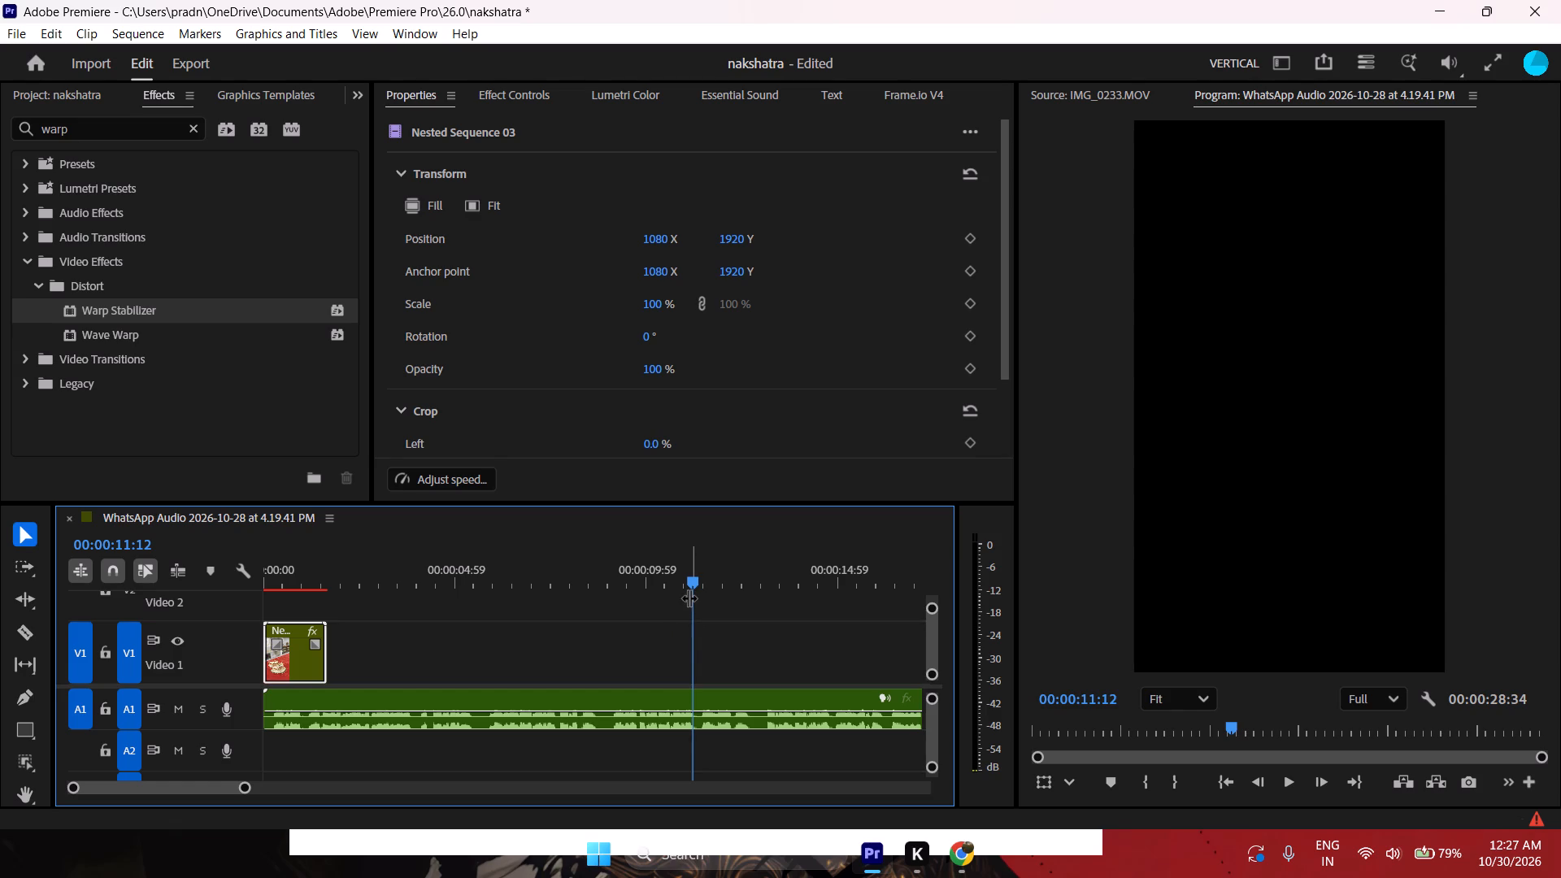
pyautogui.moveTo(697, 579); pyautogui.dragTo(205, 538)
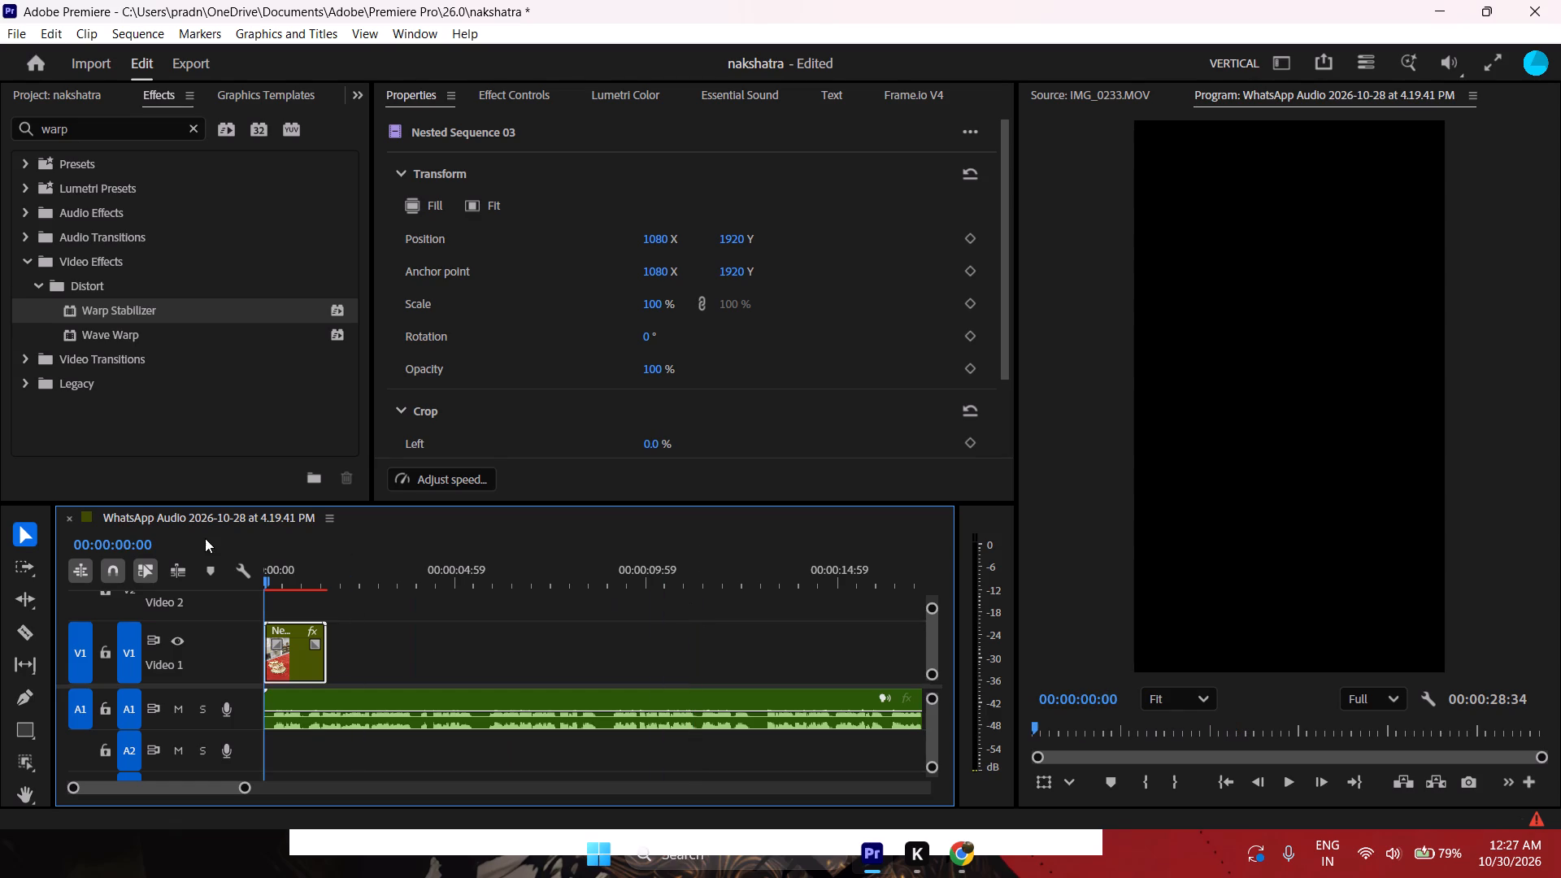
pyautogui.moveTo(205, 538); pyautogui.dragTo(234, 528)
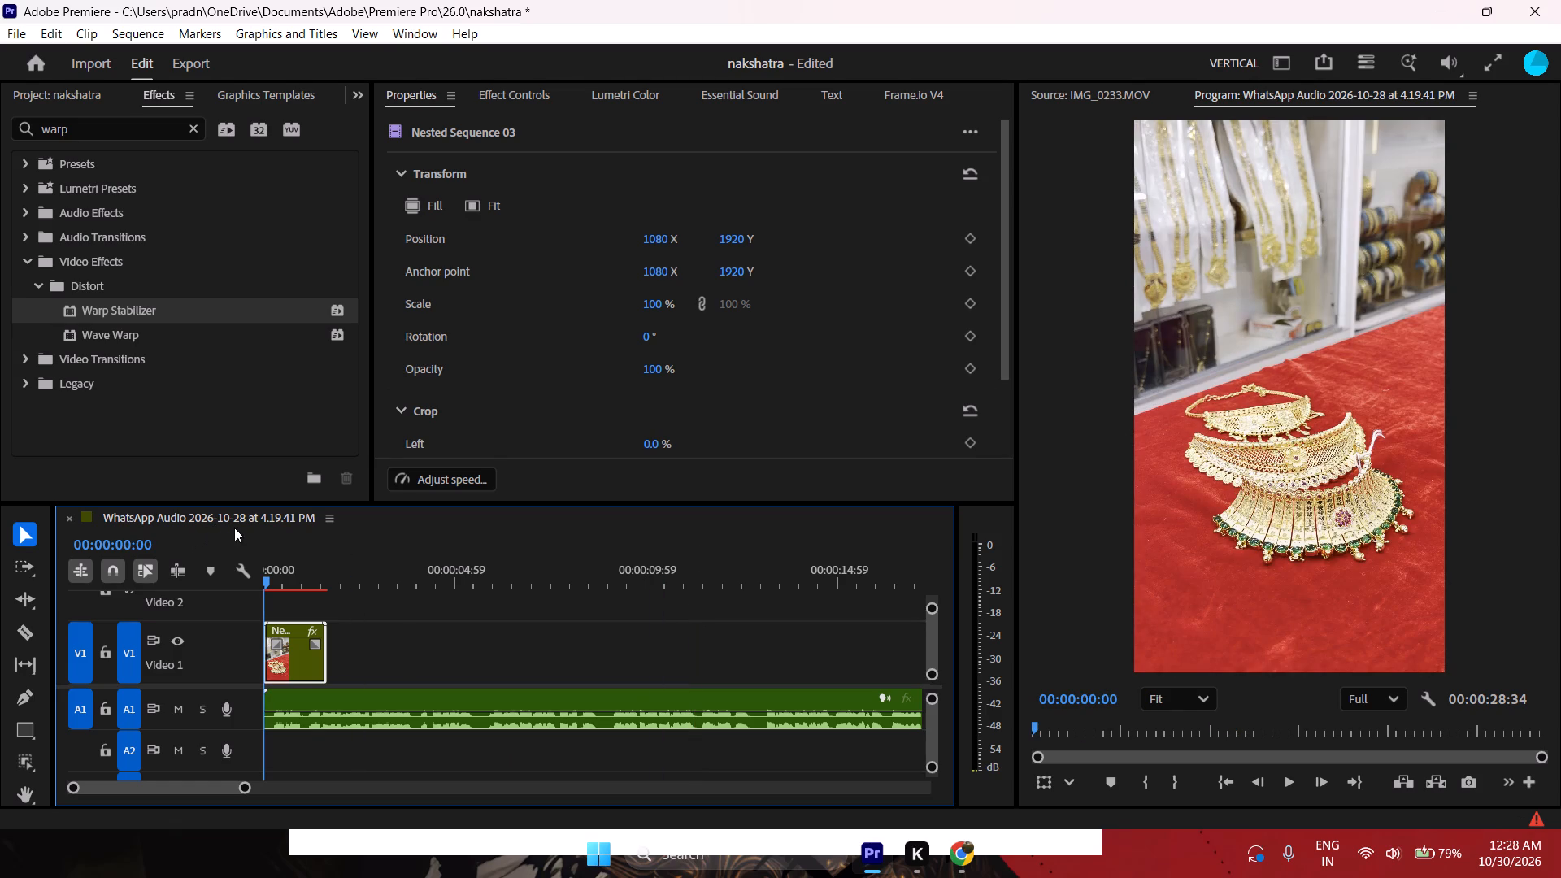
pyautogui.moveTo(234, 528); pyautogui.dragTo(322, 559)
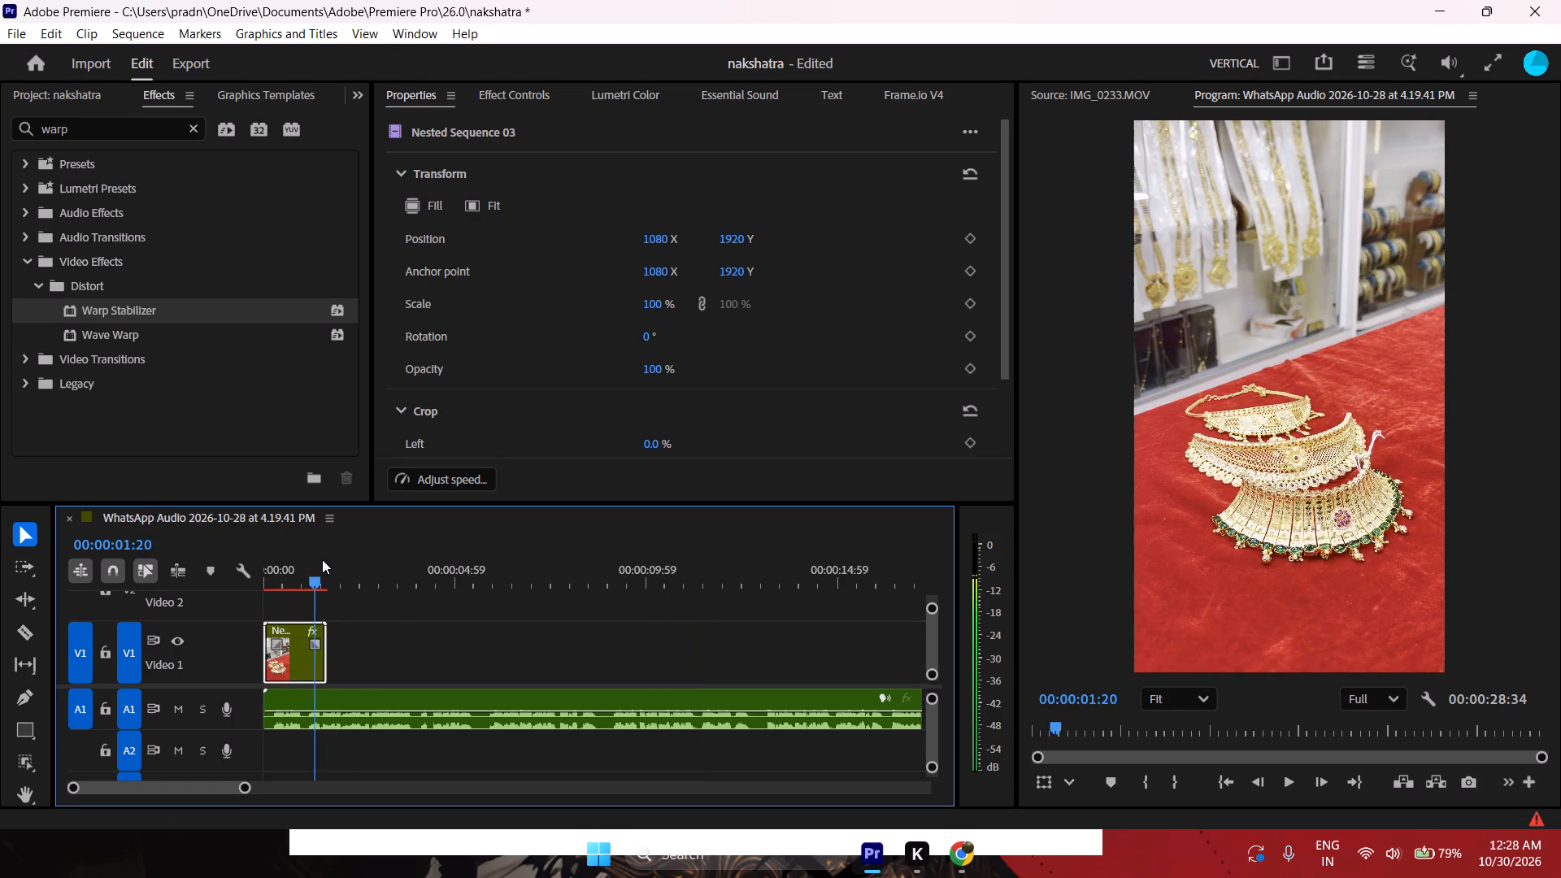
# Scrub around the end of the nested jewellery clip and back to the sequence start to compare it with the audio.
pyautogui.moveTo(322, 559); pyautogui.dragTo(335, 560)
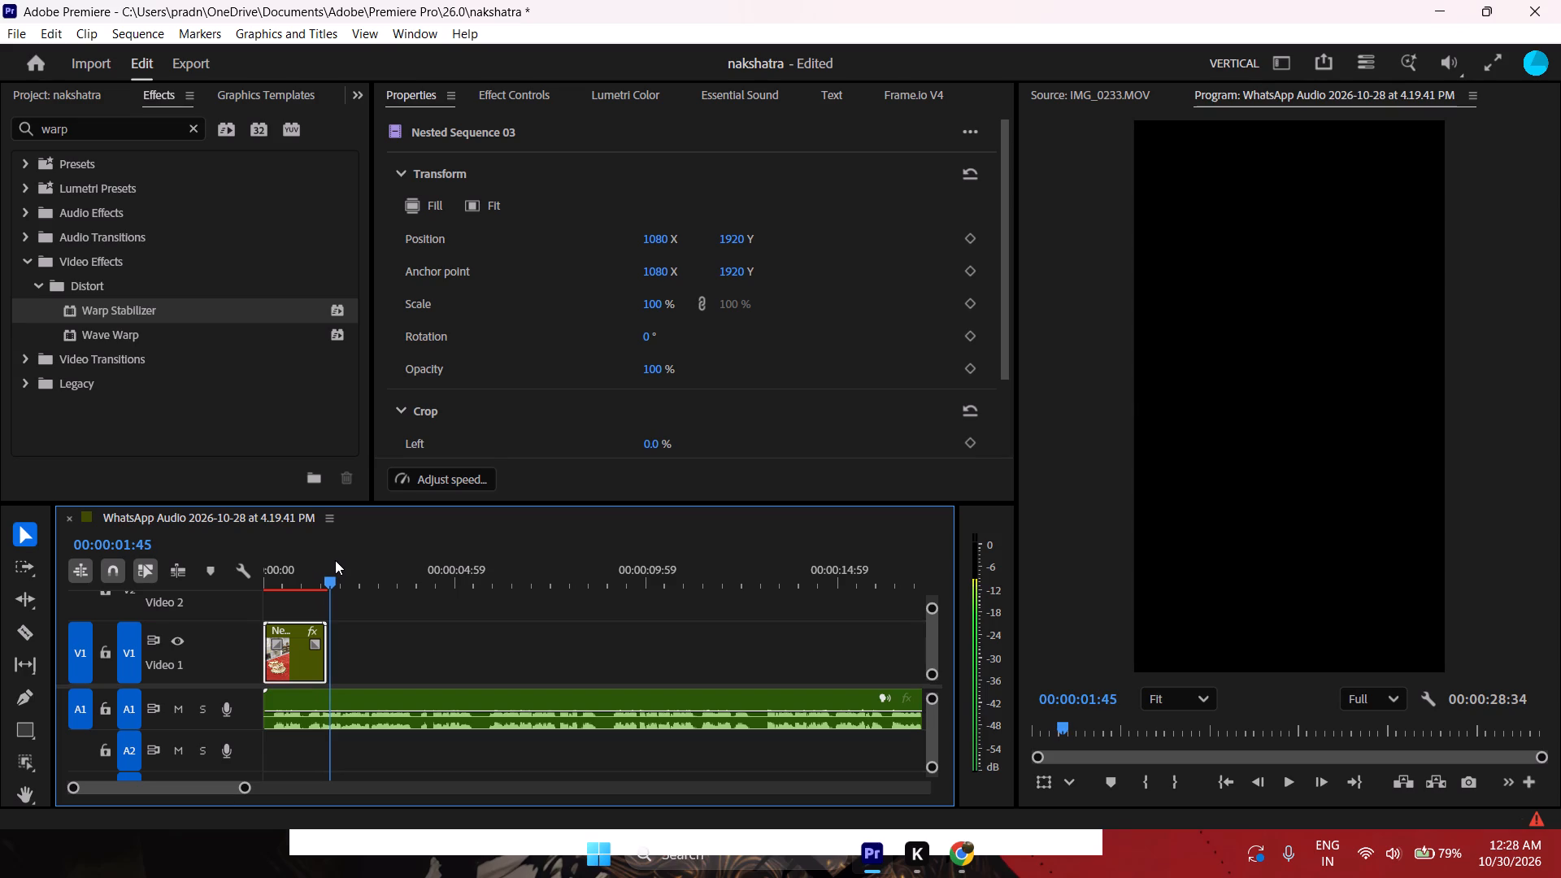
pyautogui.moveTo(335, 560); pyautogui.dragTo(325, 567)
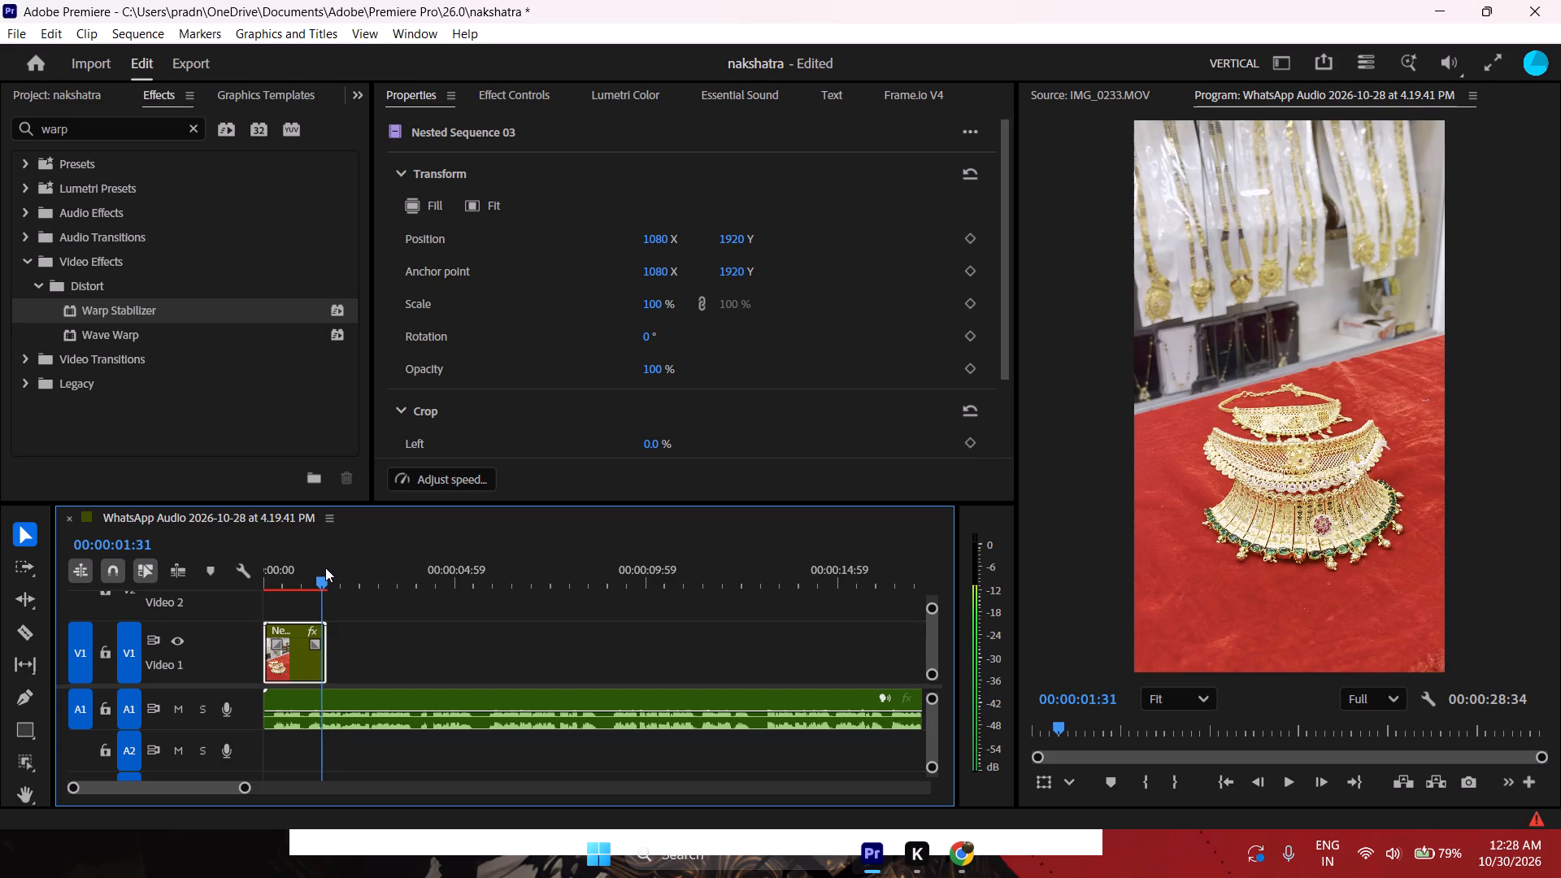
pyautogui.moveTo(325, 567); pyautogui.dragTo(332, 564)
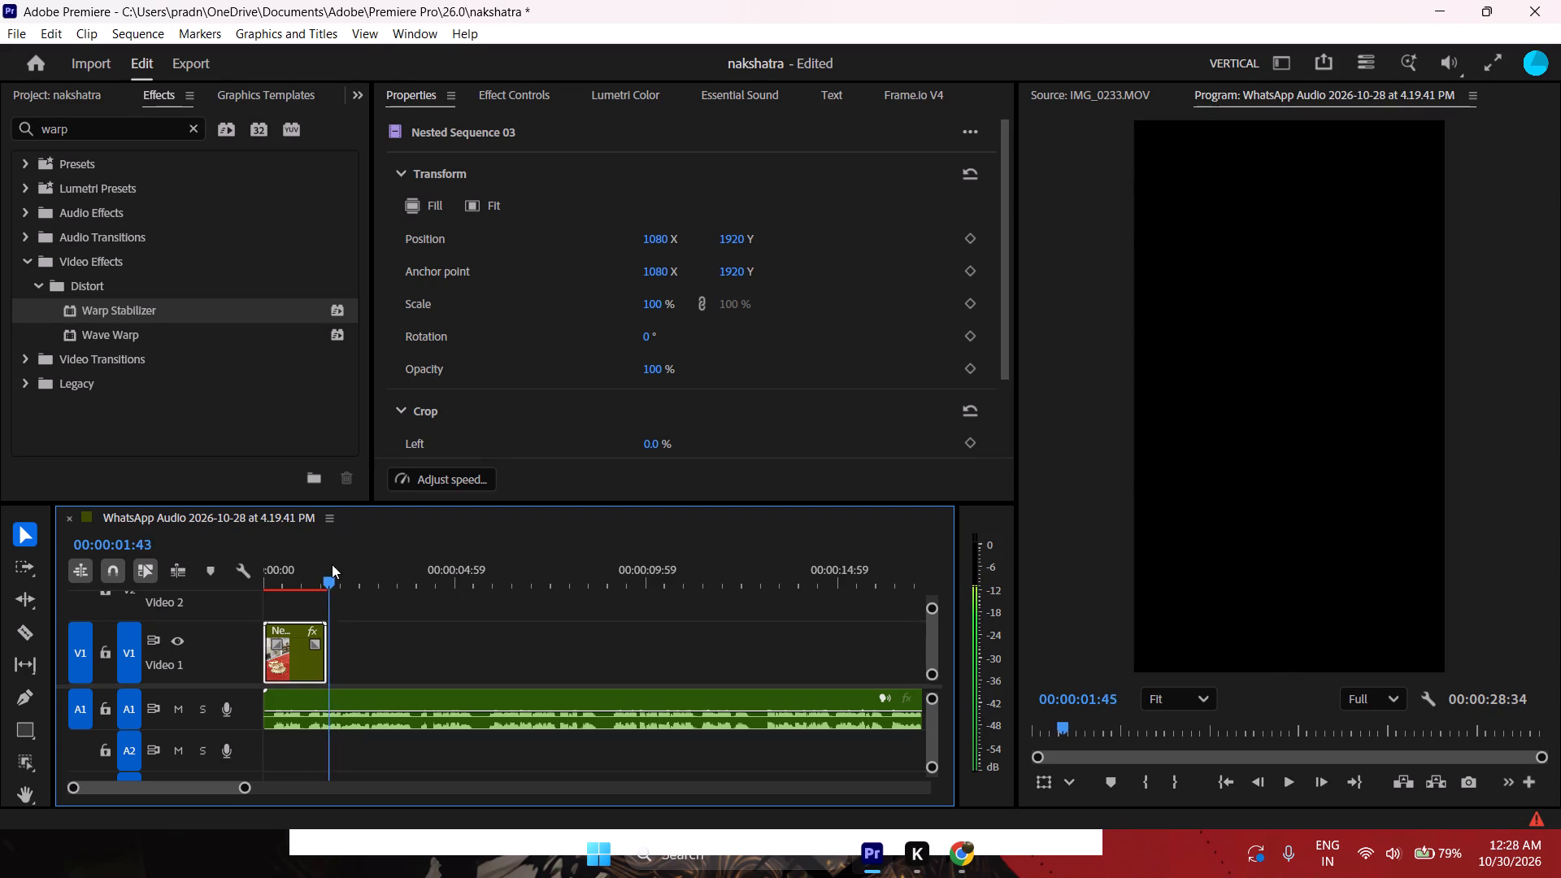
pyautogui.moveTo(332, 564); pyautogui.dragTo(327, 596)
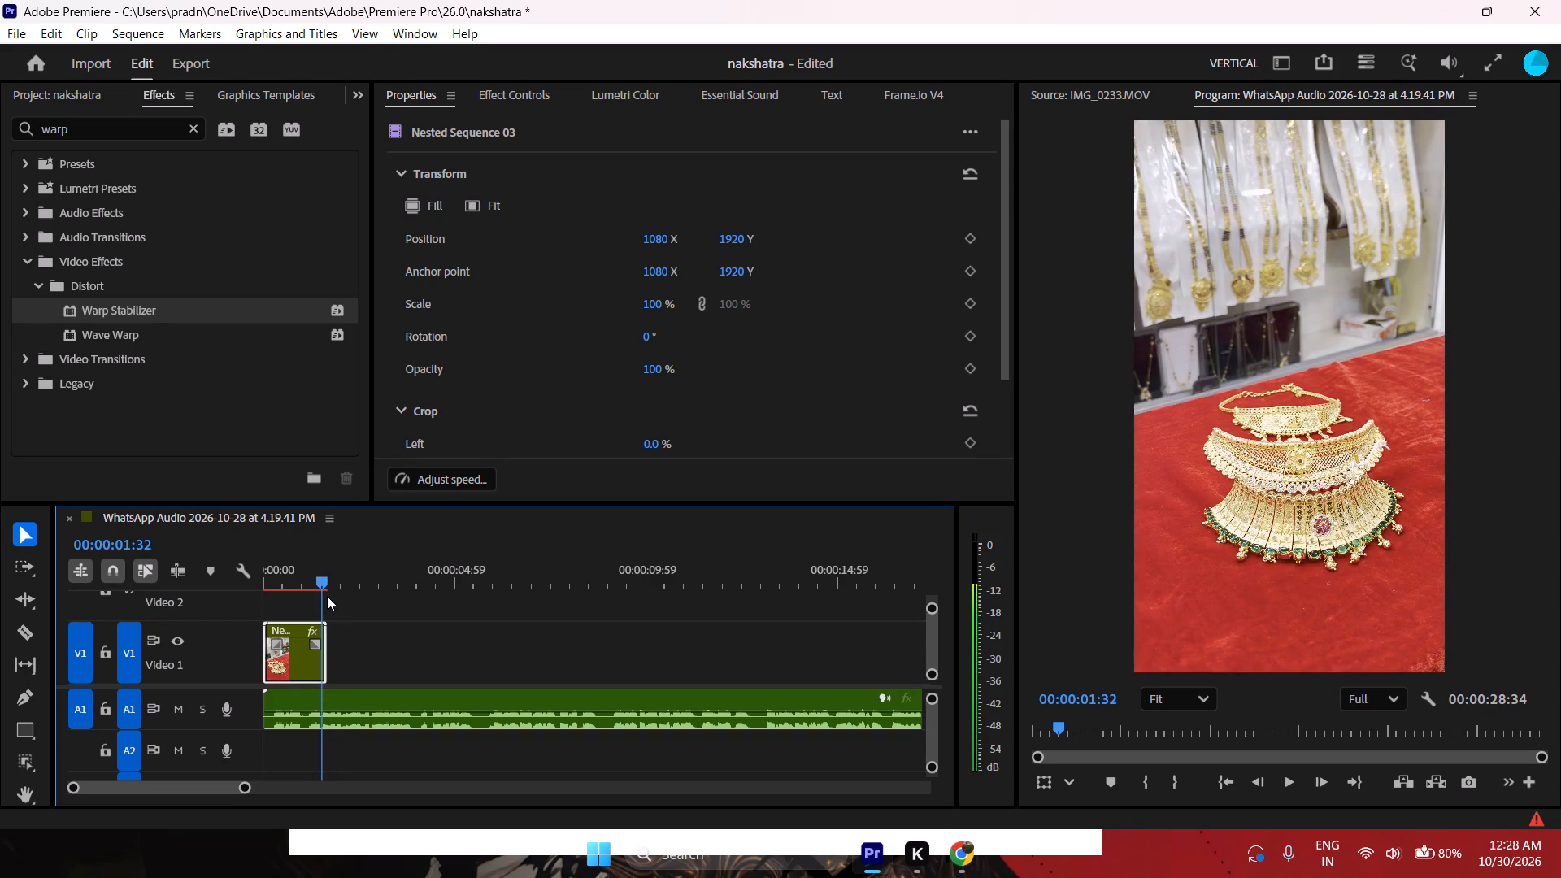
pyautogui.moveTo(327, 596); pyautogui.dragTo(330, 591)
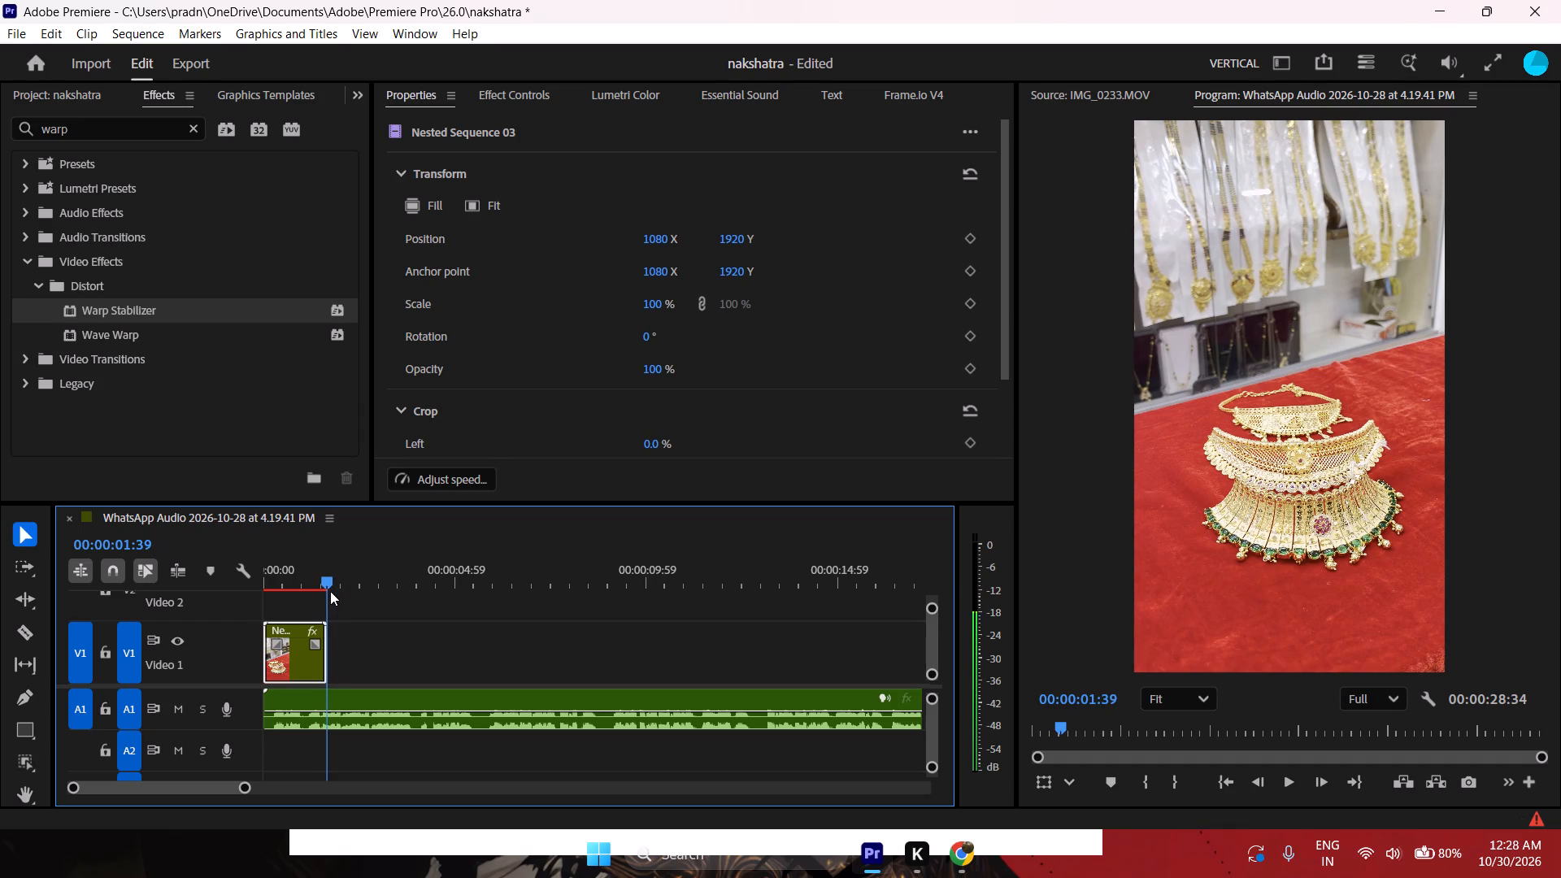
pyautogui.moveTo(330, 591); pyautogui.dragTo(331, 591)
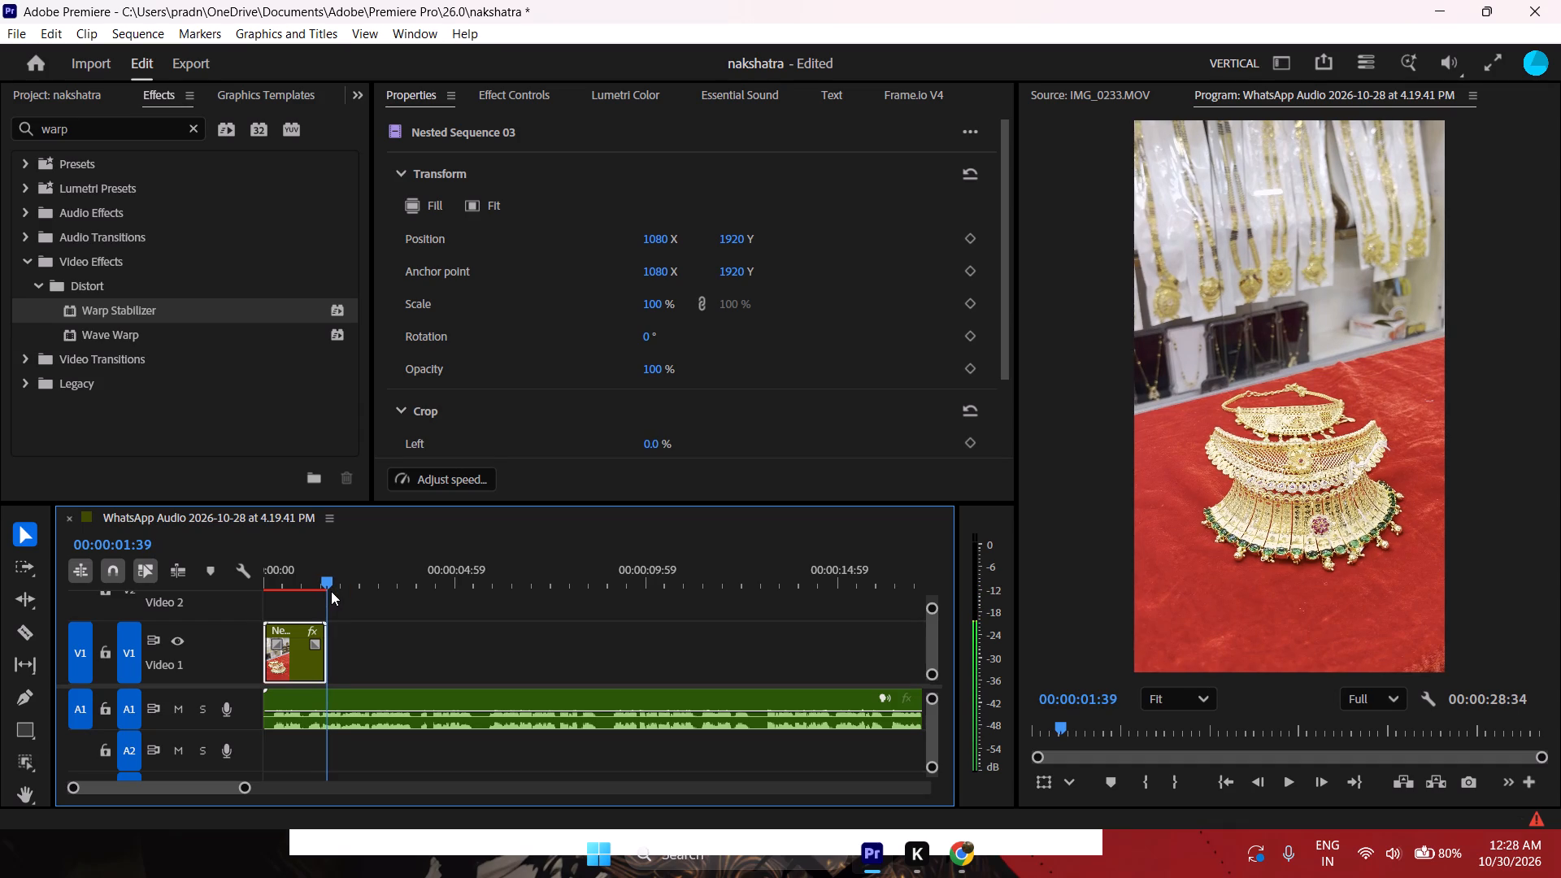
pyautogui.moveTo(331, 591); pyautogui.dragTo(337, 589)
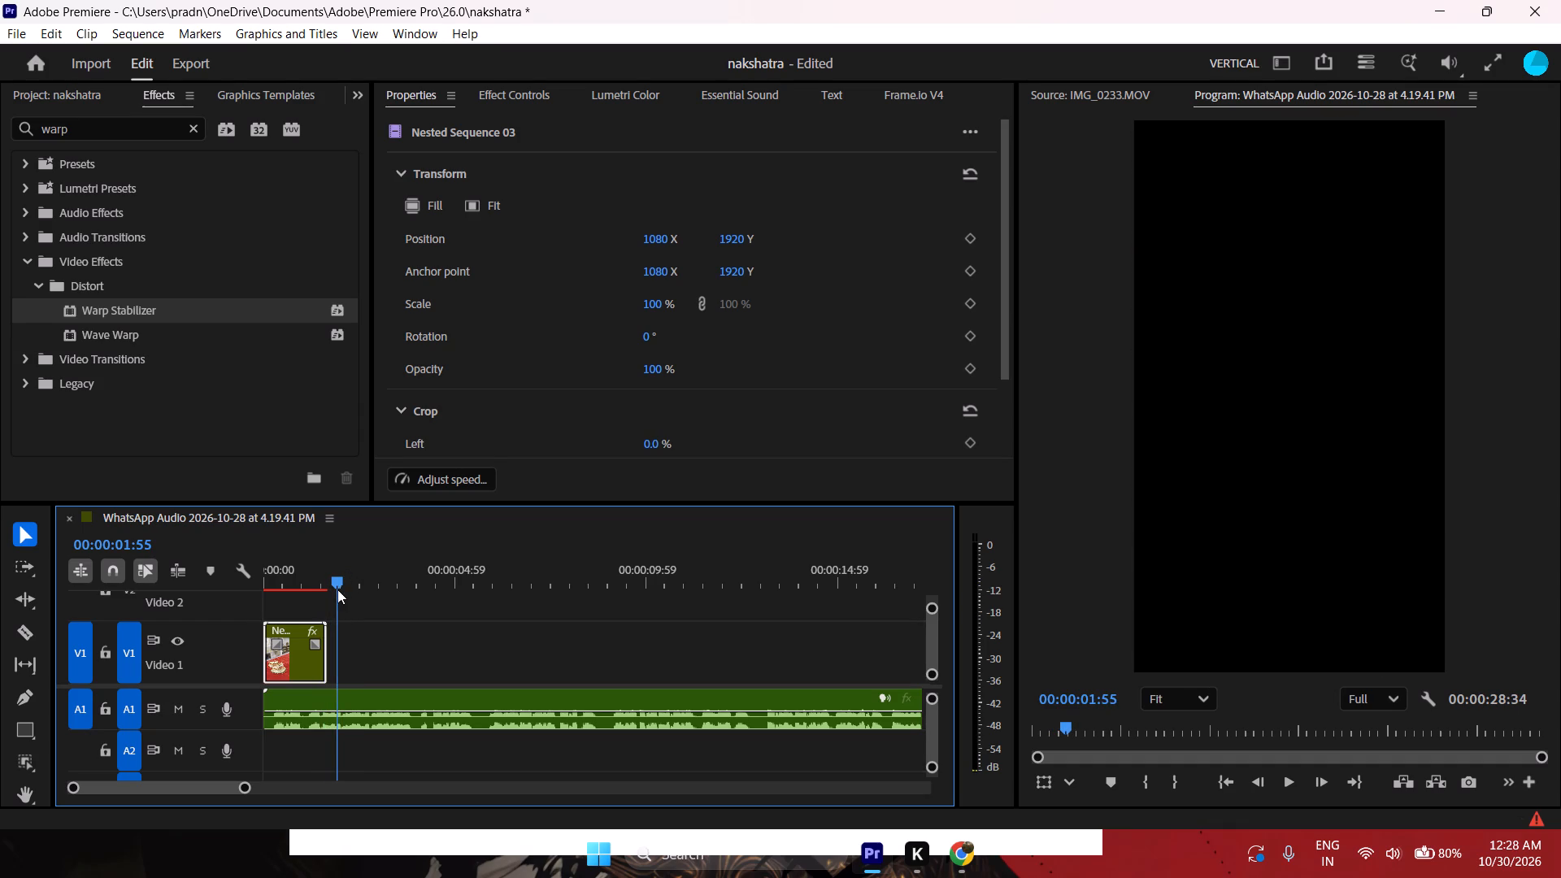
pyautogui.moveTo(337, 589); pyautogui.dragTo(341, 589)
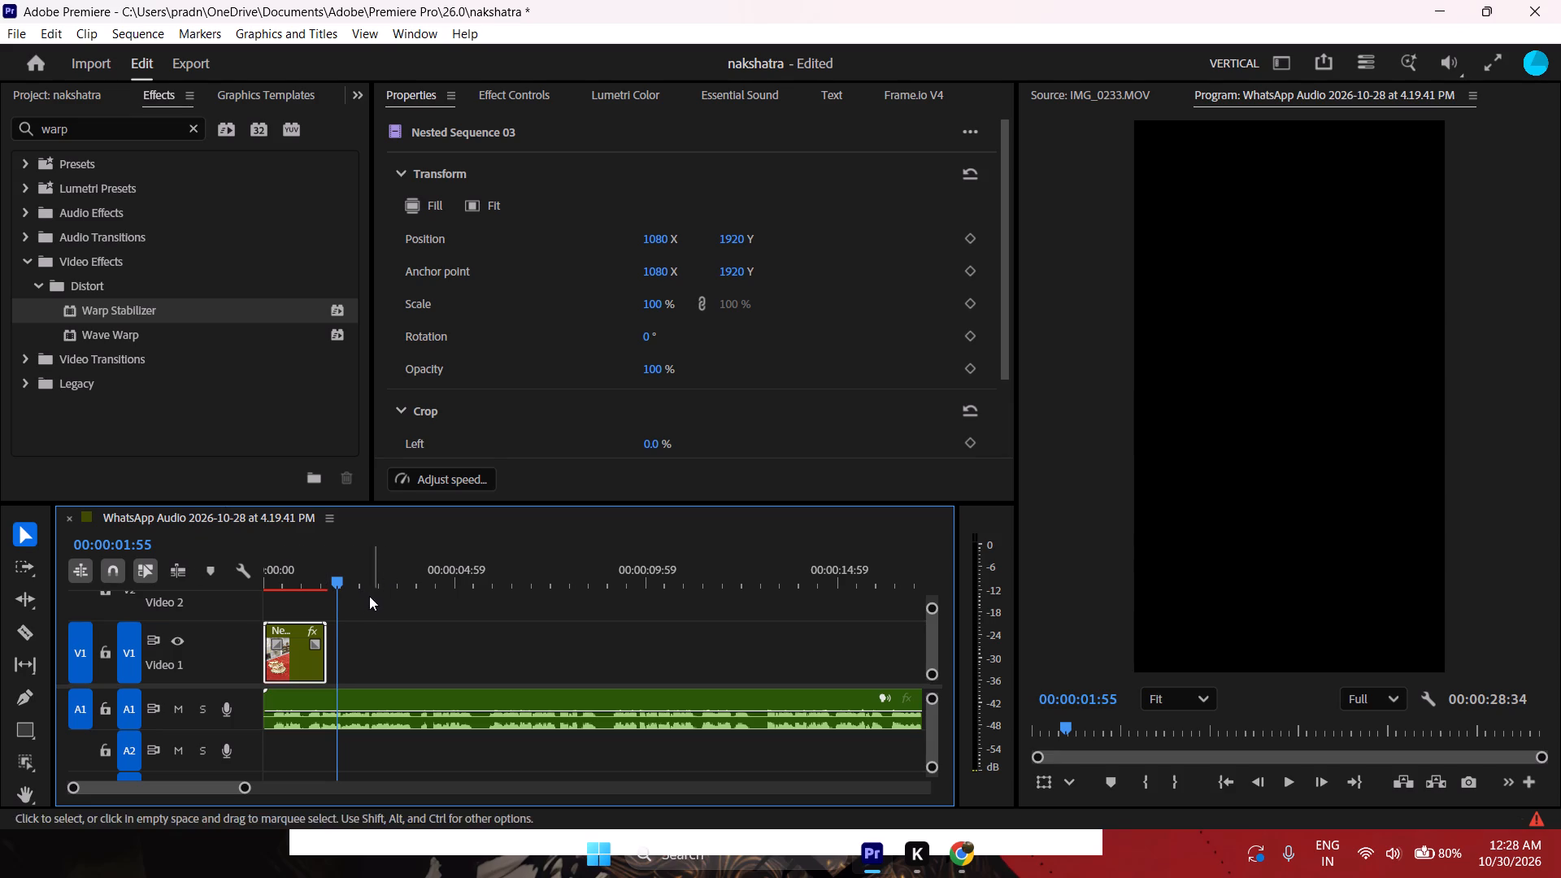
pyautogui.moveTo(332, 586); pyautogui.dragTo(260, 588)
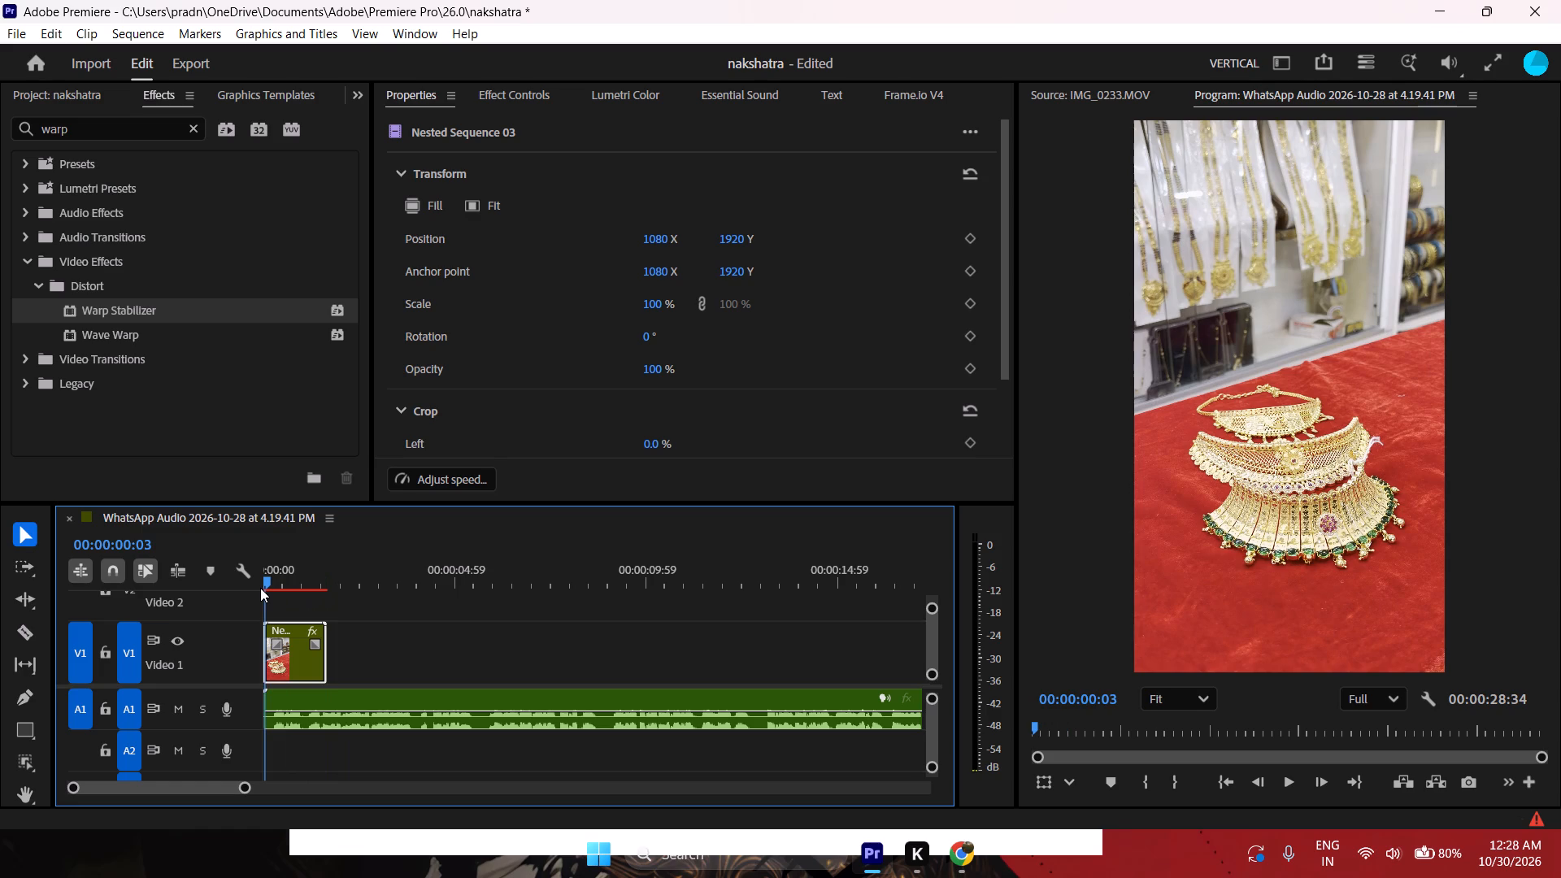
pyautogui.moveTo(260, 588); pyautogui.dragTo(262, 589)
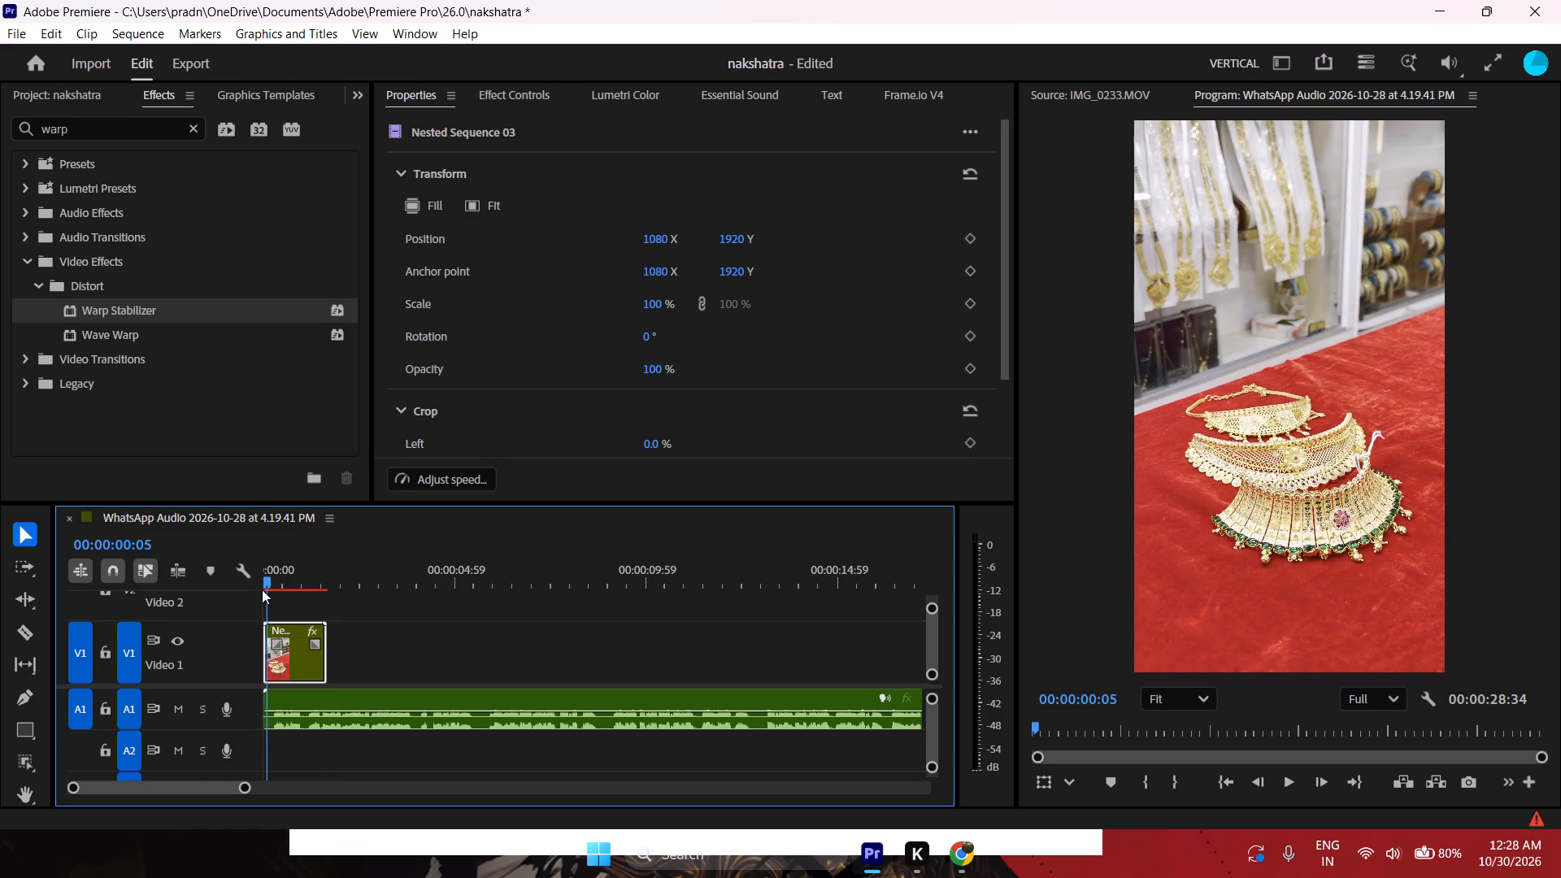
pyautogui.moveTo(262, 589); pyautogui.dragTo(273, 589)
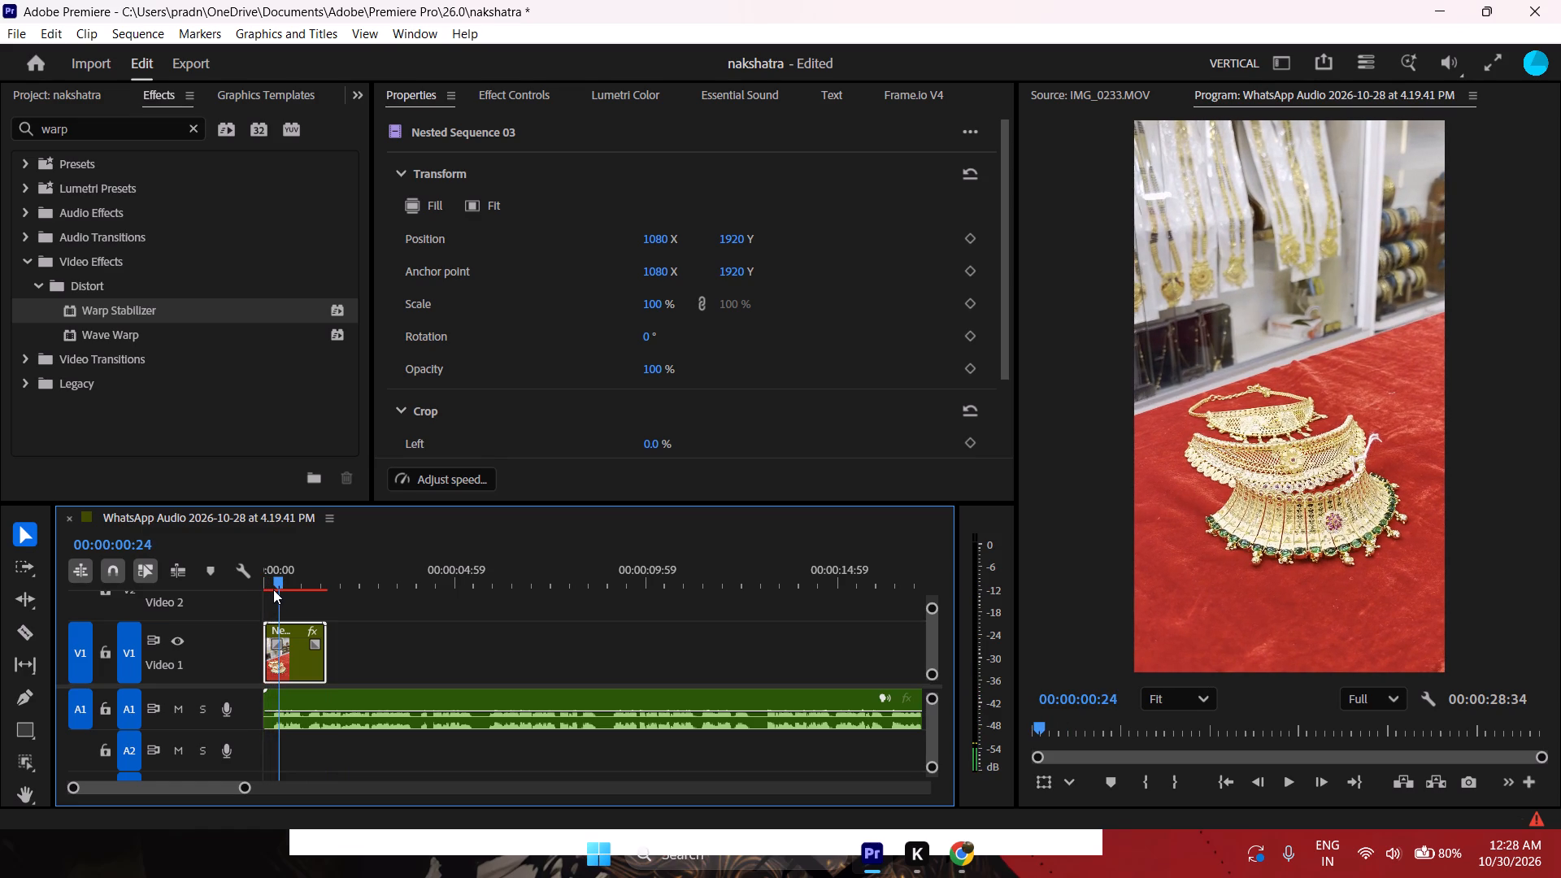
pyautogui.moveTo(273, 589); pyautogui.dragTo(250, 596)
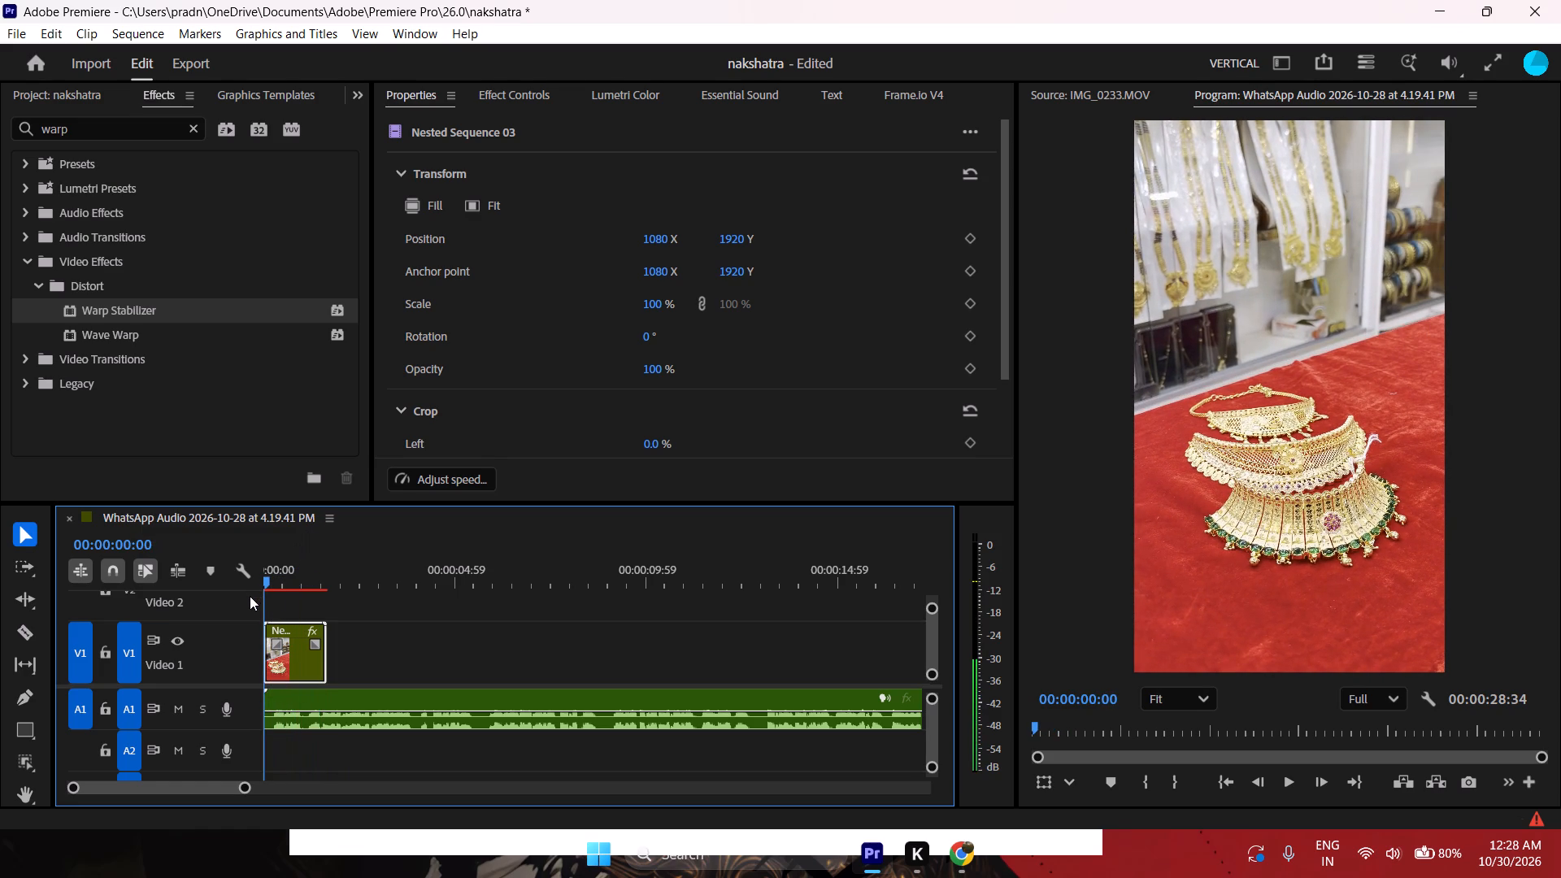
pyautogui.moveTo(250, 596); pyautogui.dragTo(250, 597)
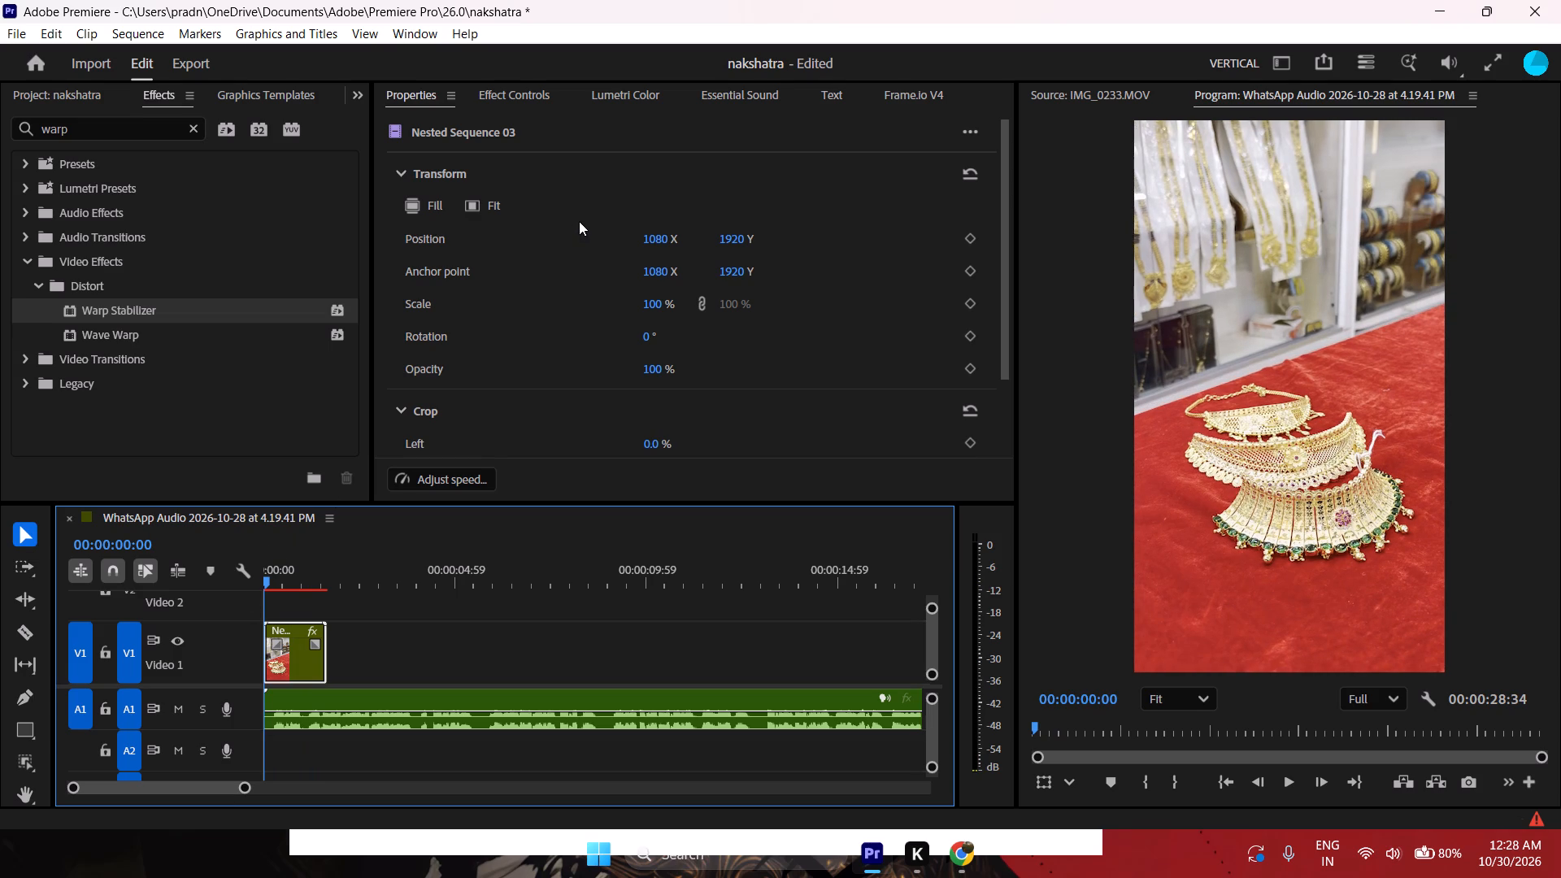
# Play the opening from the sequence start, restarting it once, to review the nested clip's timing against the audio.
pyautogui.press('space')
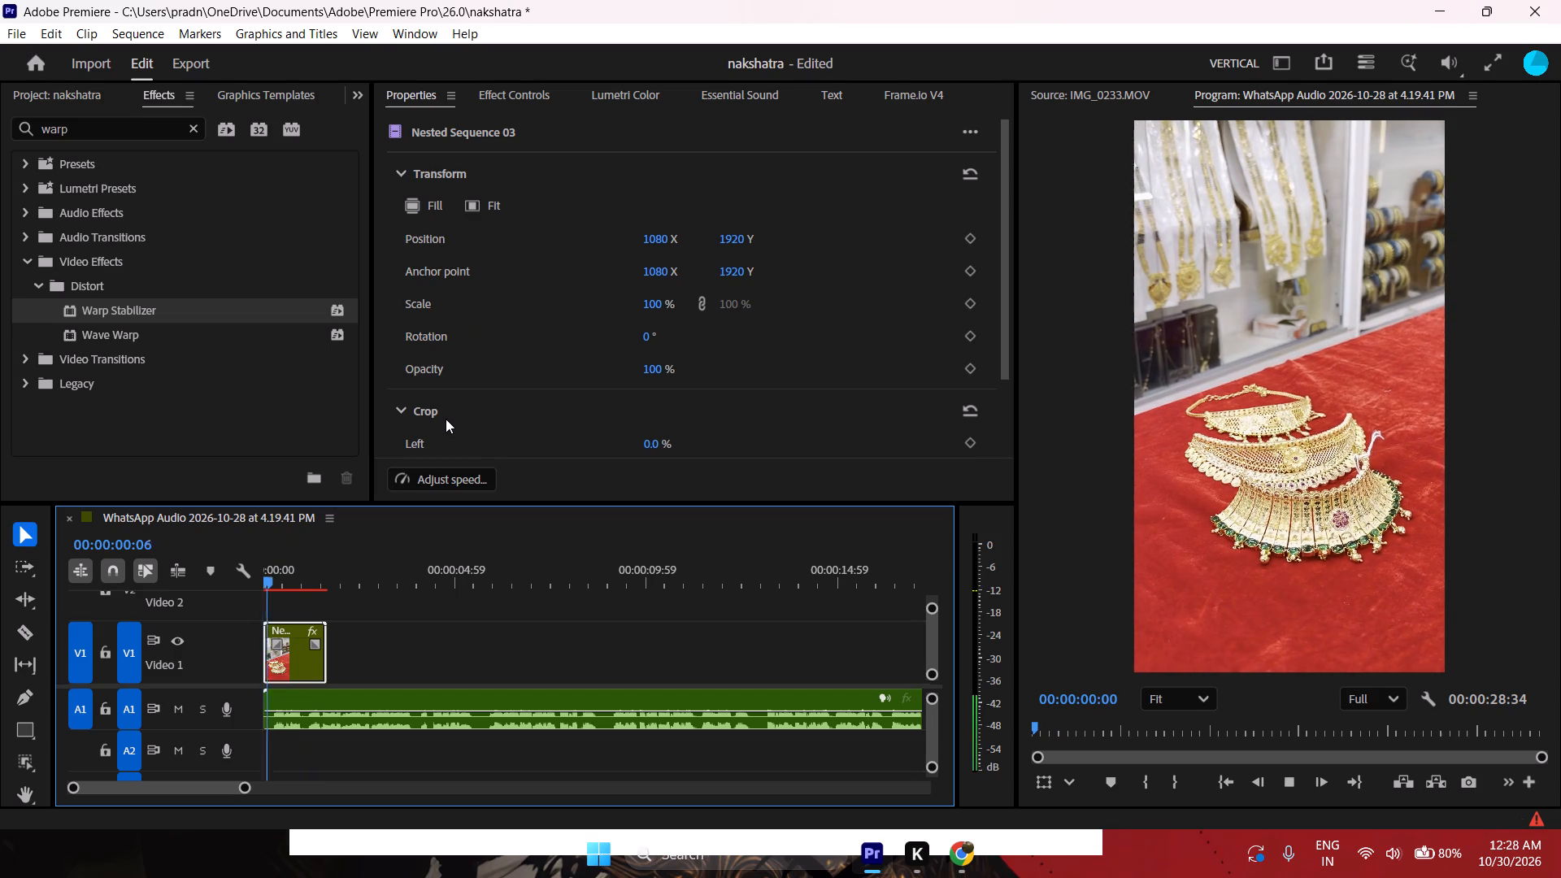
pyautogui.press('space')
pyautogui.press('space')
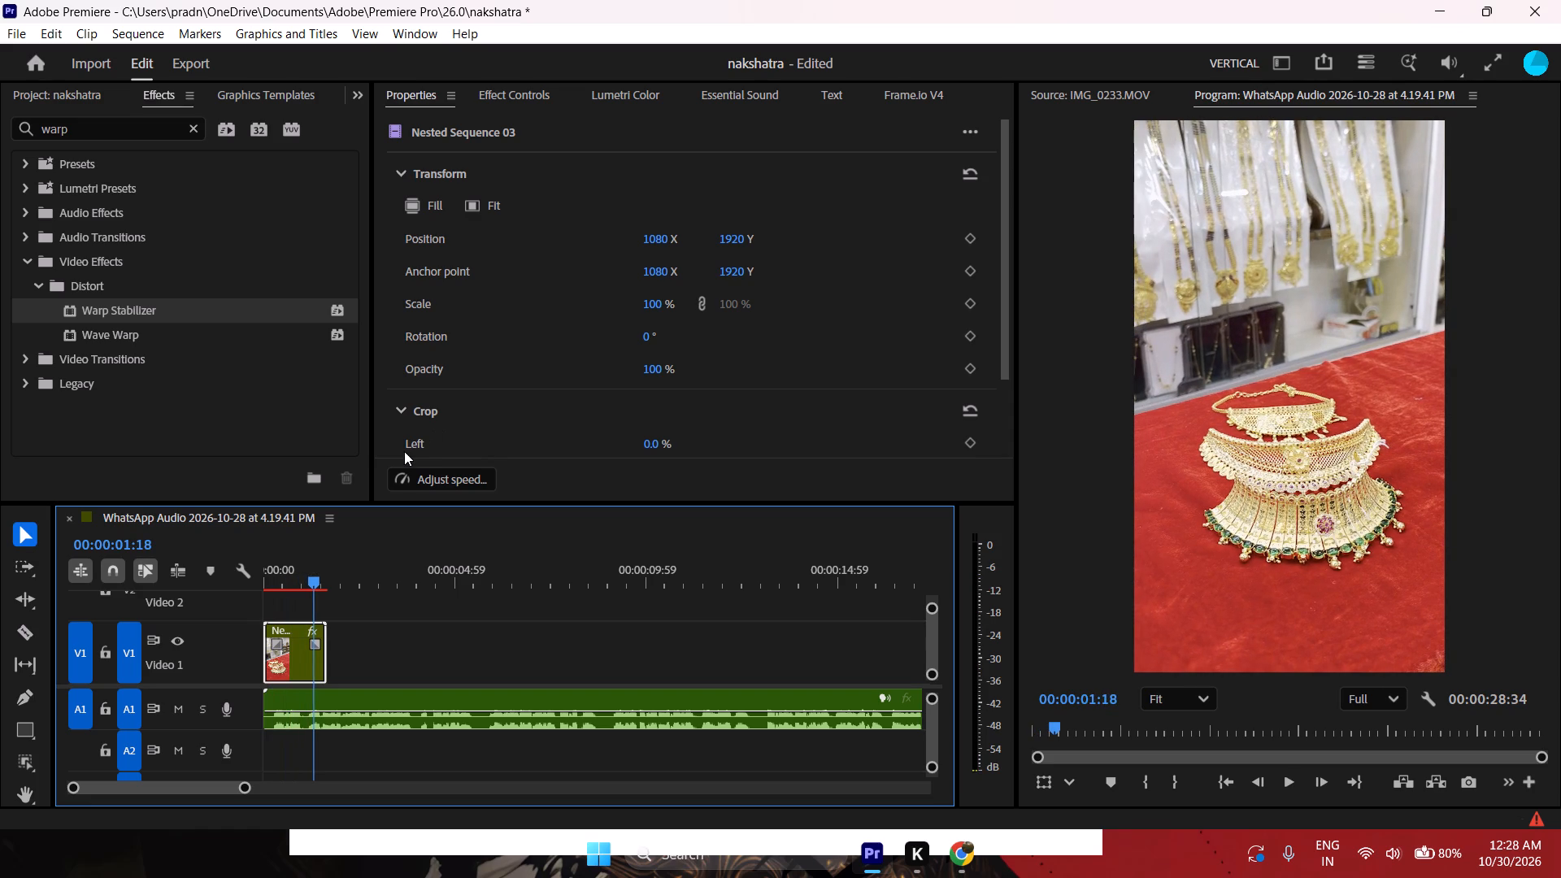
pyautogui.press('space')
pyautogui.moveTo(311, 580); pyautogui.dragTo(231, 593)
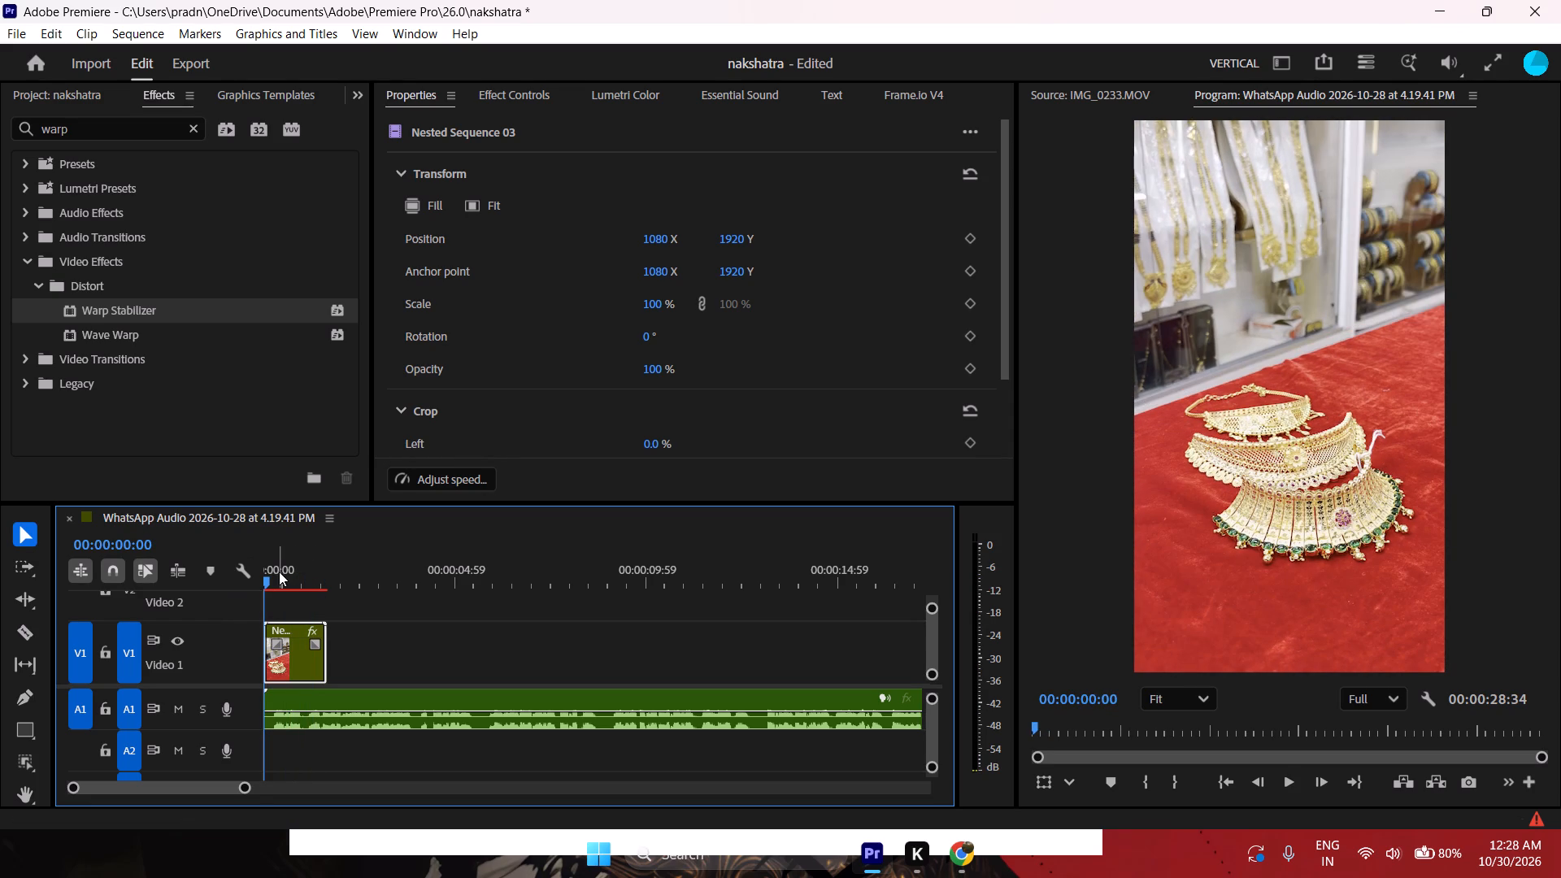
pyautogui.press('space')
pyautogui.press('space')
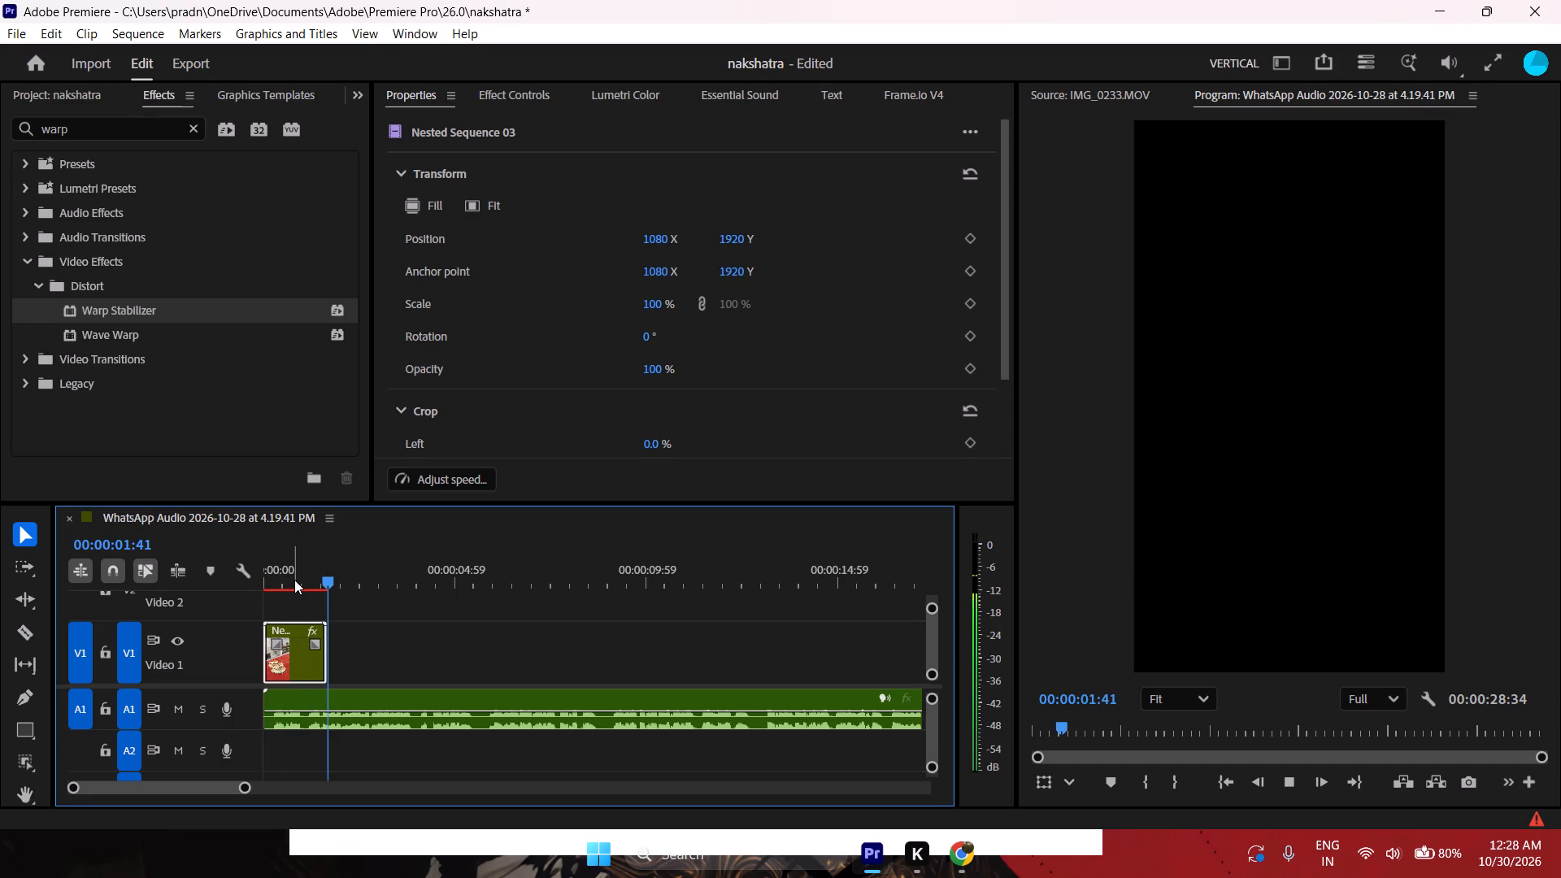
# Scrub from about 2 seconds back through the nested clip to the sequence start to recheck its motion and audio.
pyautogui.moveTo(335, 580); pyautogui.dragTo(354, 580)
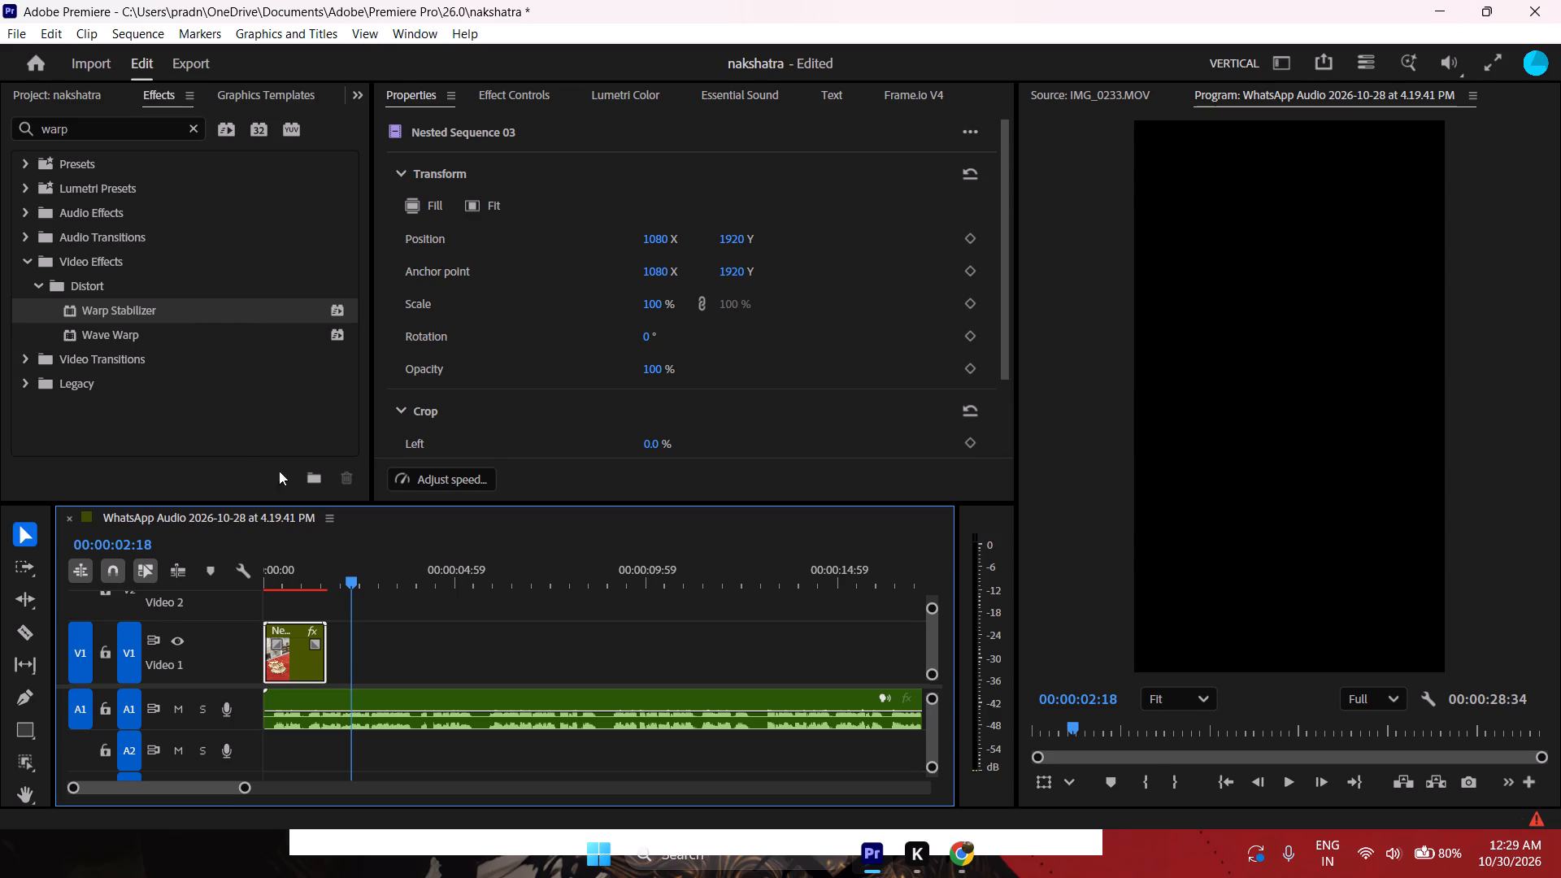
pyautogui.tripleClick(350, 581)
pyautogui.doubleClick(349, 581)
pyautogui.moveTo(345, 581); pyautogui.dragTo(319, 582)
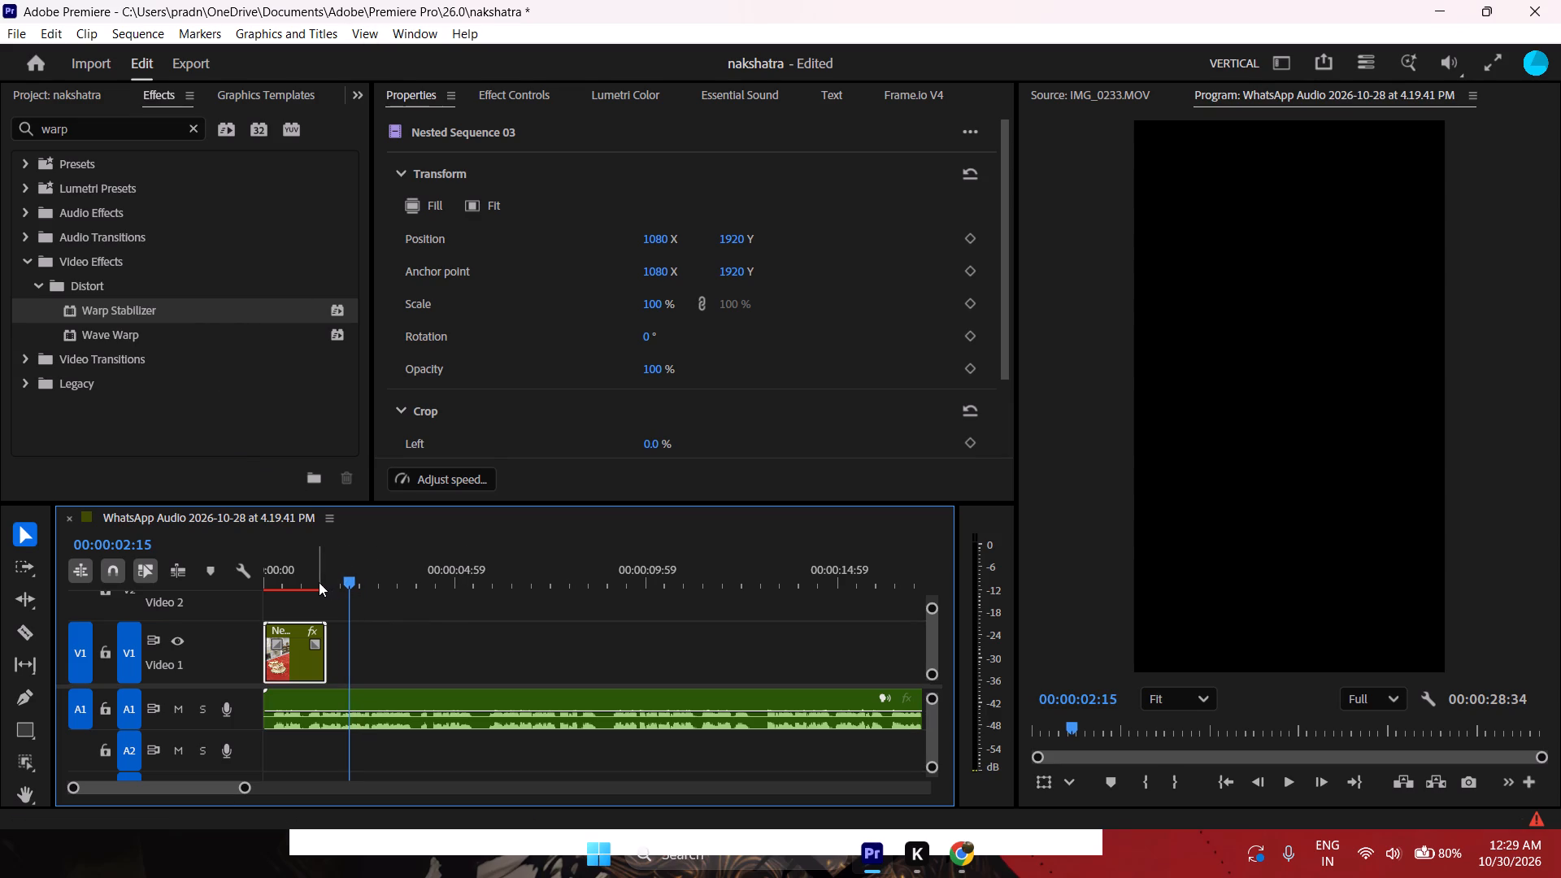
pyautogui.moveTo(319, 582); pyautogui.dragTo(305, 585)
pyautogui.moveTo(354, 579); pyautogui.dragTo(333, 585)
pyautogui.moveTo(348, 577); pyautogui.dragTo(335, 584)
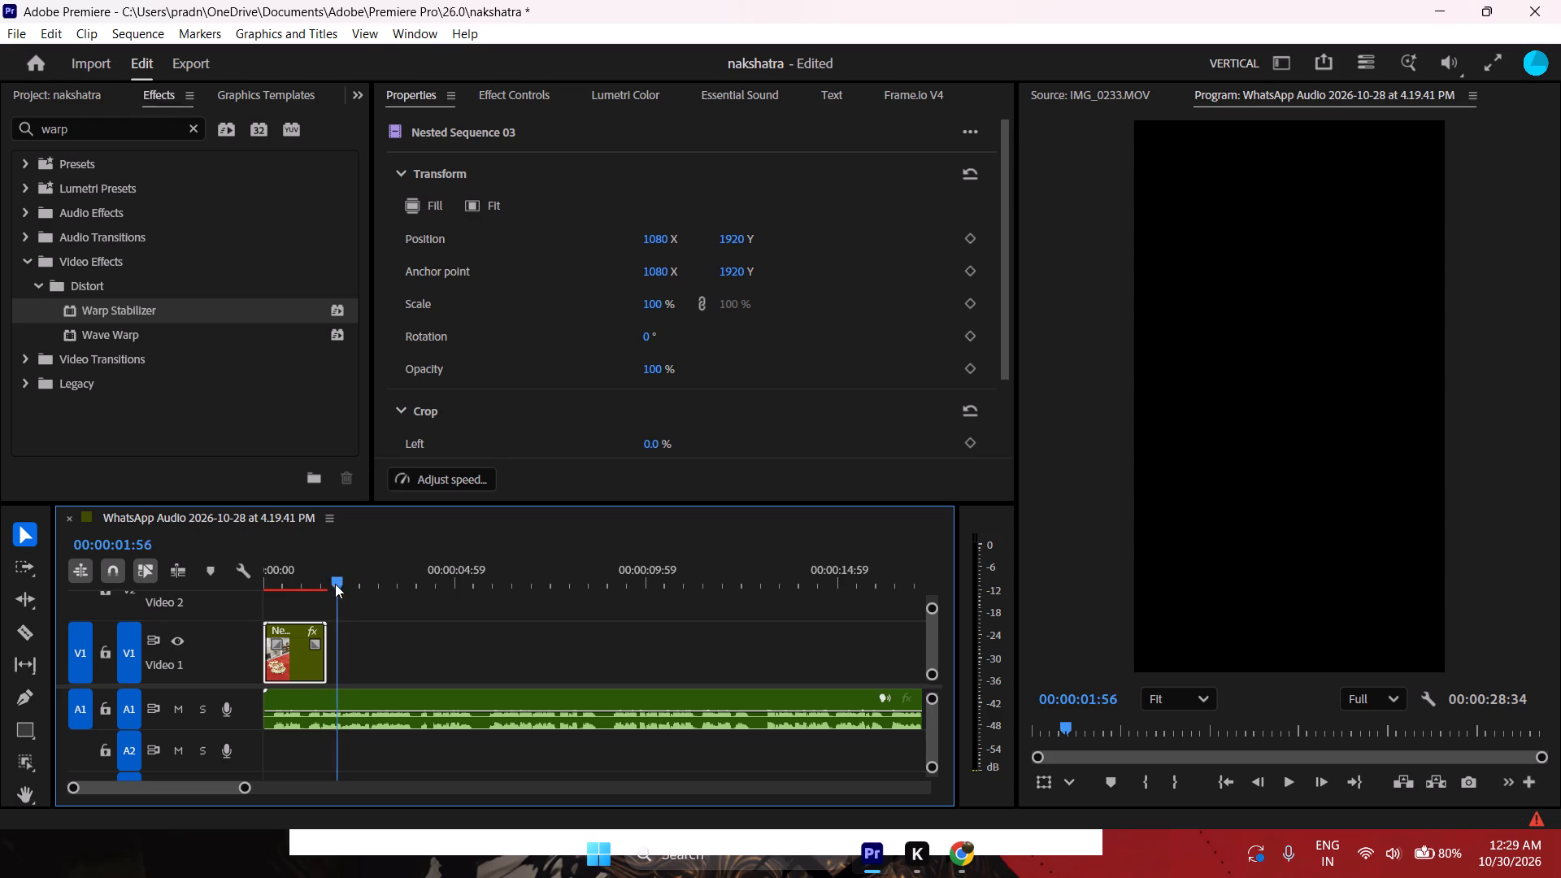
pyautogui.moveTo(335, 584); pyautogui.dragTo(279, 601)
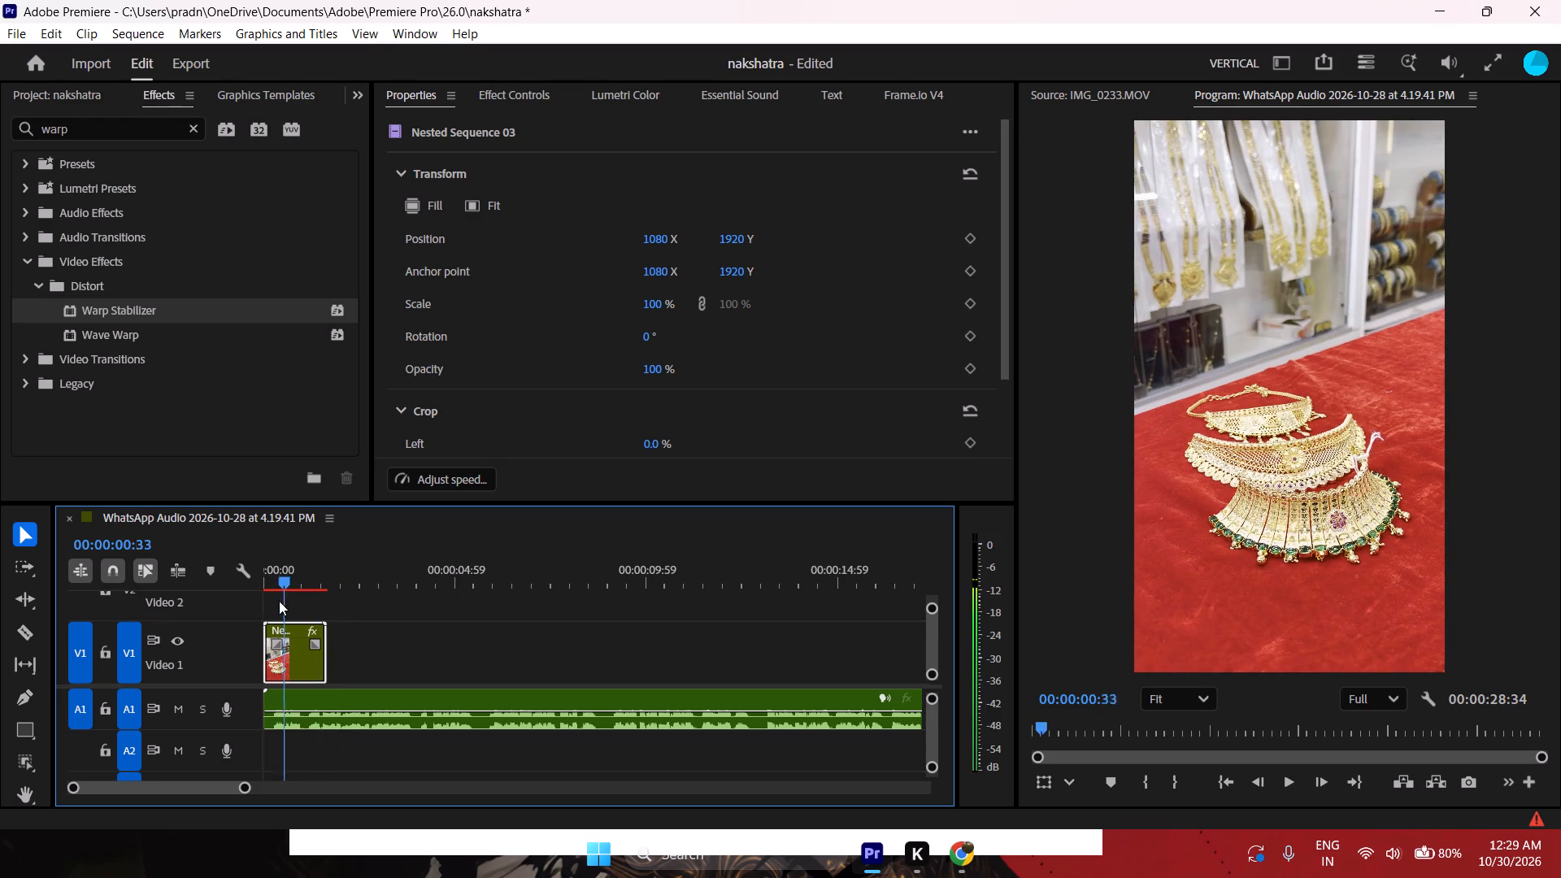
pyautogui.moveTo(279, 601); pyautogui.dragTo(238, 609)
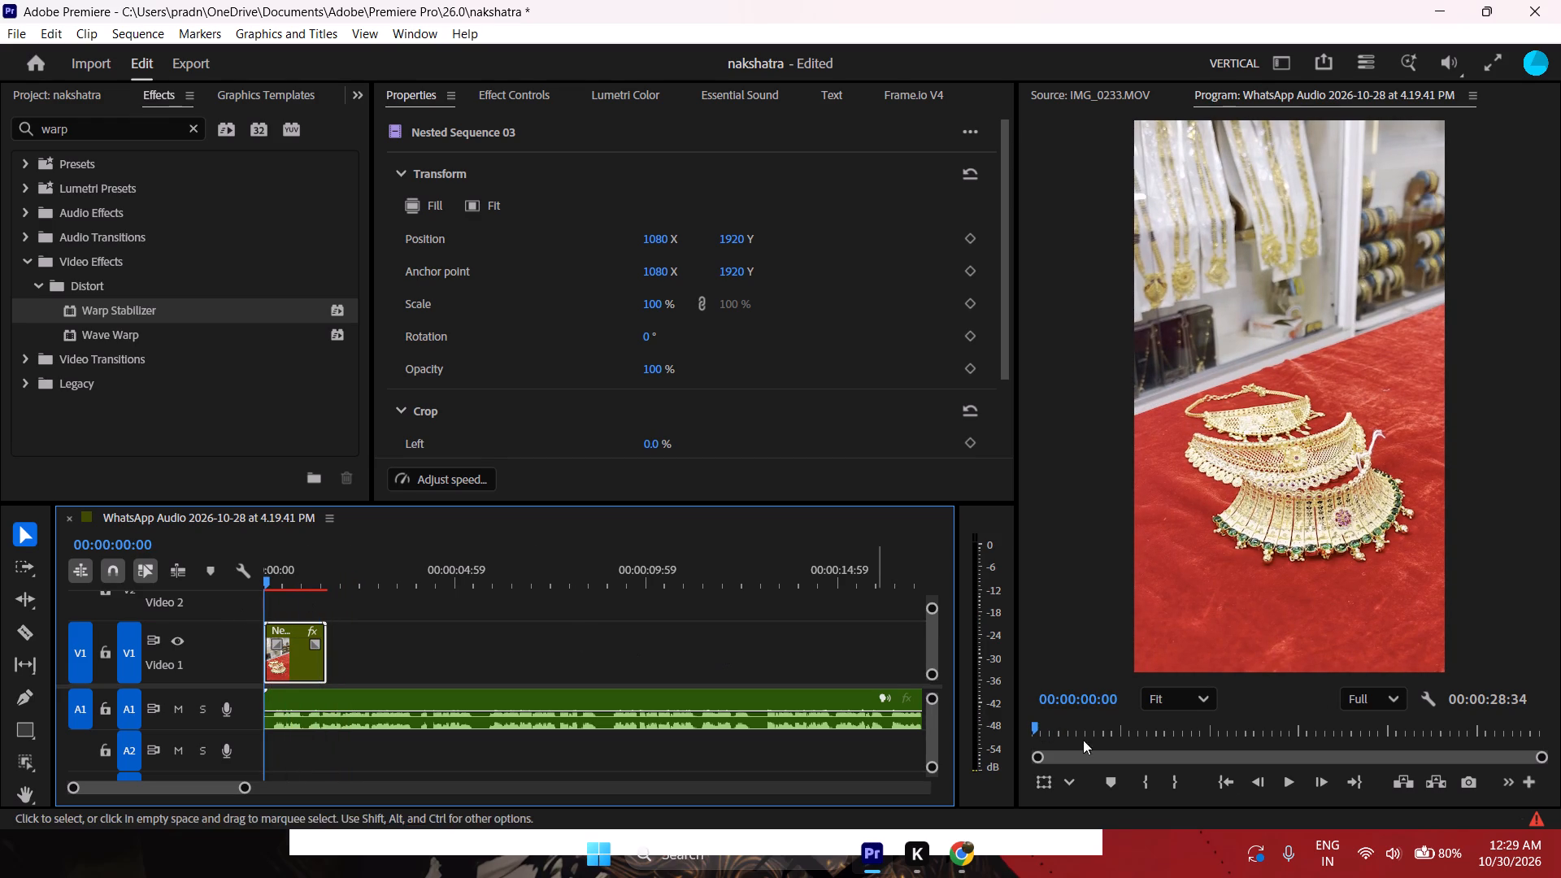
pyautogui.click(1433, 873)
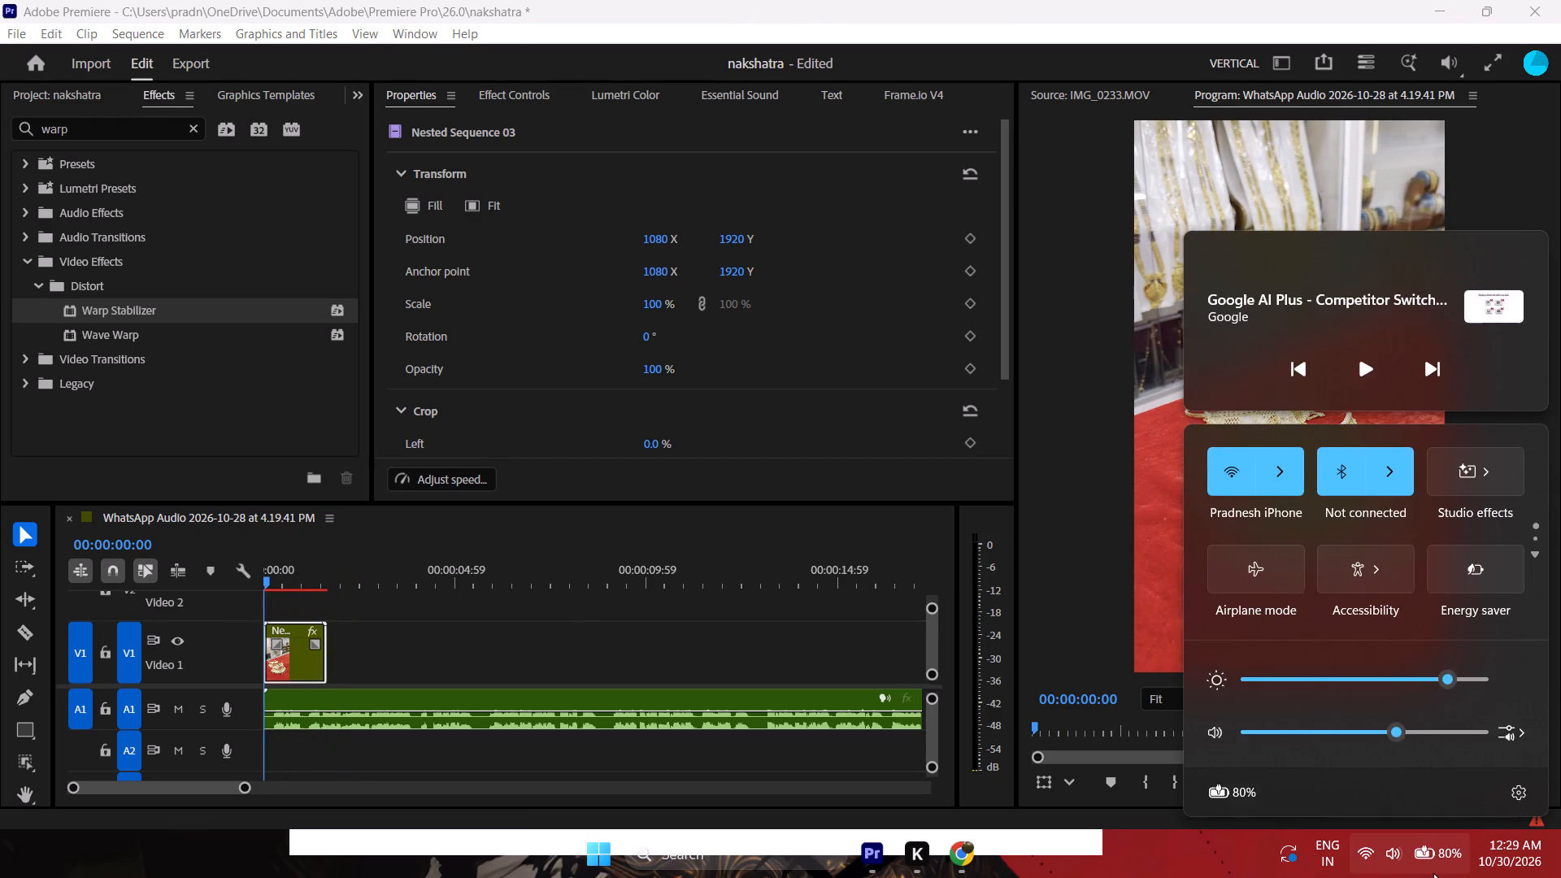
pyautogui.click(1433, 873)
# Play the sequence from the start through about 9 seconds to listen to the audio track.
pyautogui.press('space')
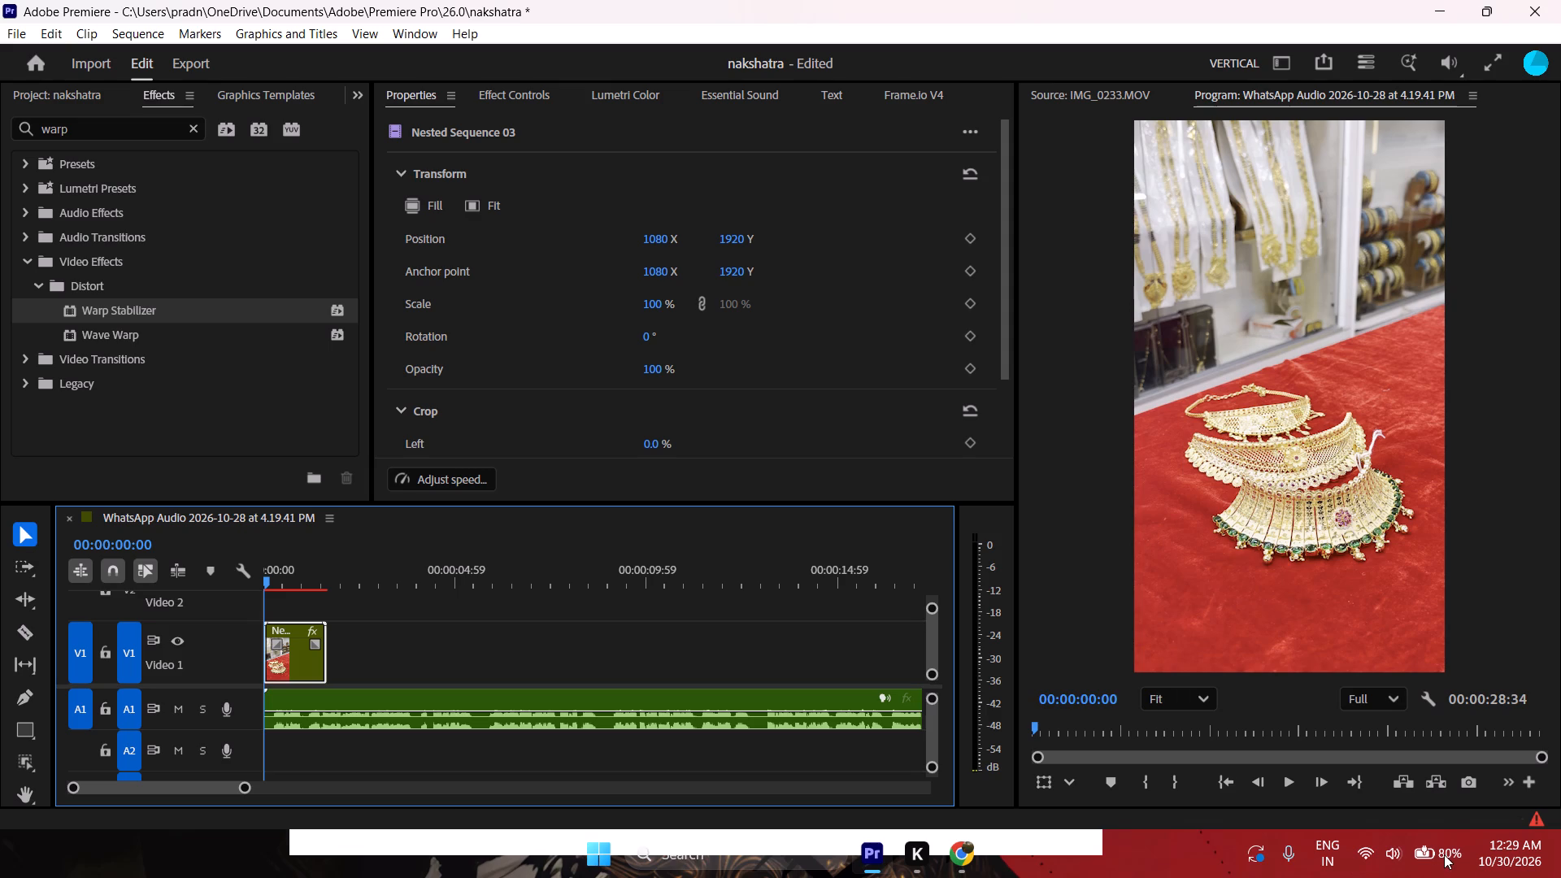
pyautogui.press('space')
pyautogui.press('space')
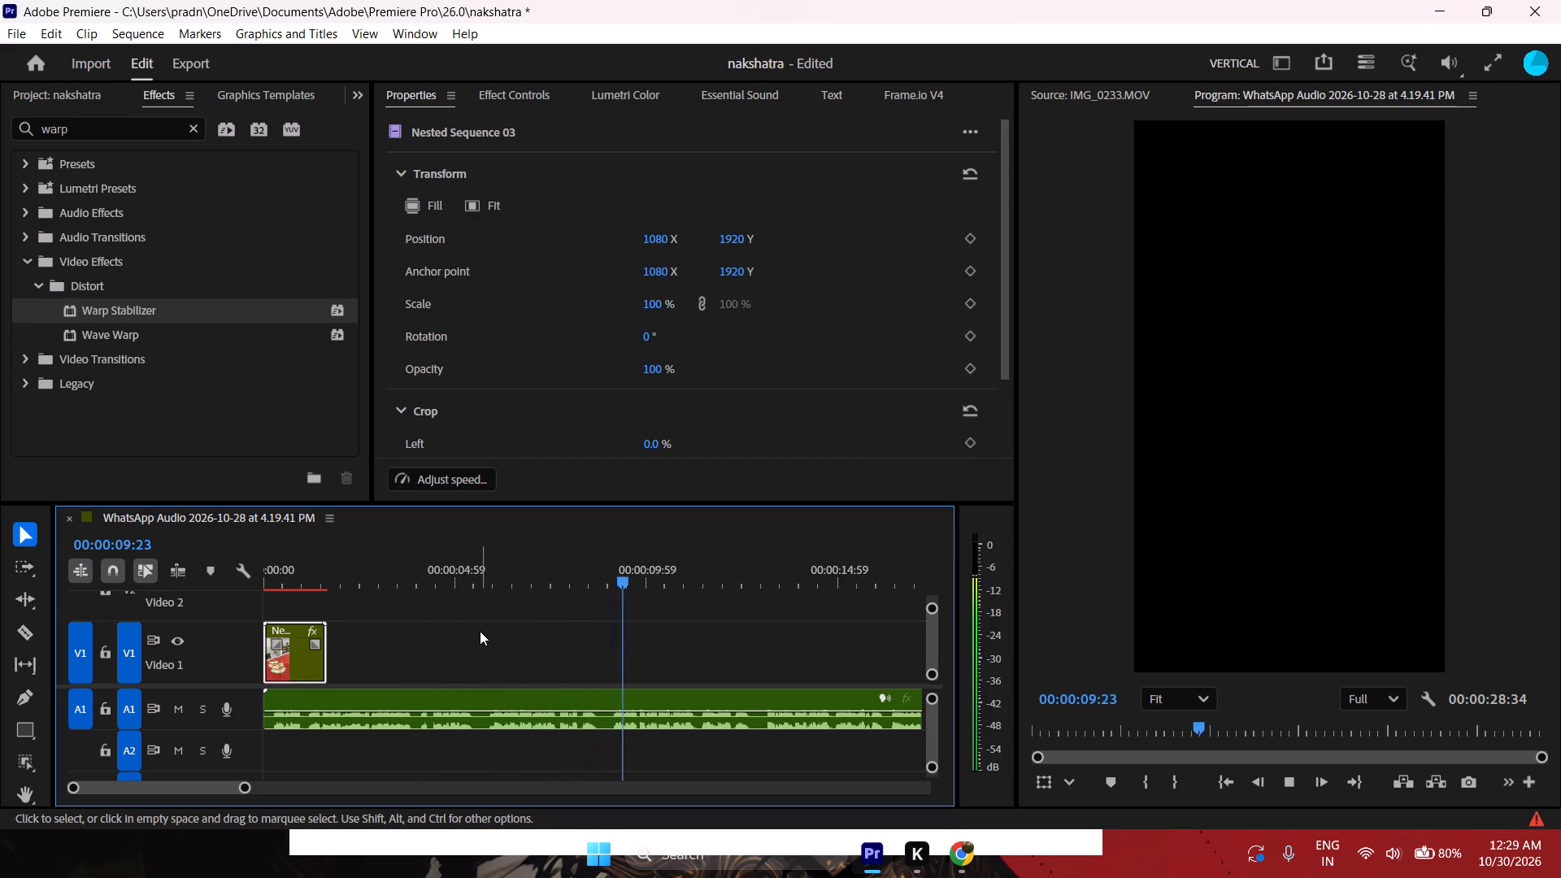
pyautogui.press('space')
# Replay the audio from near the nested clip's end to almost 5 seconds, and return to the sequence start.
pyautogui.moveTo(659, 588); pyautogui.dragTo(609, 589)
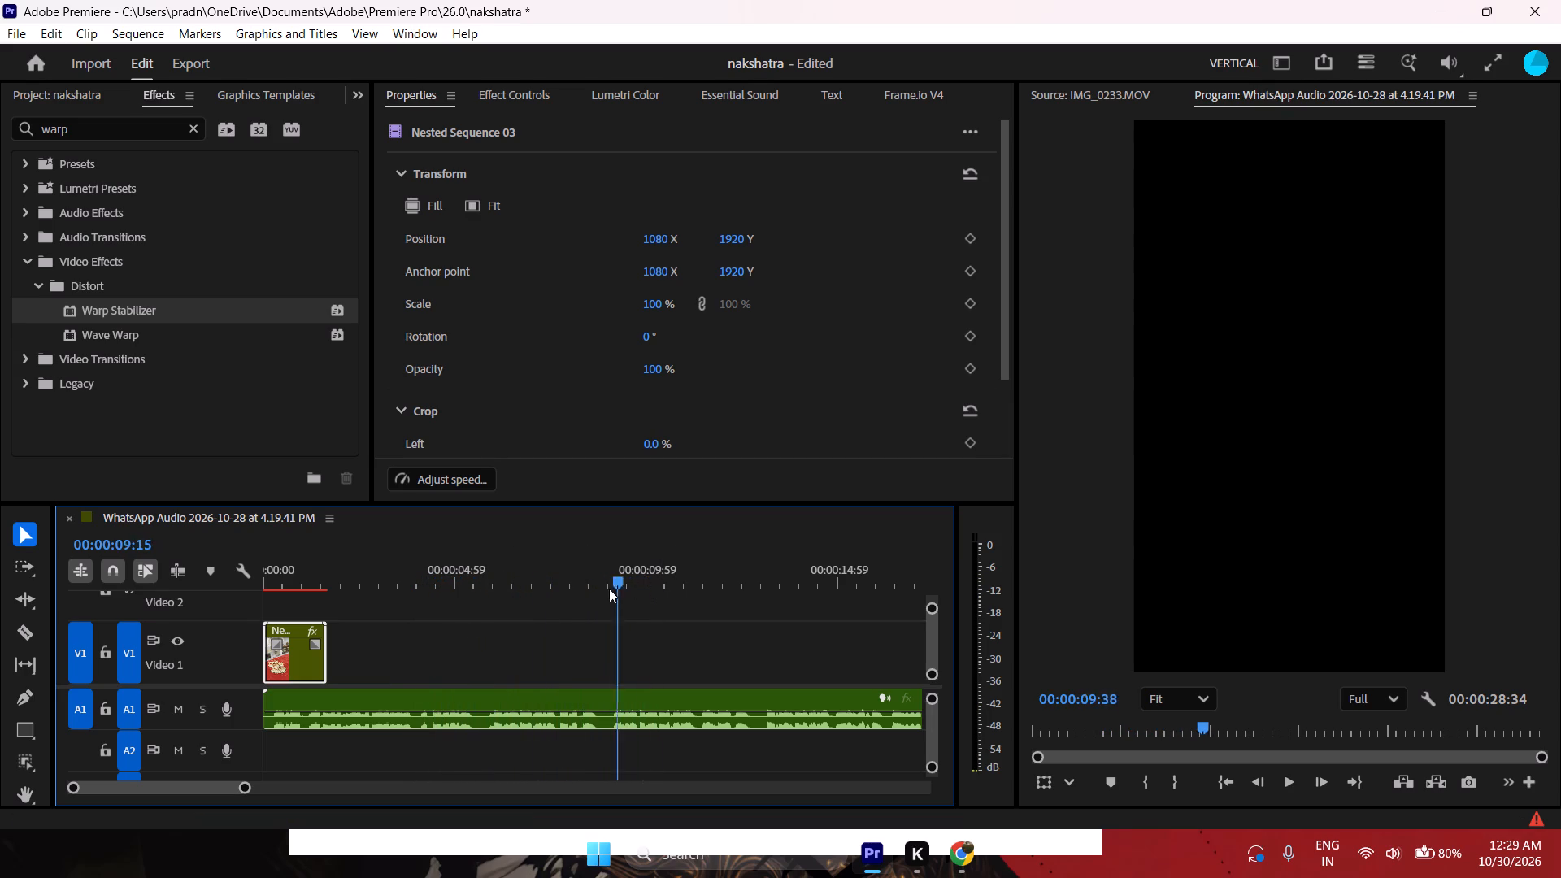
pyautogui.moveTo(609, 589); pyautogui.dragTo(396, 610)
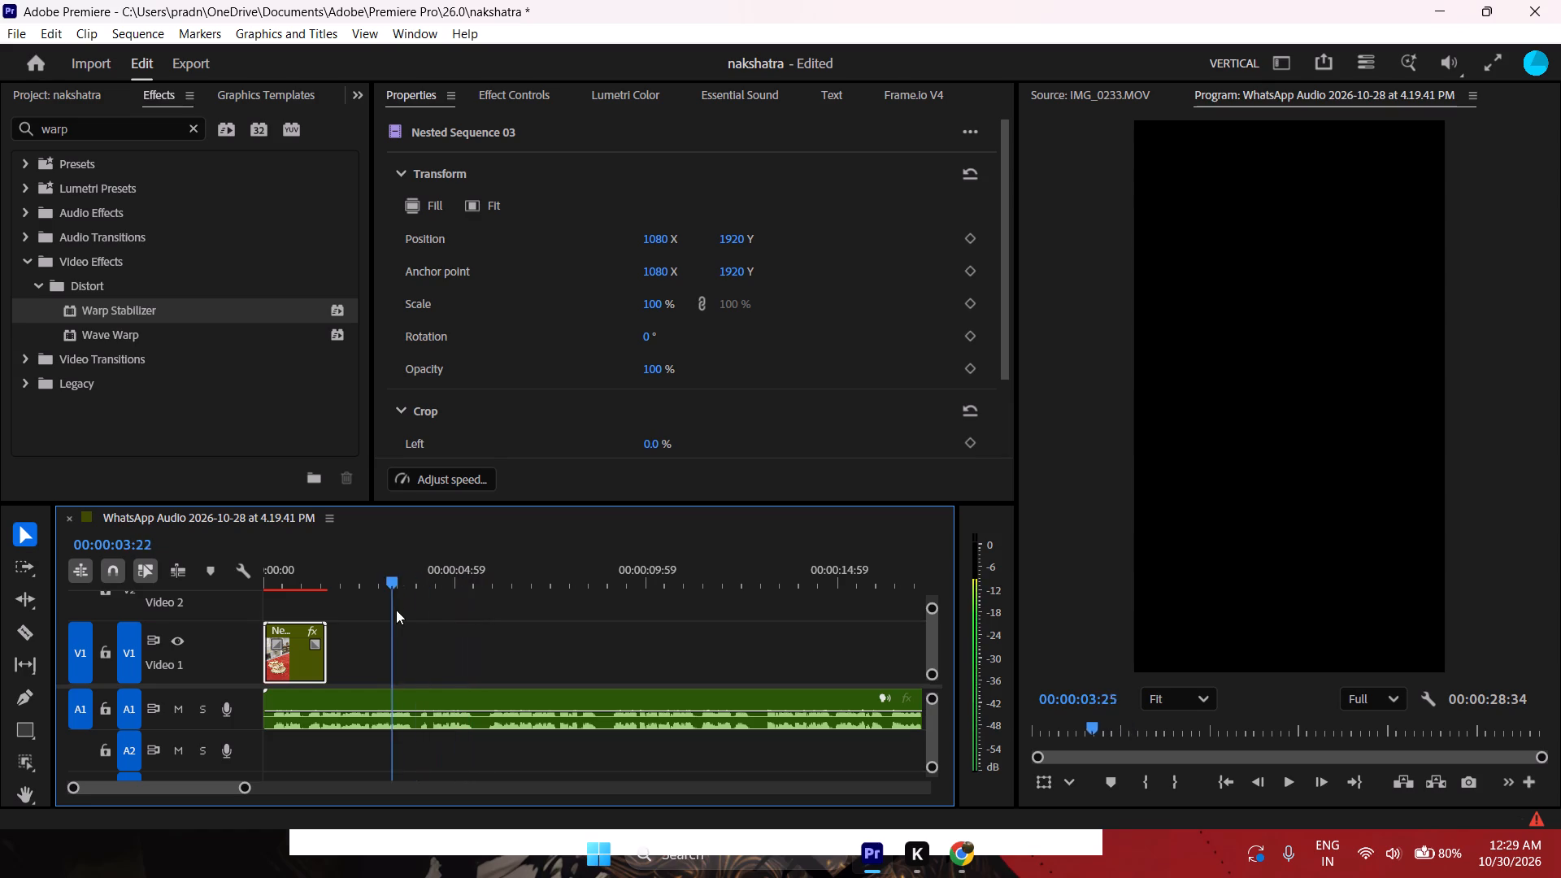
pyautogui.moveTo(396, 610); pyautogui.dragTo(319, 589)
pyautogui.press('space')
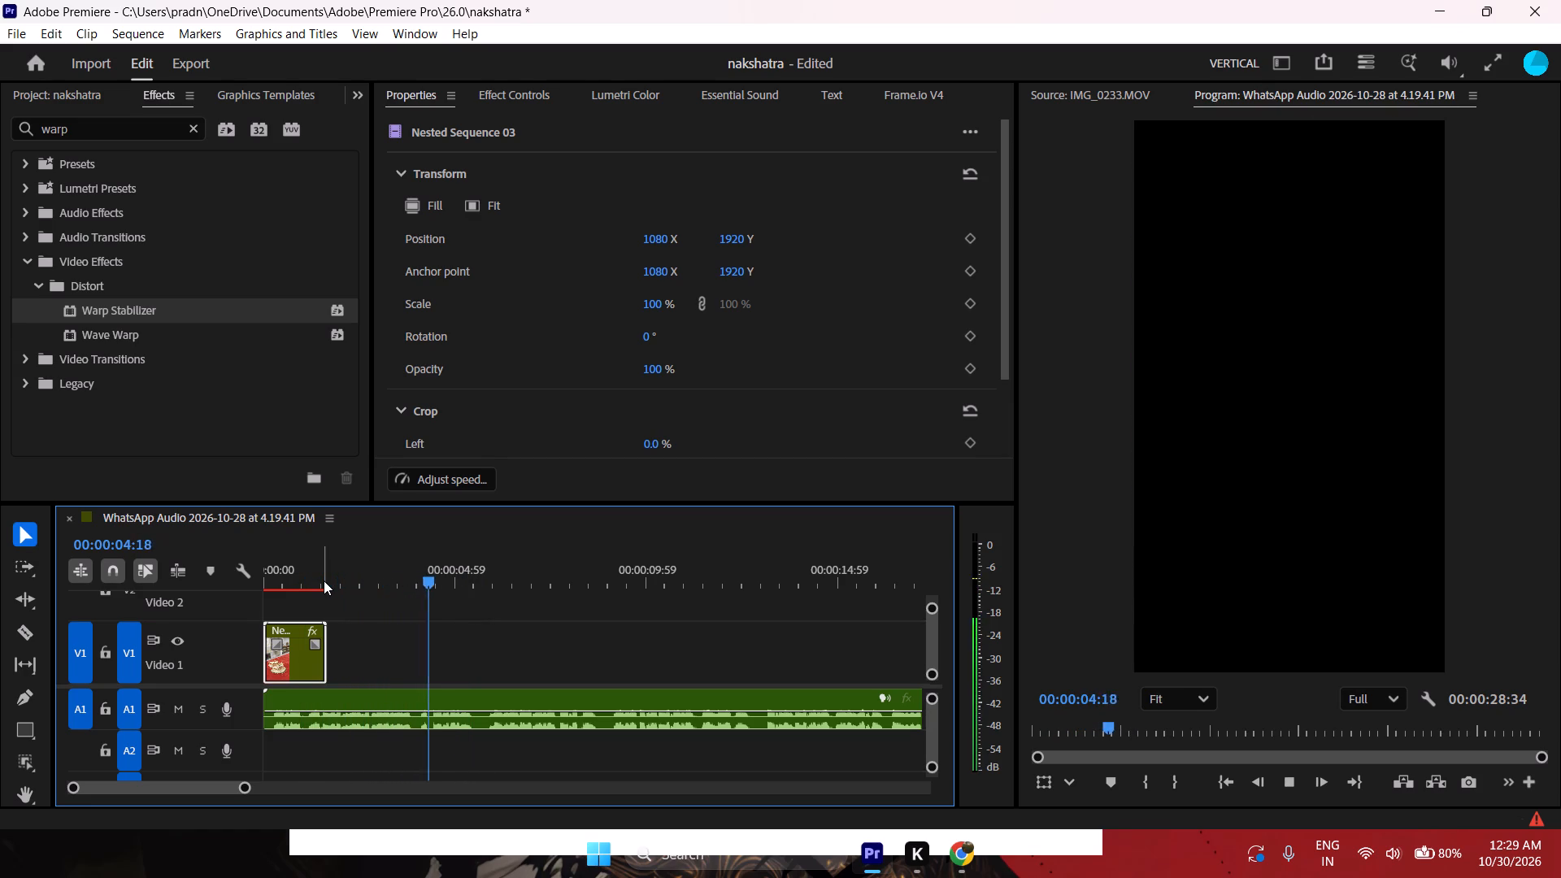
pyautogui.press('space')
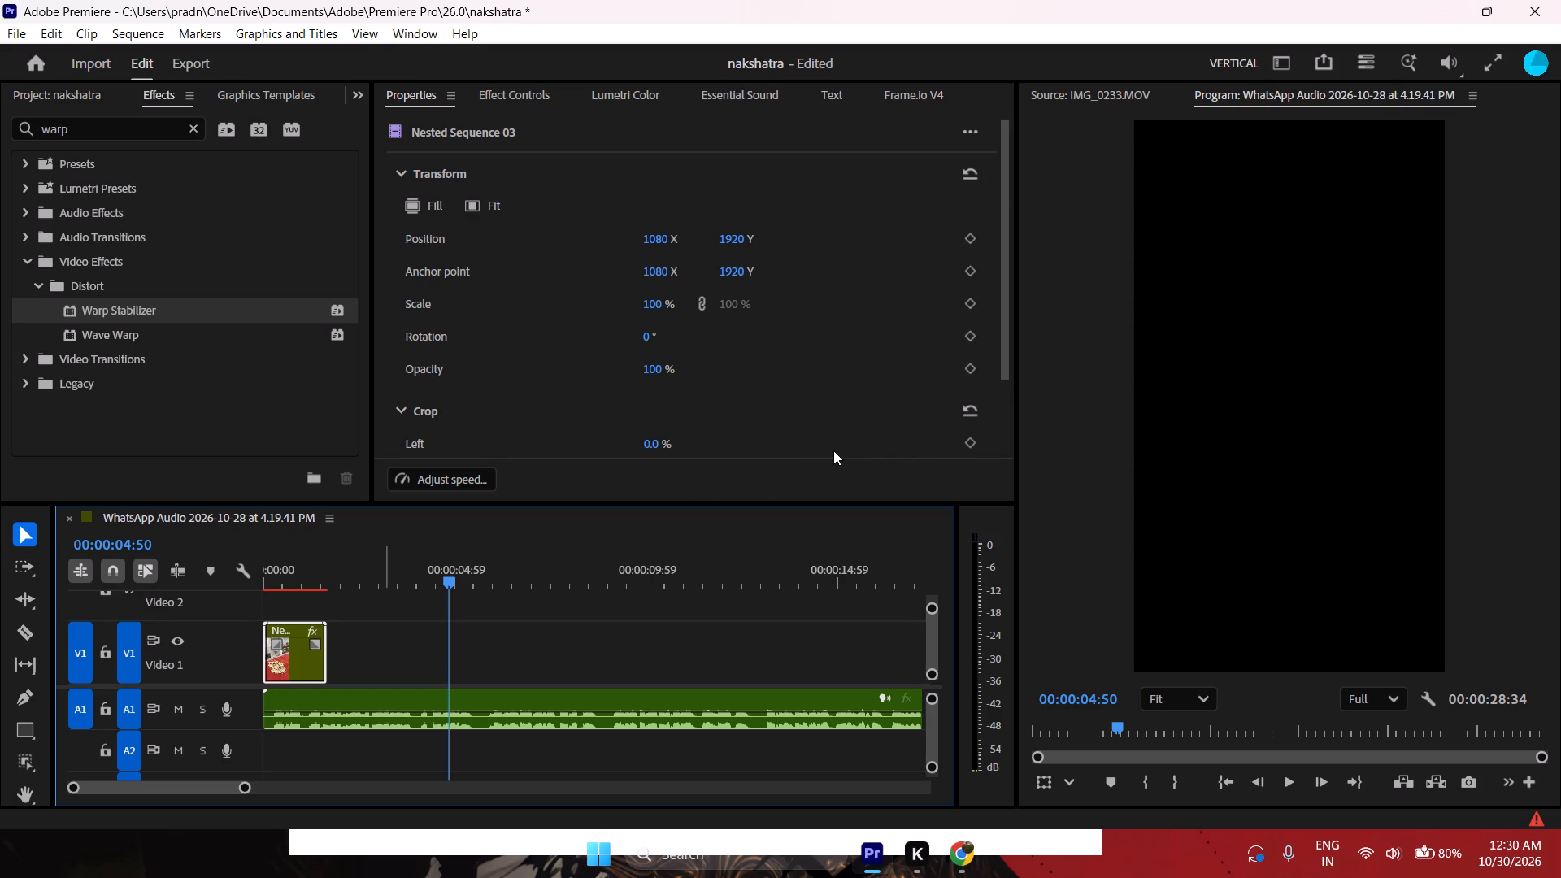
pyautogui.moveTo(451, 572); pyautogui.dragTo(244, 600)
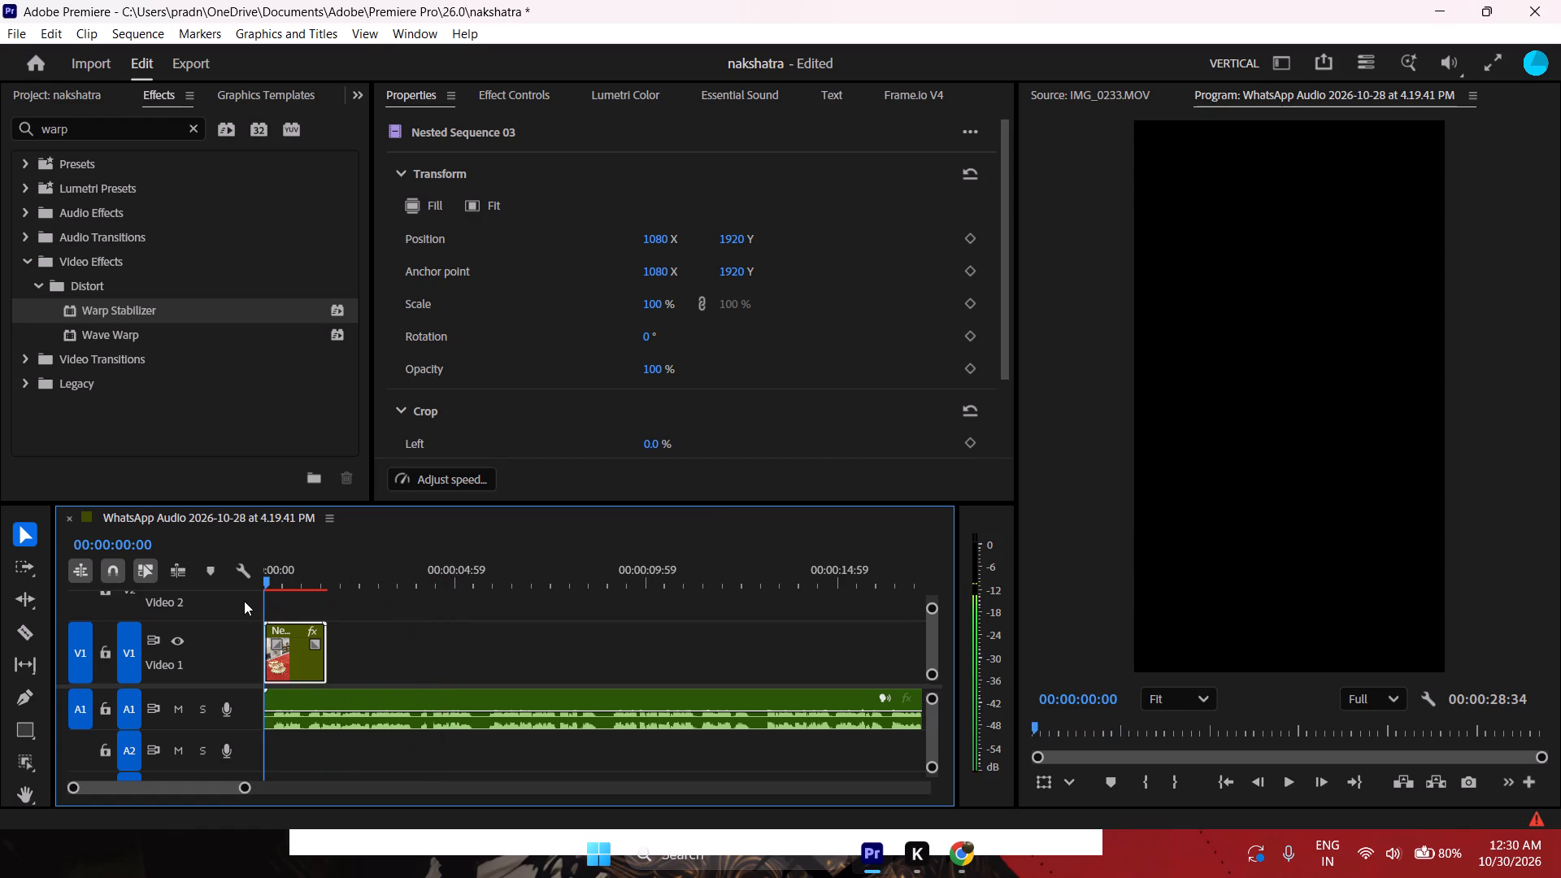
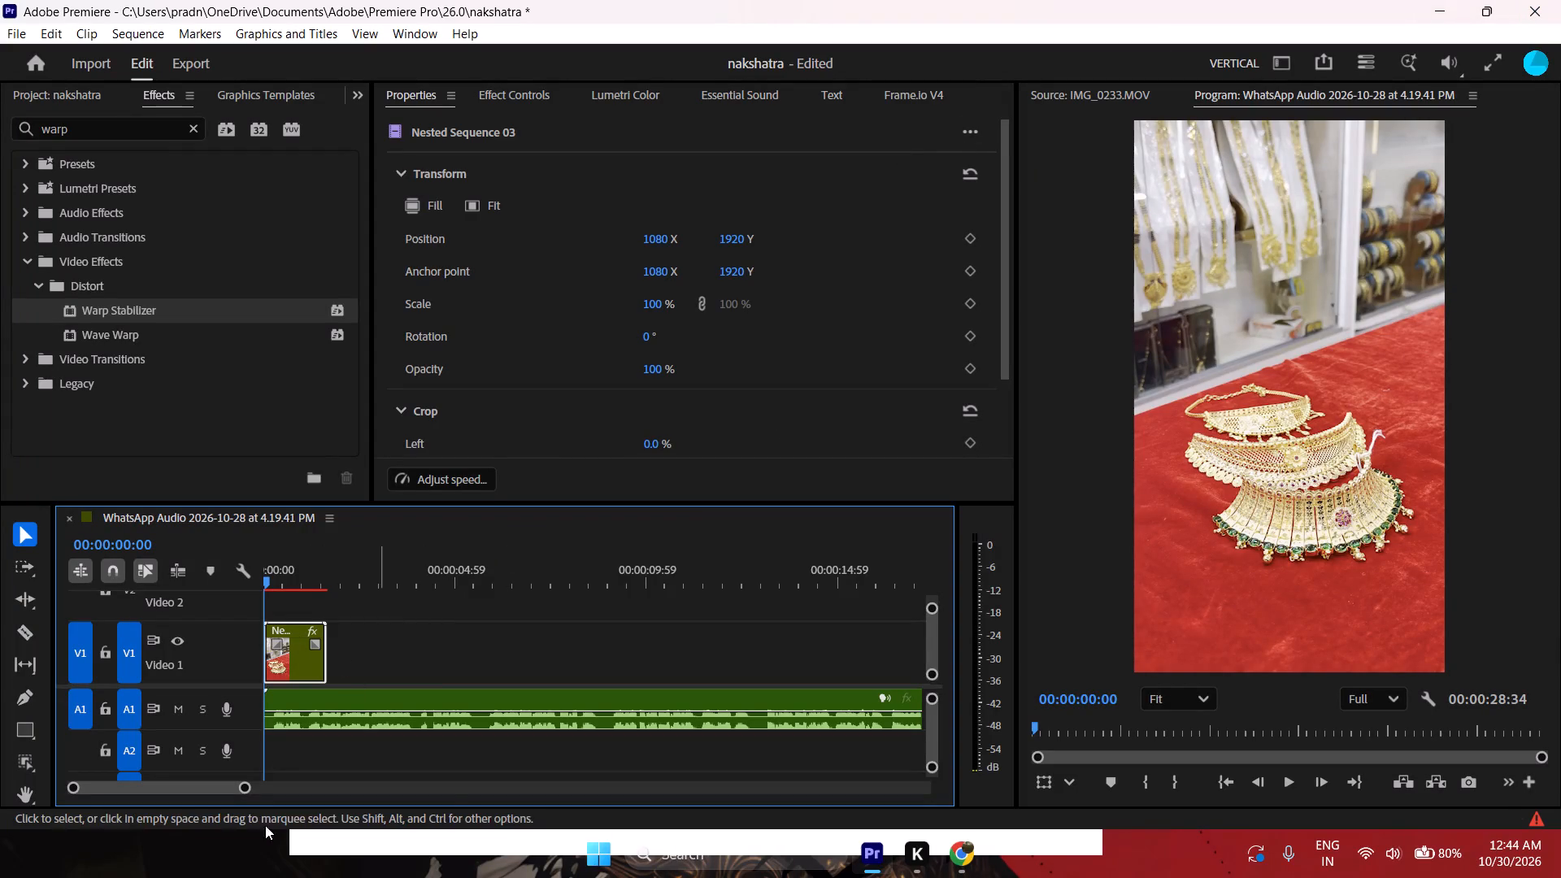
# Scrub the start of the nested clip, and play the sequence from the beginning to about 5 seconds to check the audio.
pyautogui.moveTo(273, 582); pyautogui.dragTo(304, 588)
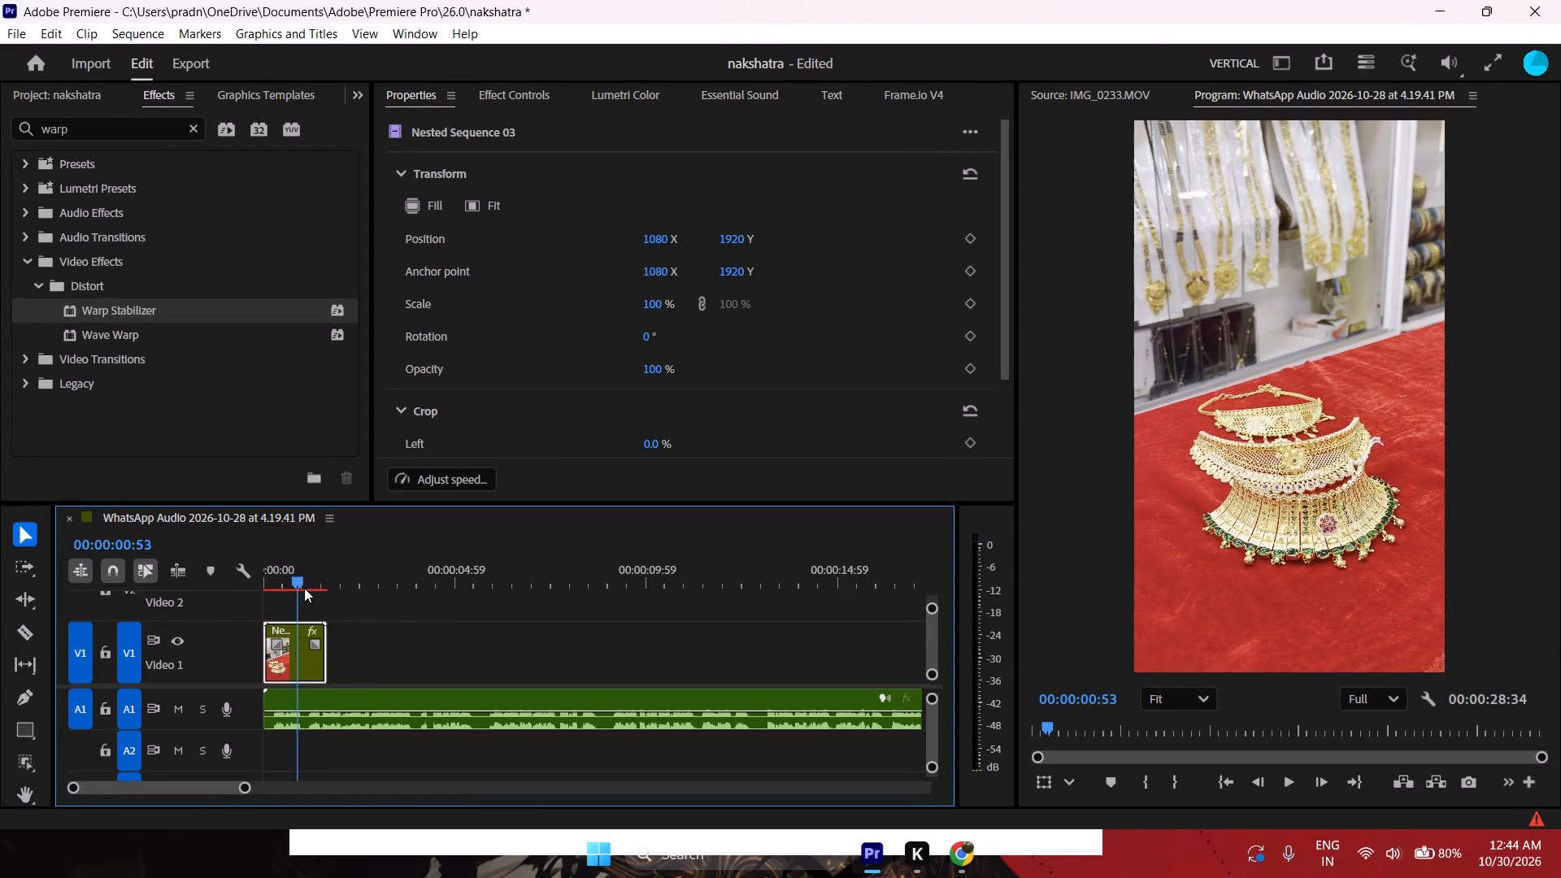
pyautogui.moveTo(304, 588); pyautogui.dragTo(152, 589)
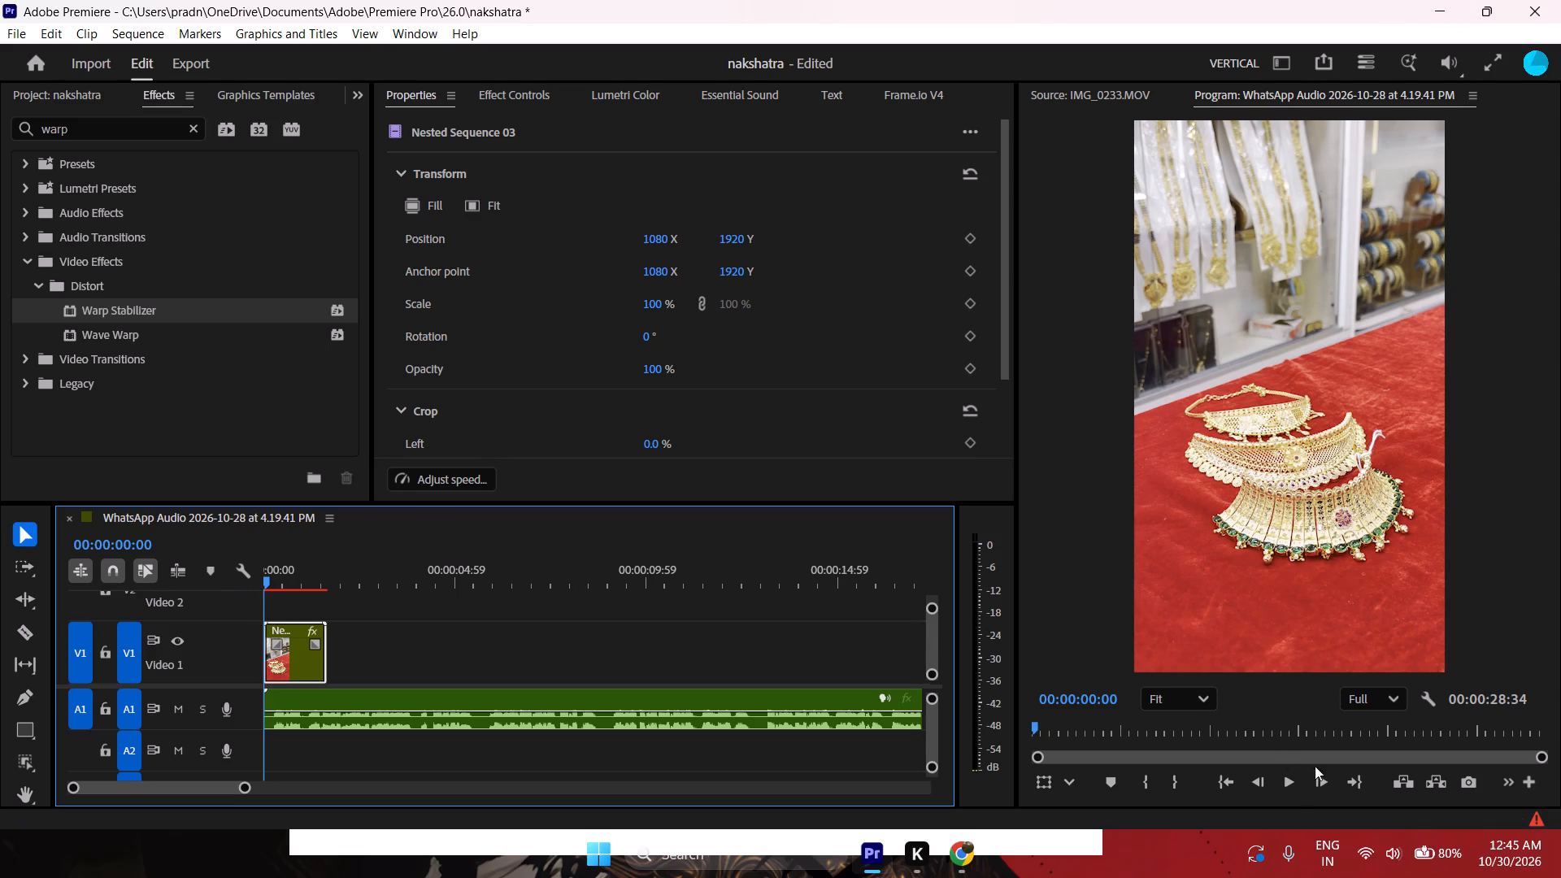
pyautogui.press('space')
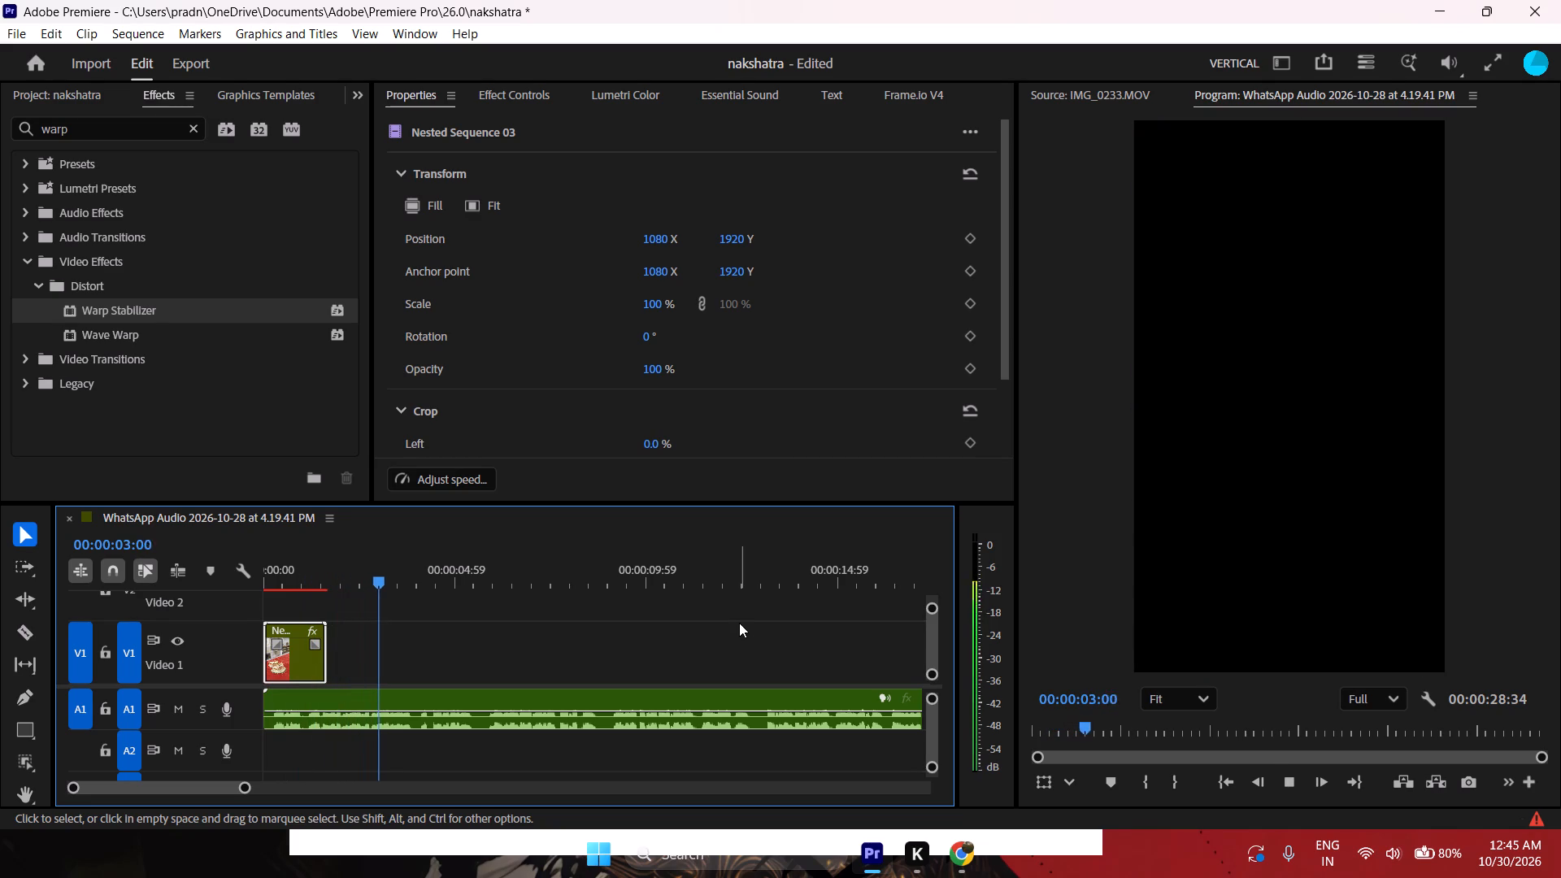
pyautogui.press('space')
pyautogui.press('space')
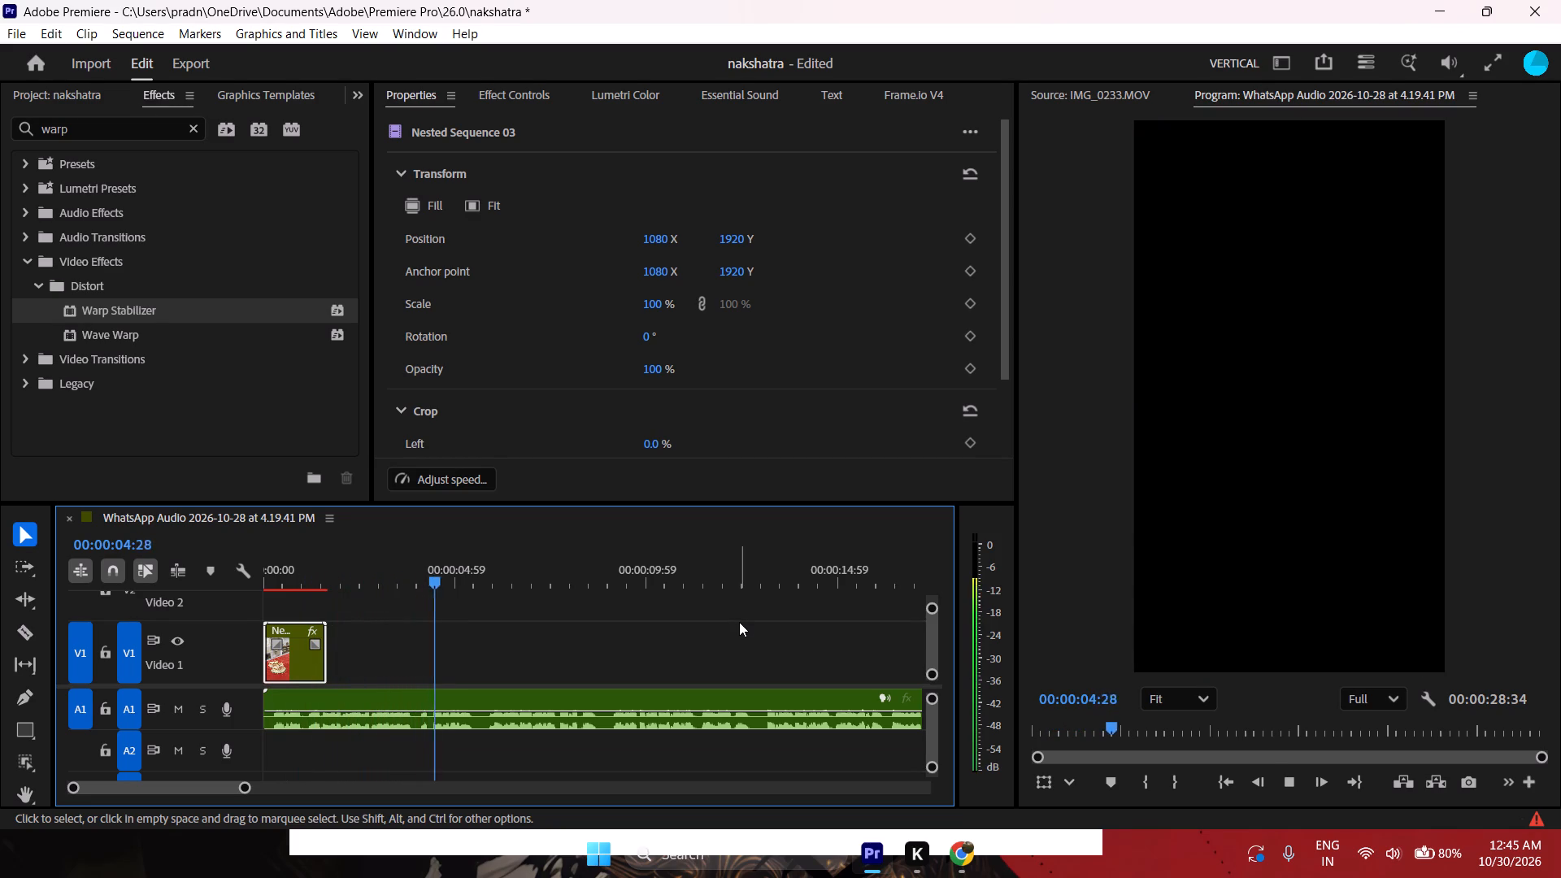
pyautogui.press('space')
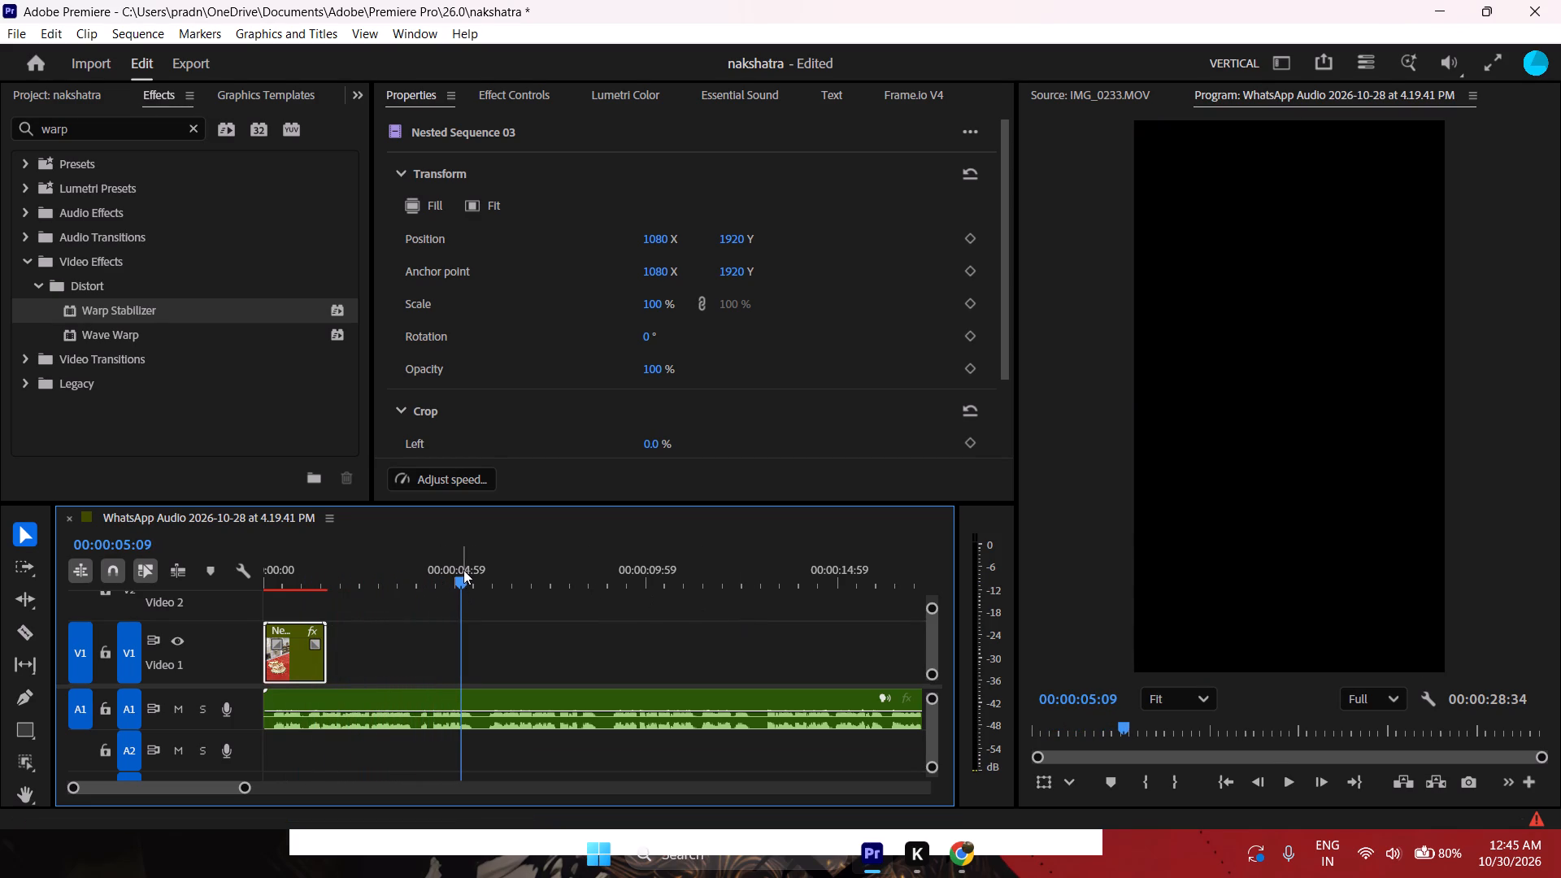
# Return to the sequence start and replay nearly the first second of the nested clip with its audio.
pyautogui.moveTo(459, 575); pyautogui.dragTo(257, 598)
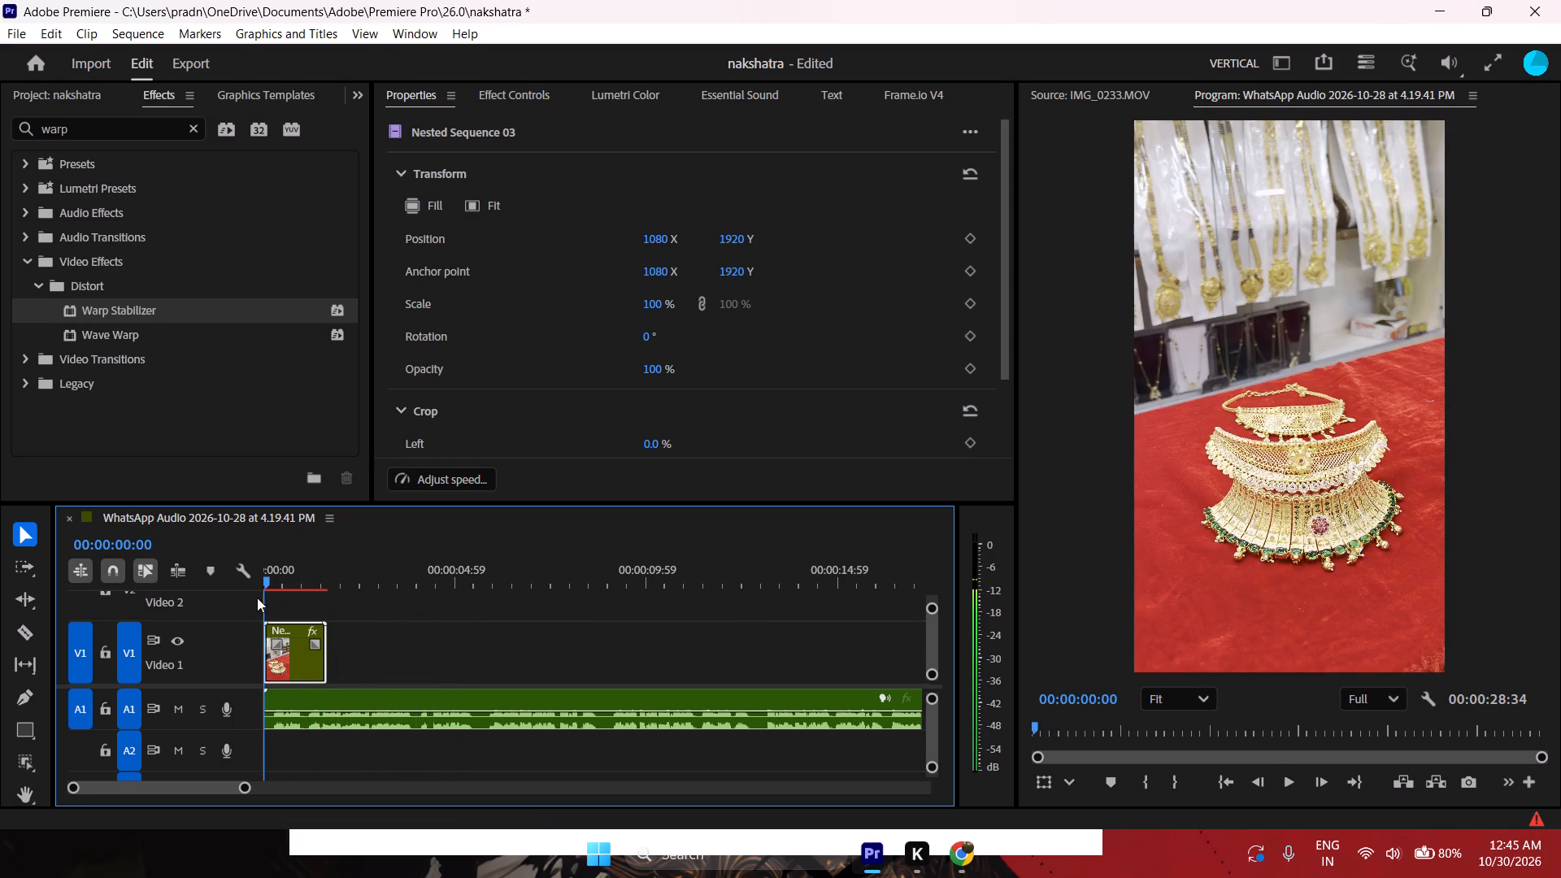
pyautogui.moveTo(257, 598); pyautogui.dragTo(259, 591)
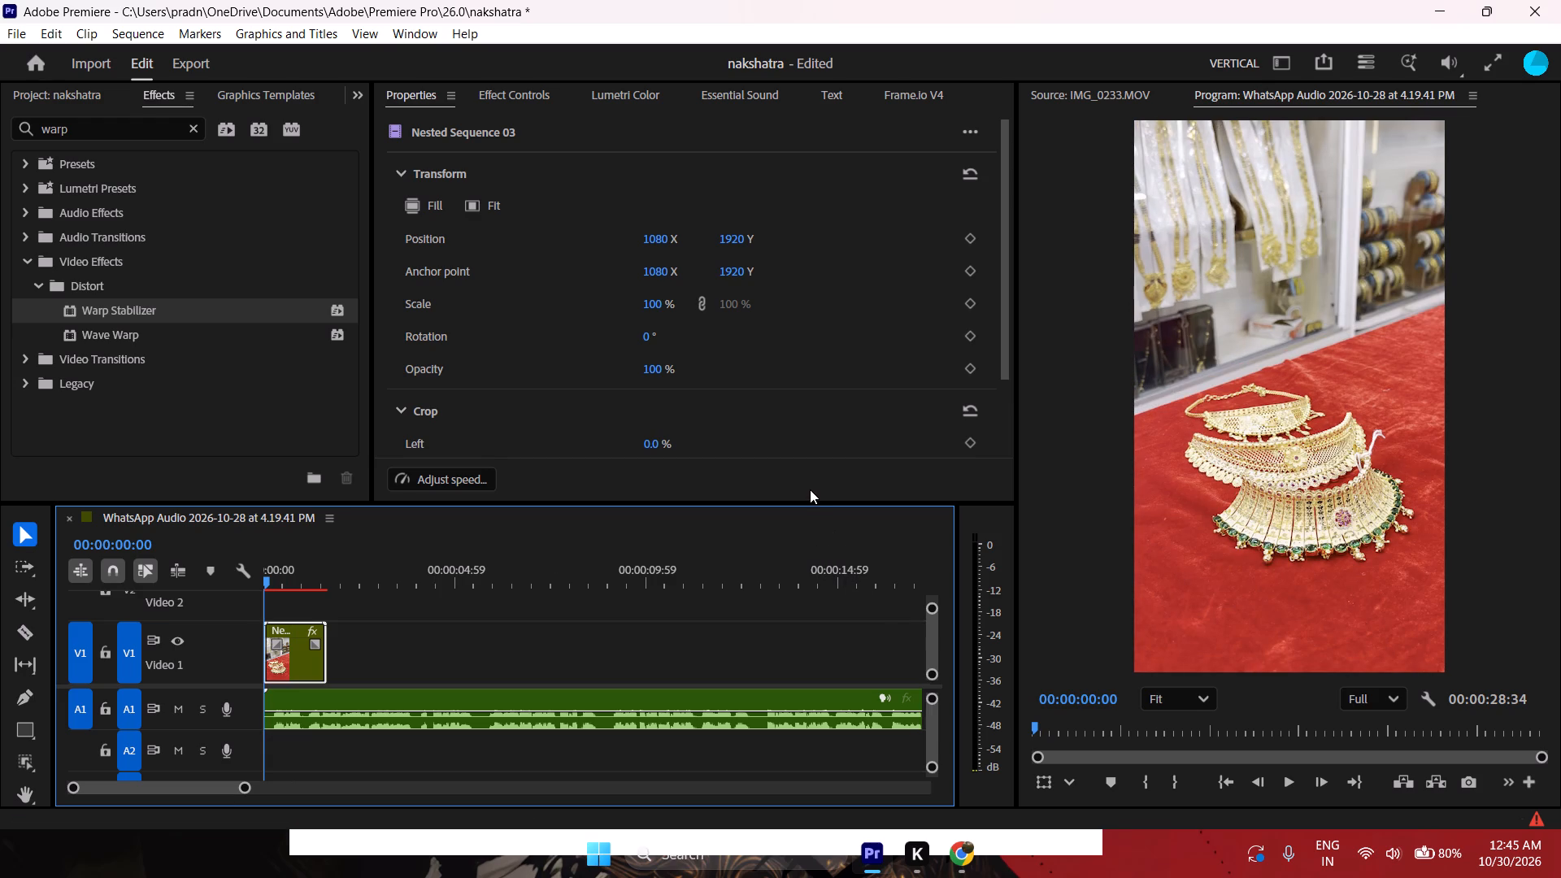
pyautogui.press('space')
pyautogui.press('space')
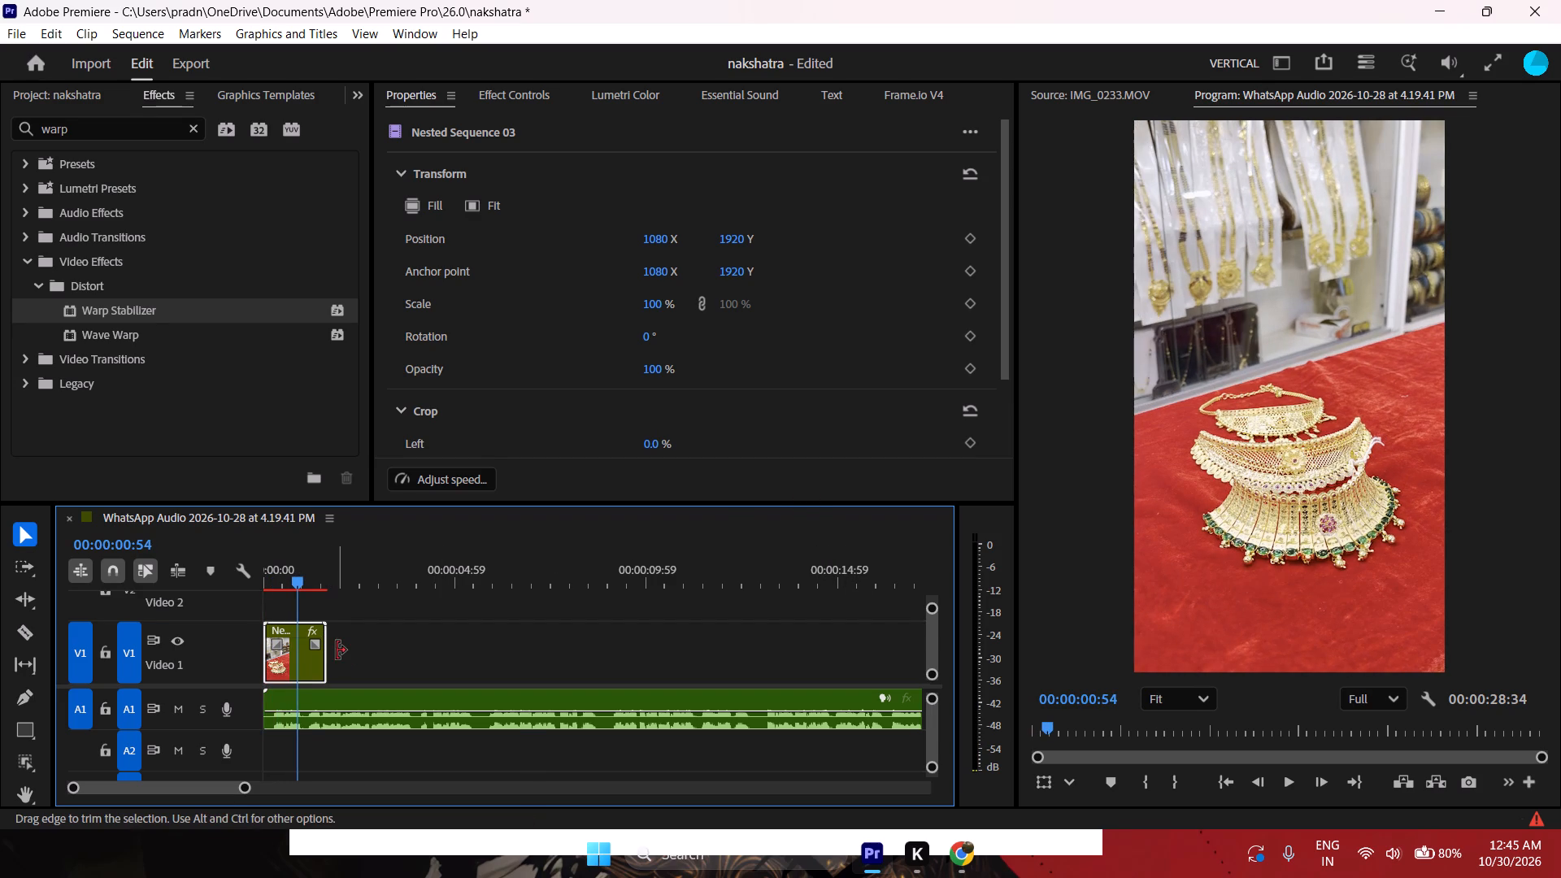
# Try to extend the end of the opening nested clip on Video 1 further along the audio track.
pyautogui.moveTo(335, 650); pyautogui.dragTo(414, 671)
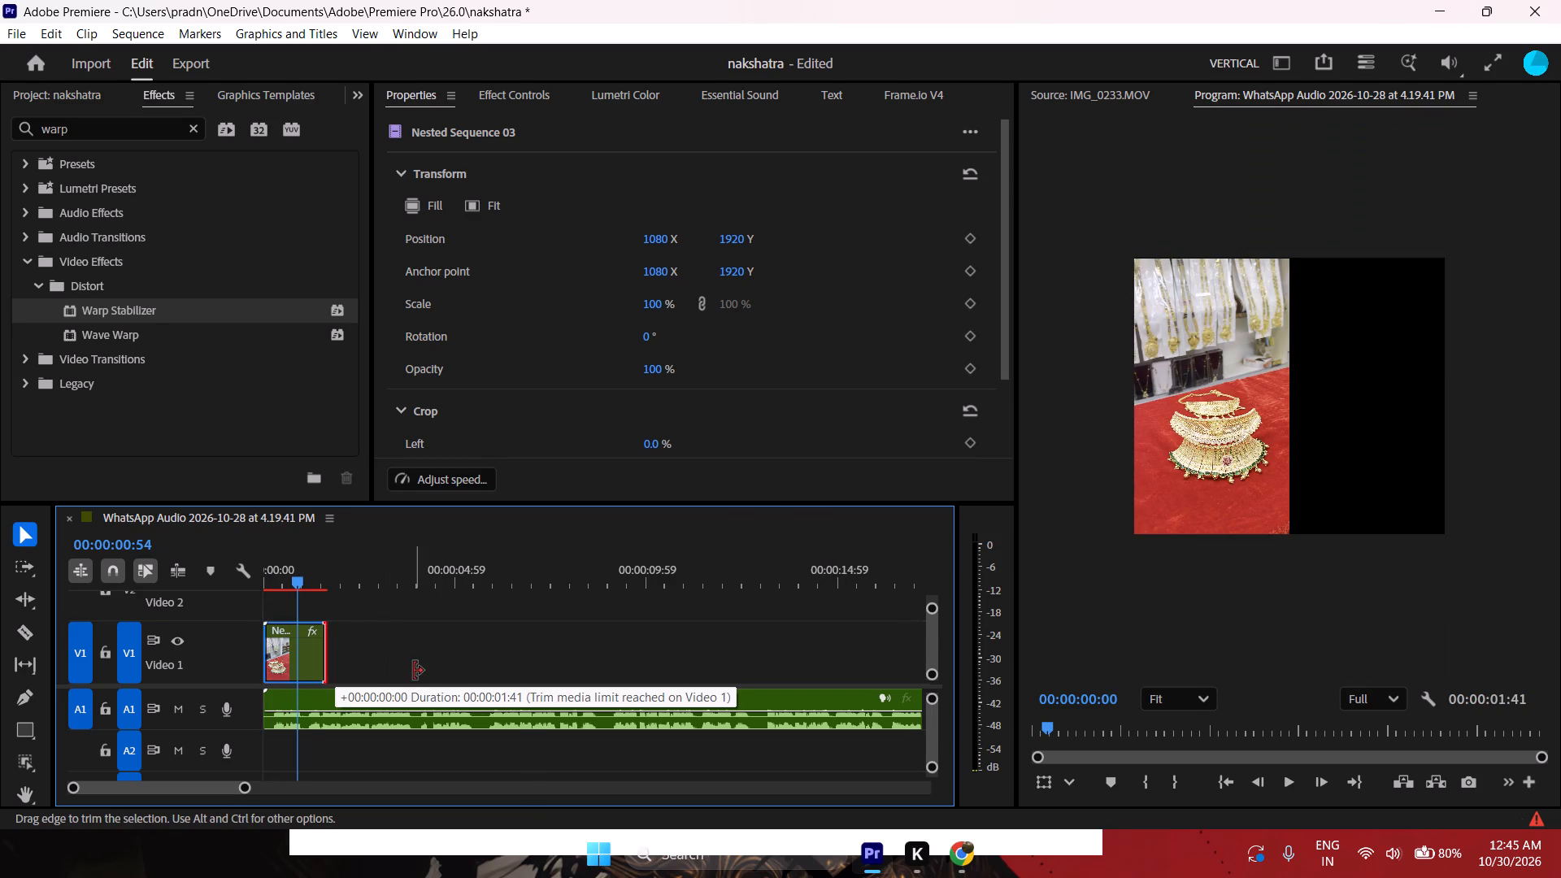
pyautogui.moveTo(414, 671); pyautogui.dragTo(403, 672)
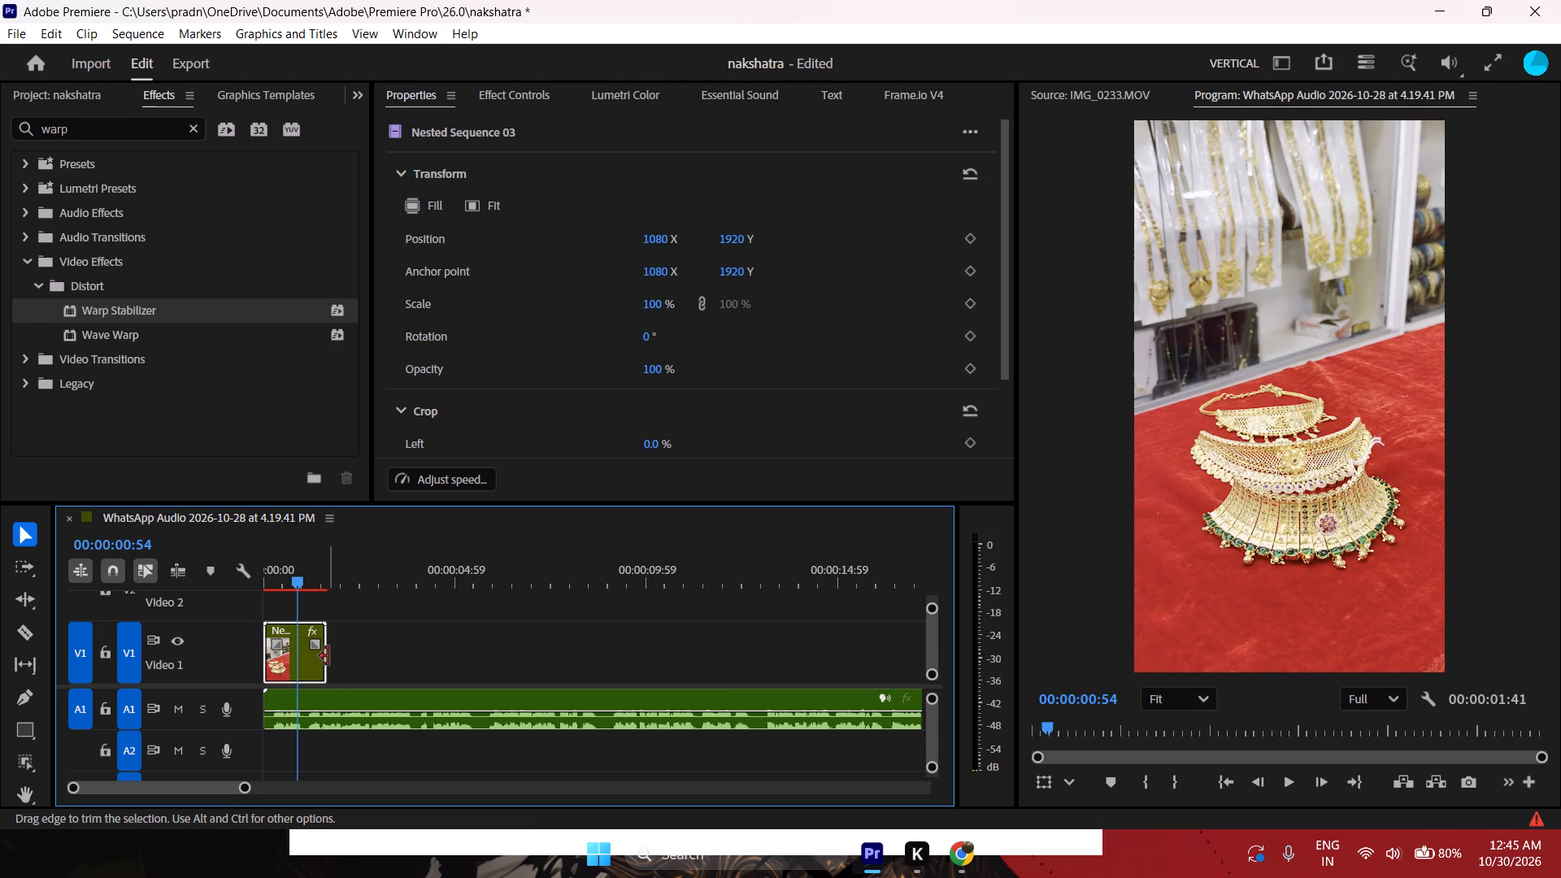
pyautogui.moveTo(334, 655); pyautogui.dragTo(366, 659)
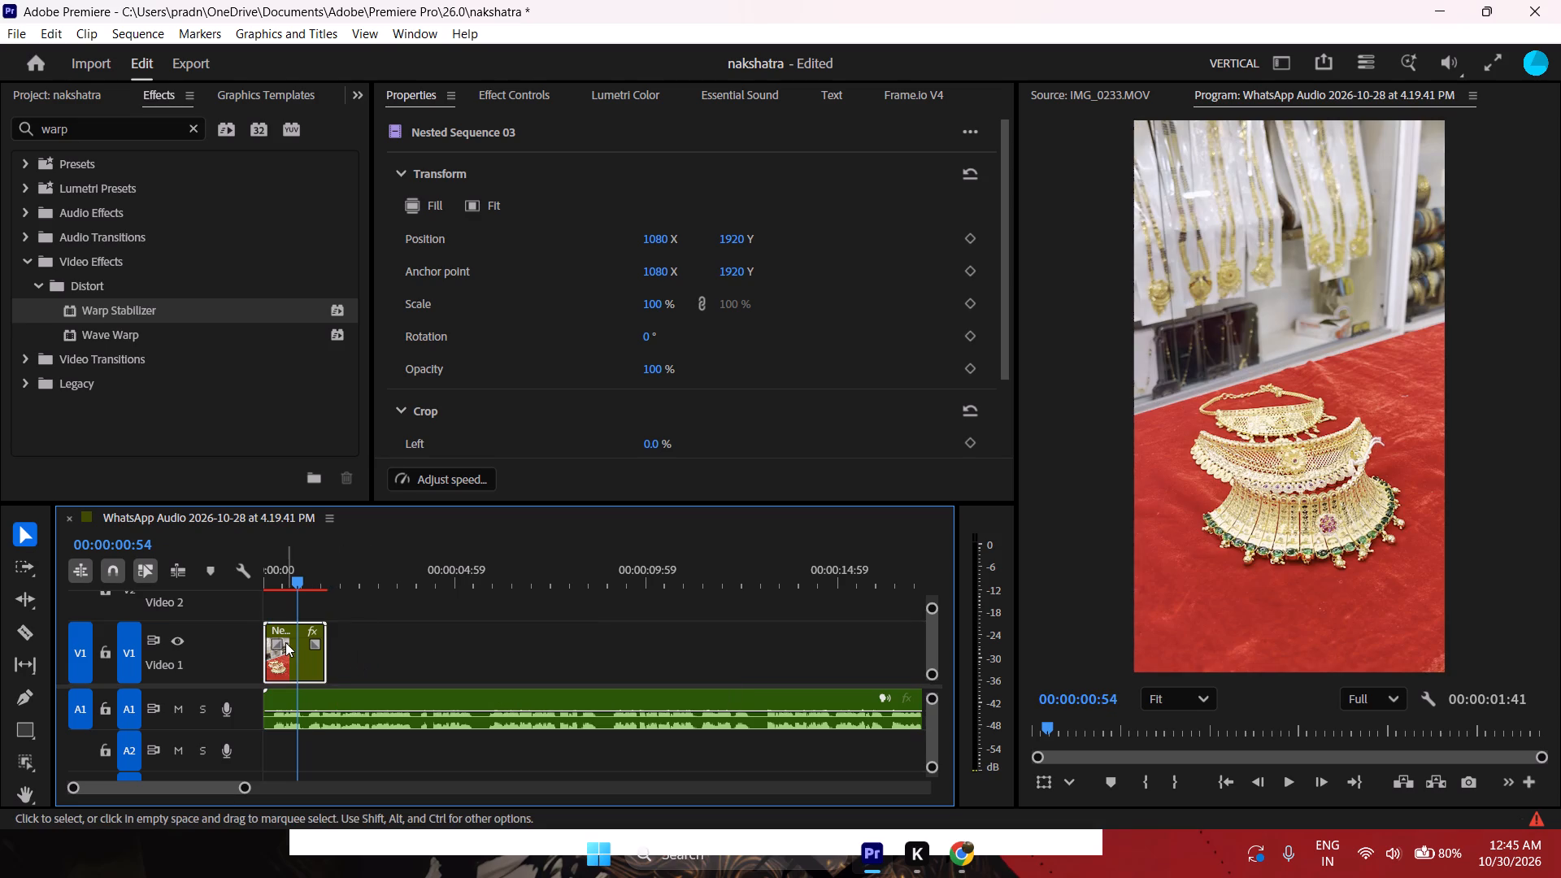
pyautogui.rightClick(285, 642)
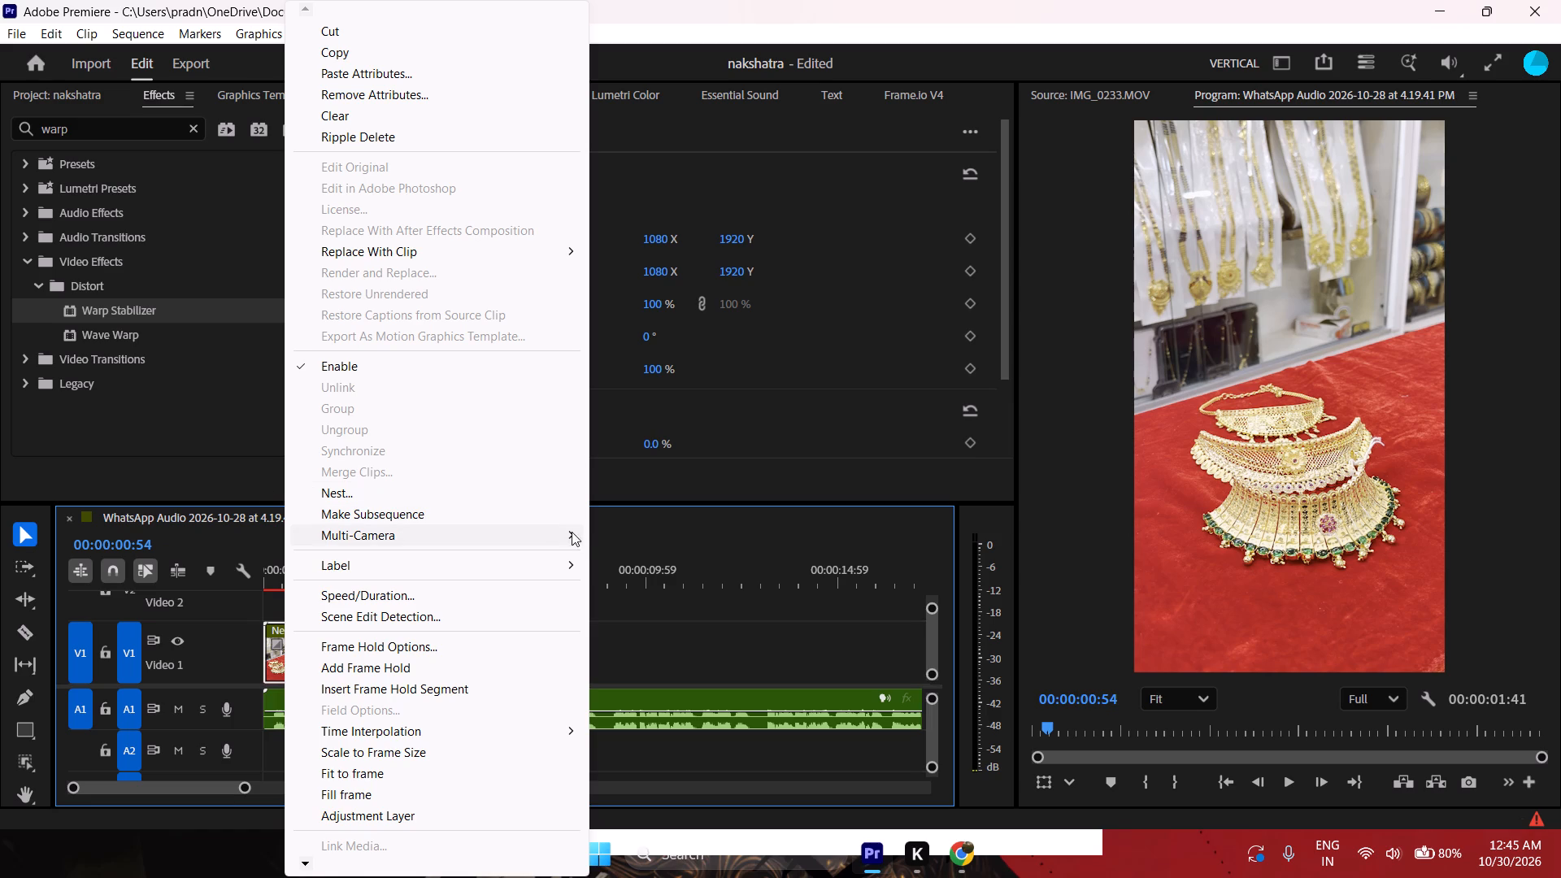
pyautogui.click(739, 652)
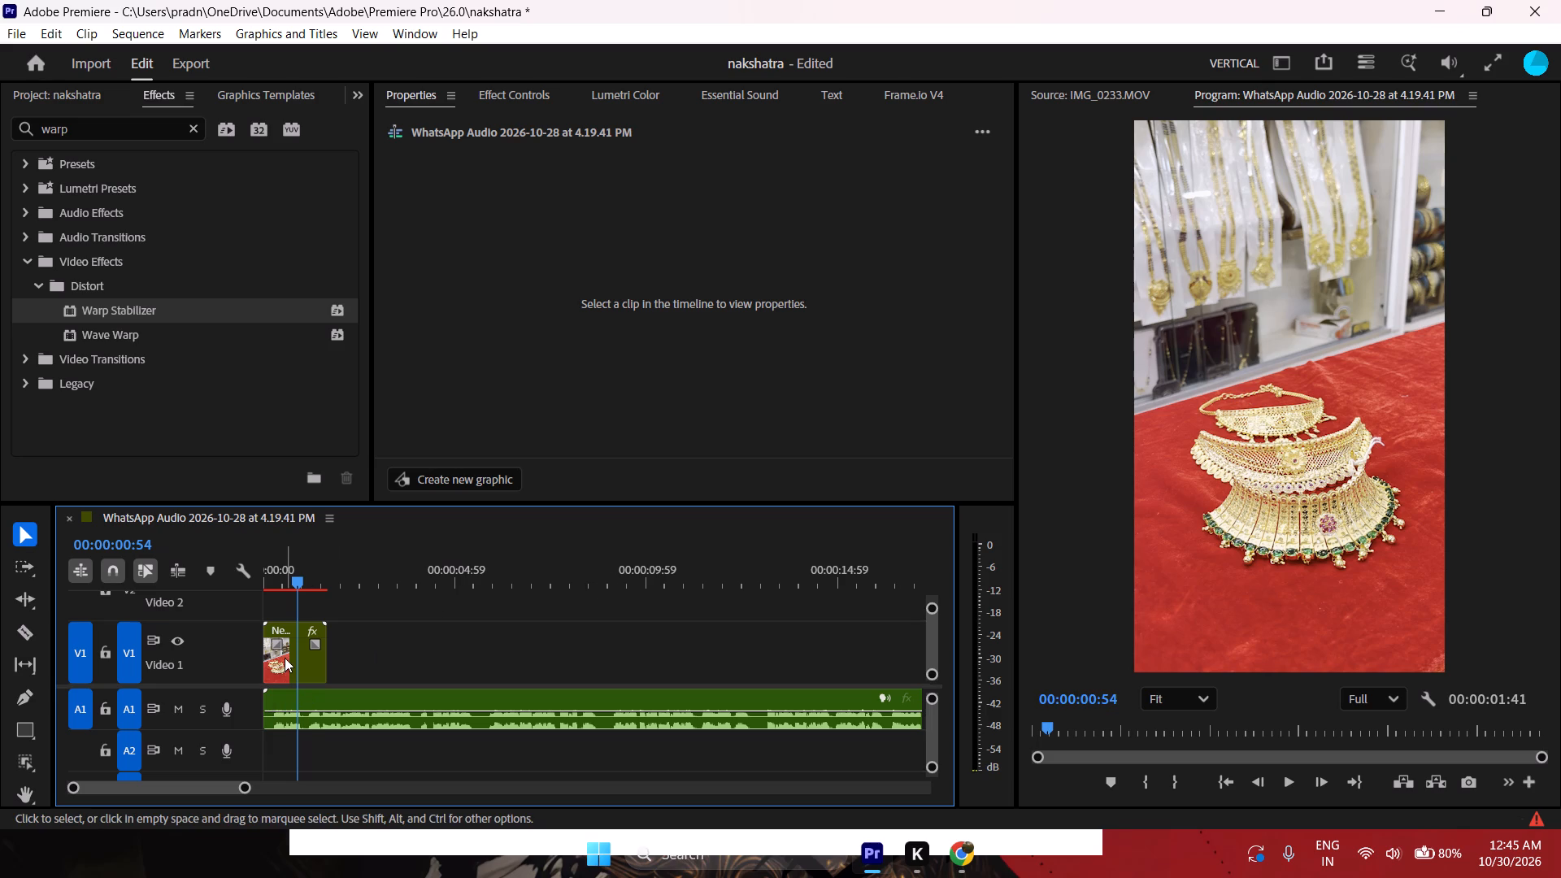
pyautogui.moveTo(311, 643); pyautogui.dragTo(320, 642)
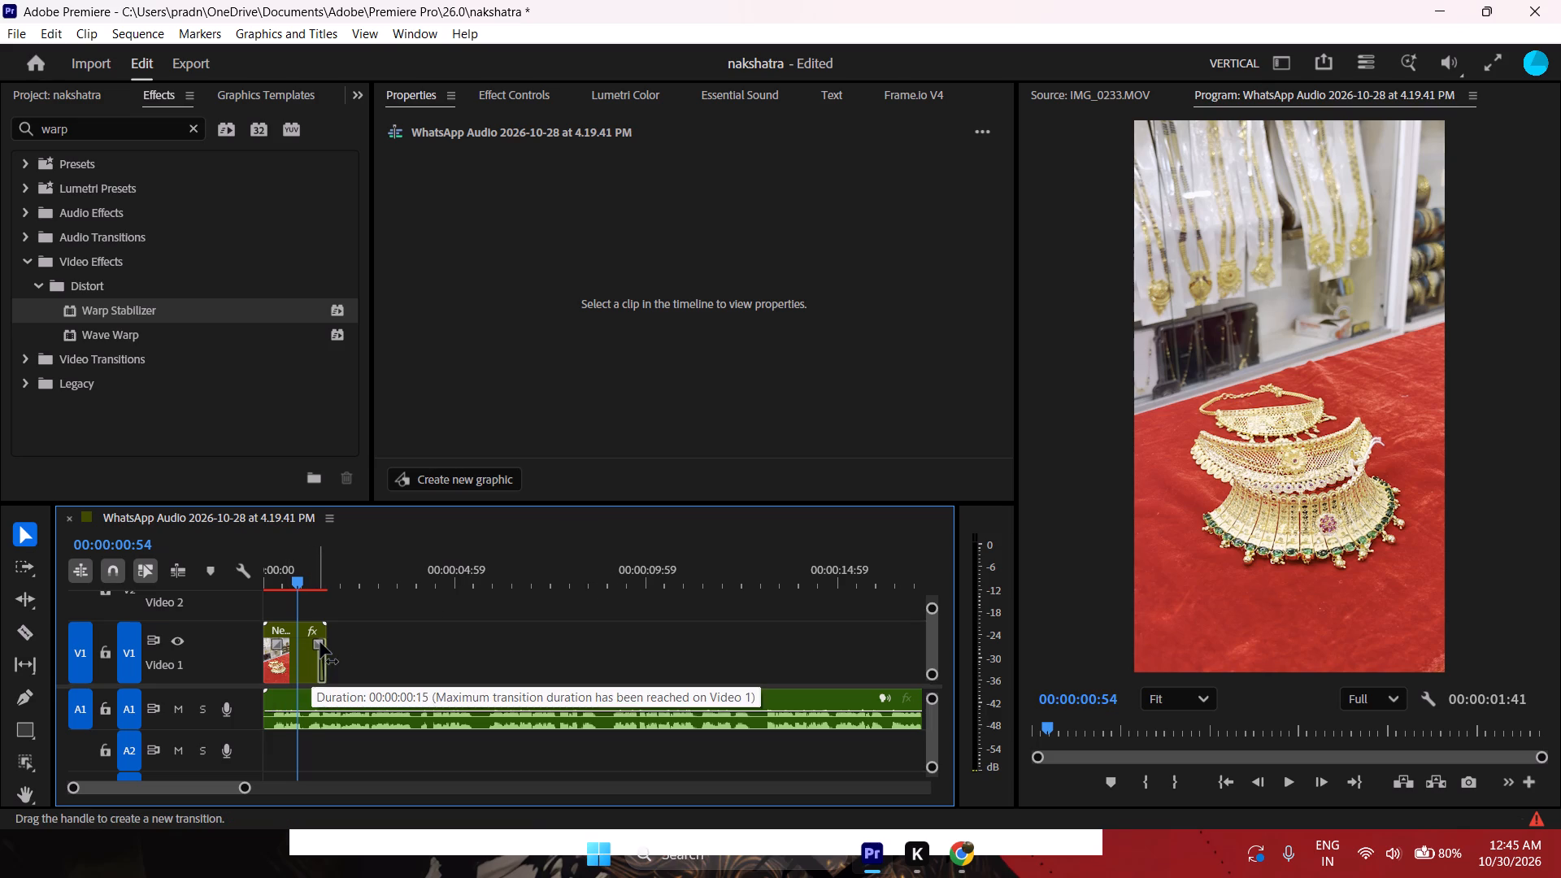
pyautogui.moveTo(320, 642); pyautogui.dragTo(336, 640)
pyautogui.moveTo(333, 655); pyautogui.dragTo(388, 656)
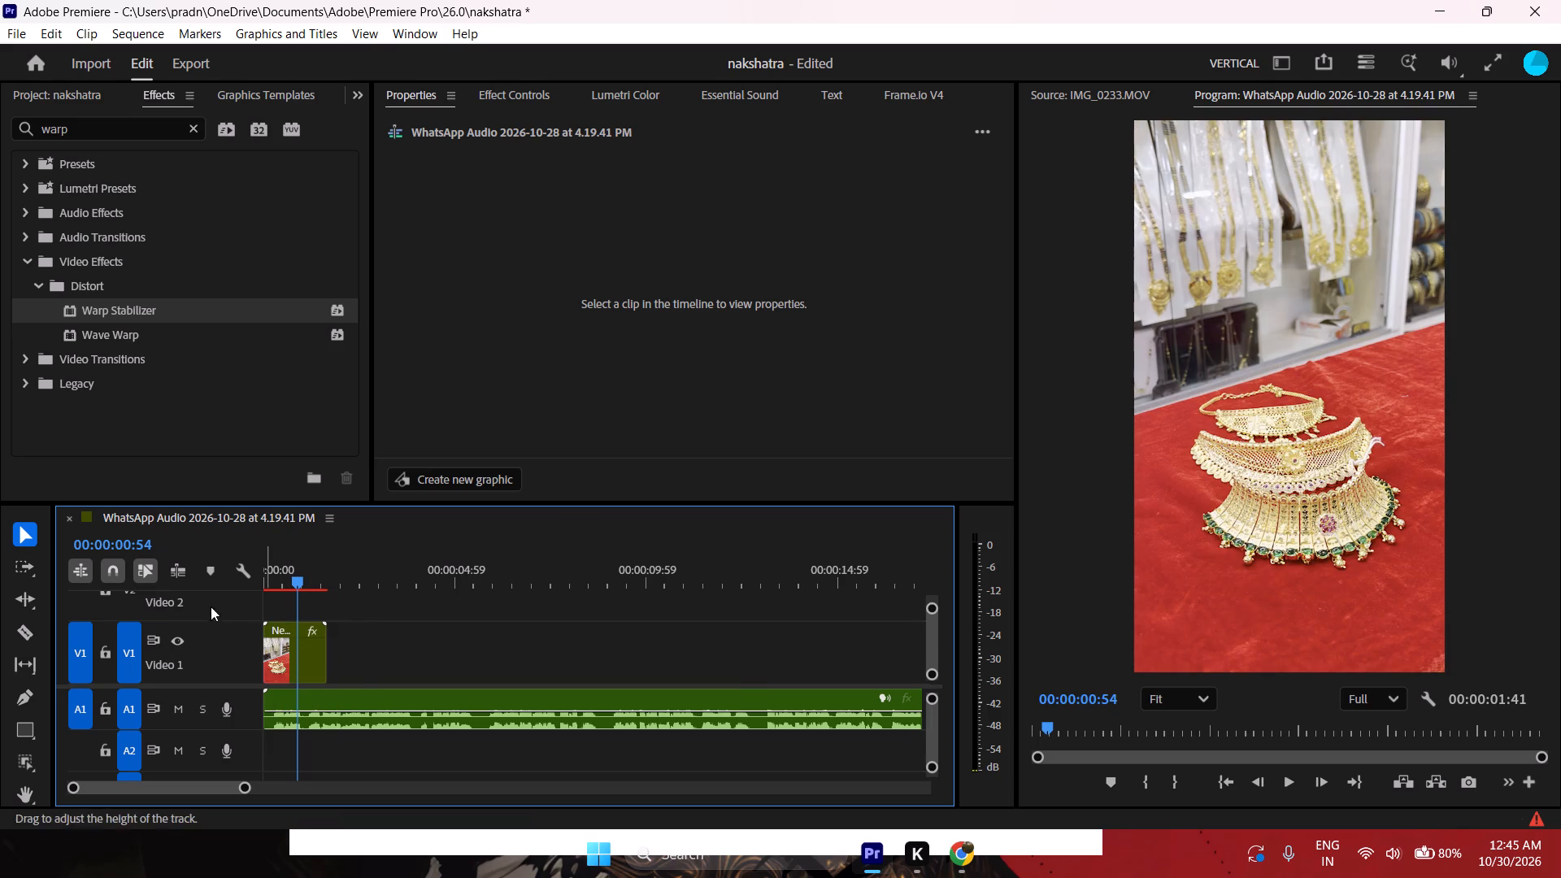
# Play the sequence from the start past the nested clip's end, and scrub back to check the clip's final frames.
pyautogui.moveTo(297, 581); pyautogui.dragTo(259, 593)
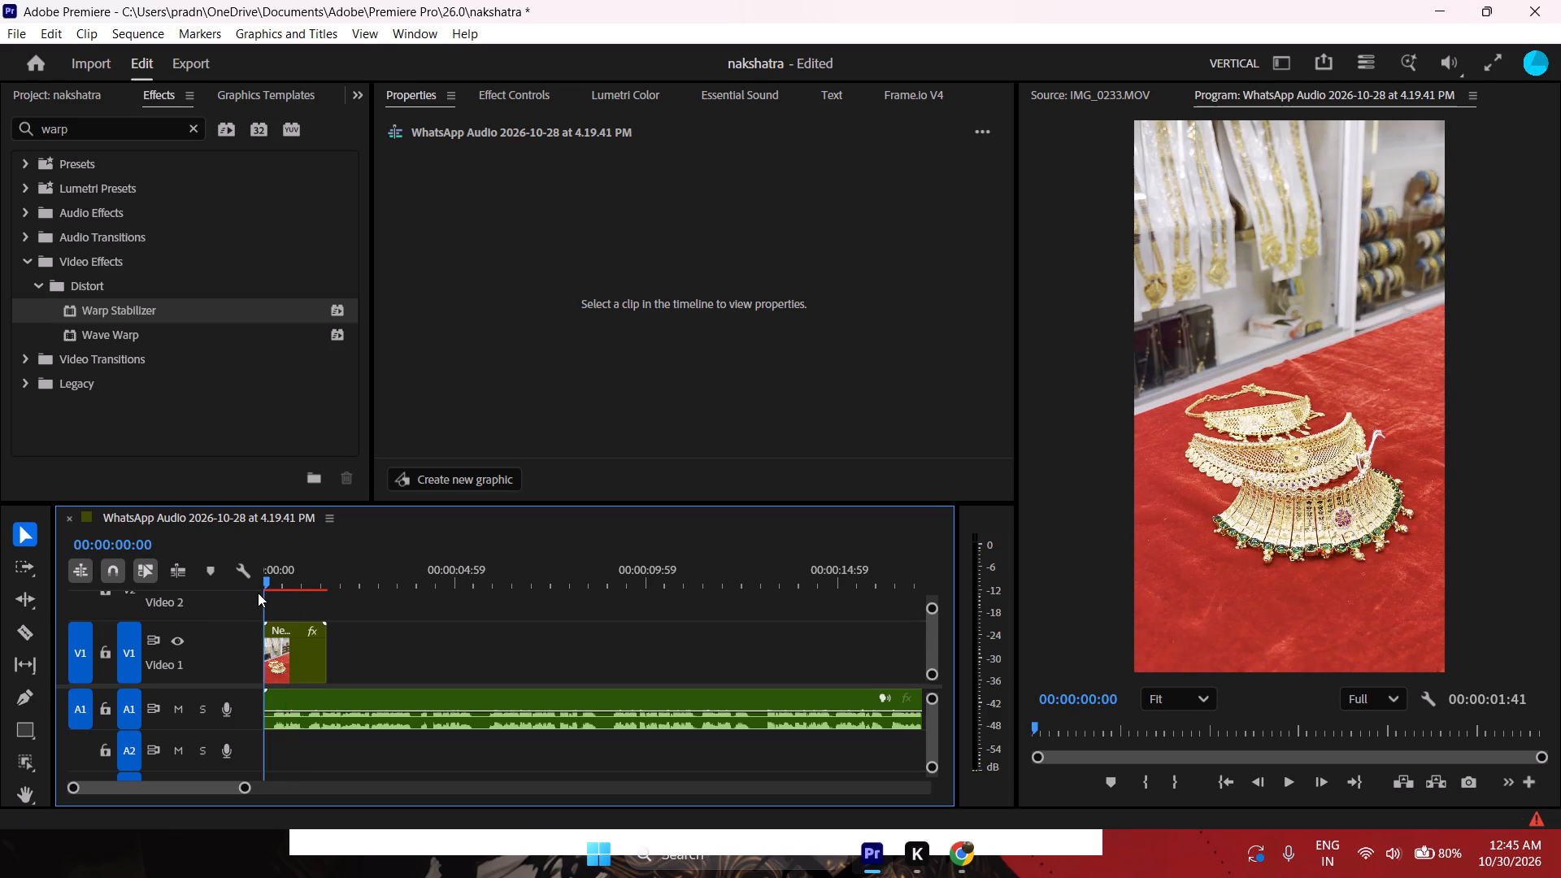
pyautogui.press('space')
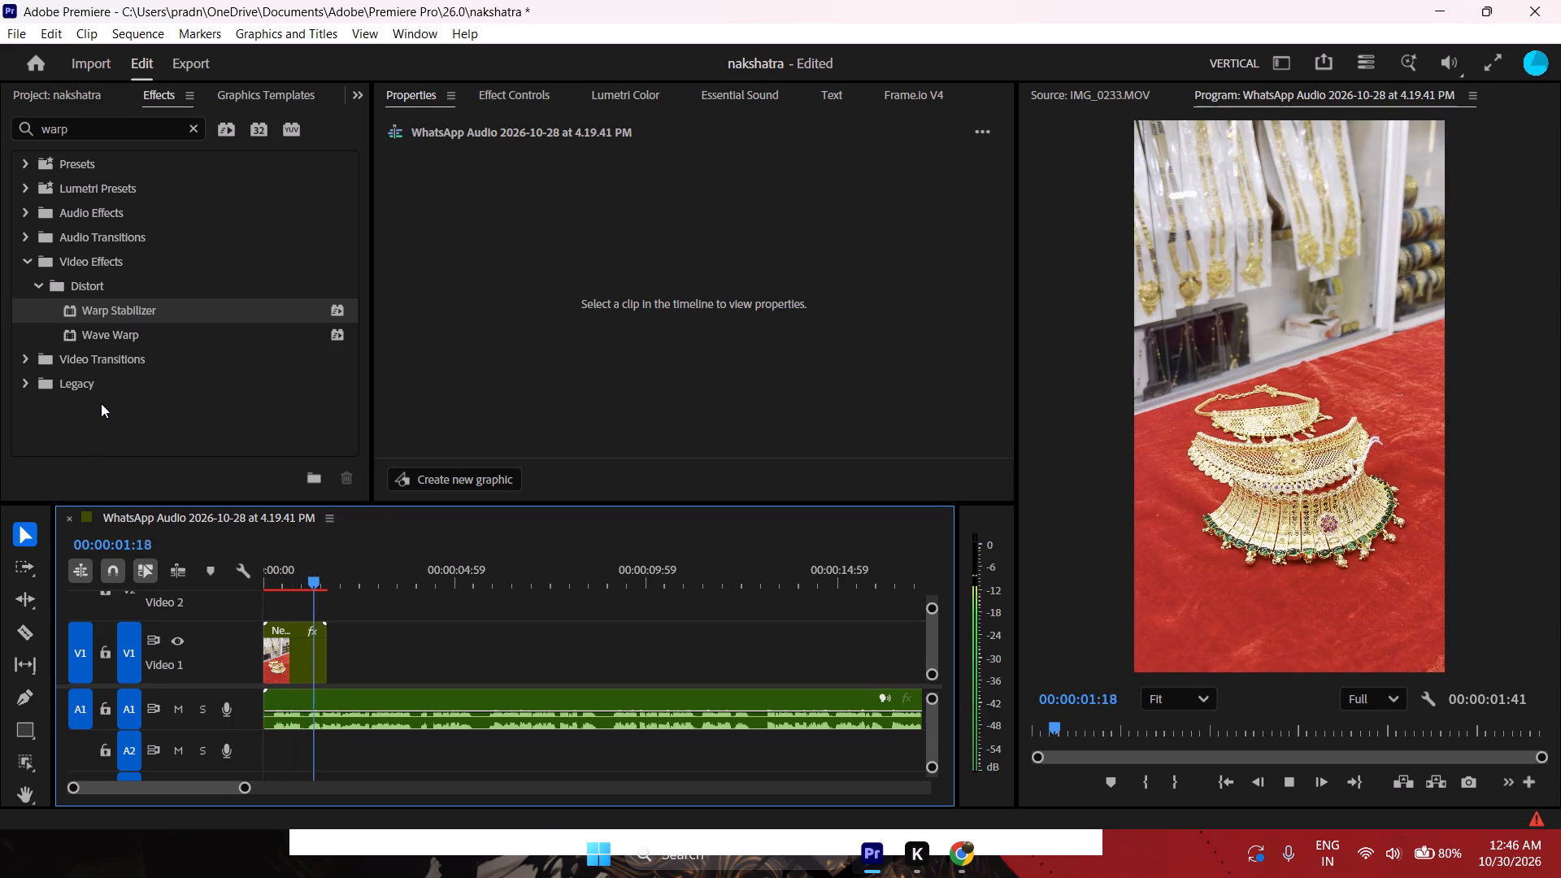
pyautogui.press('space')
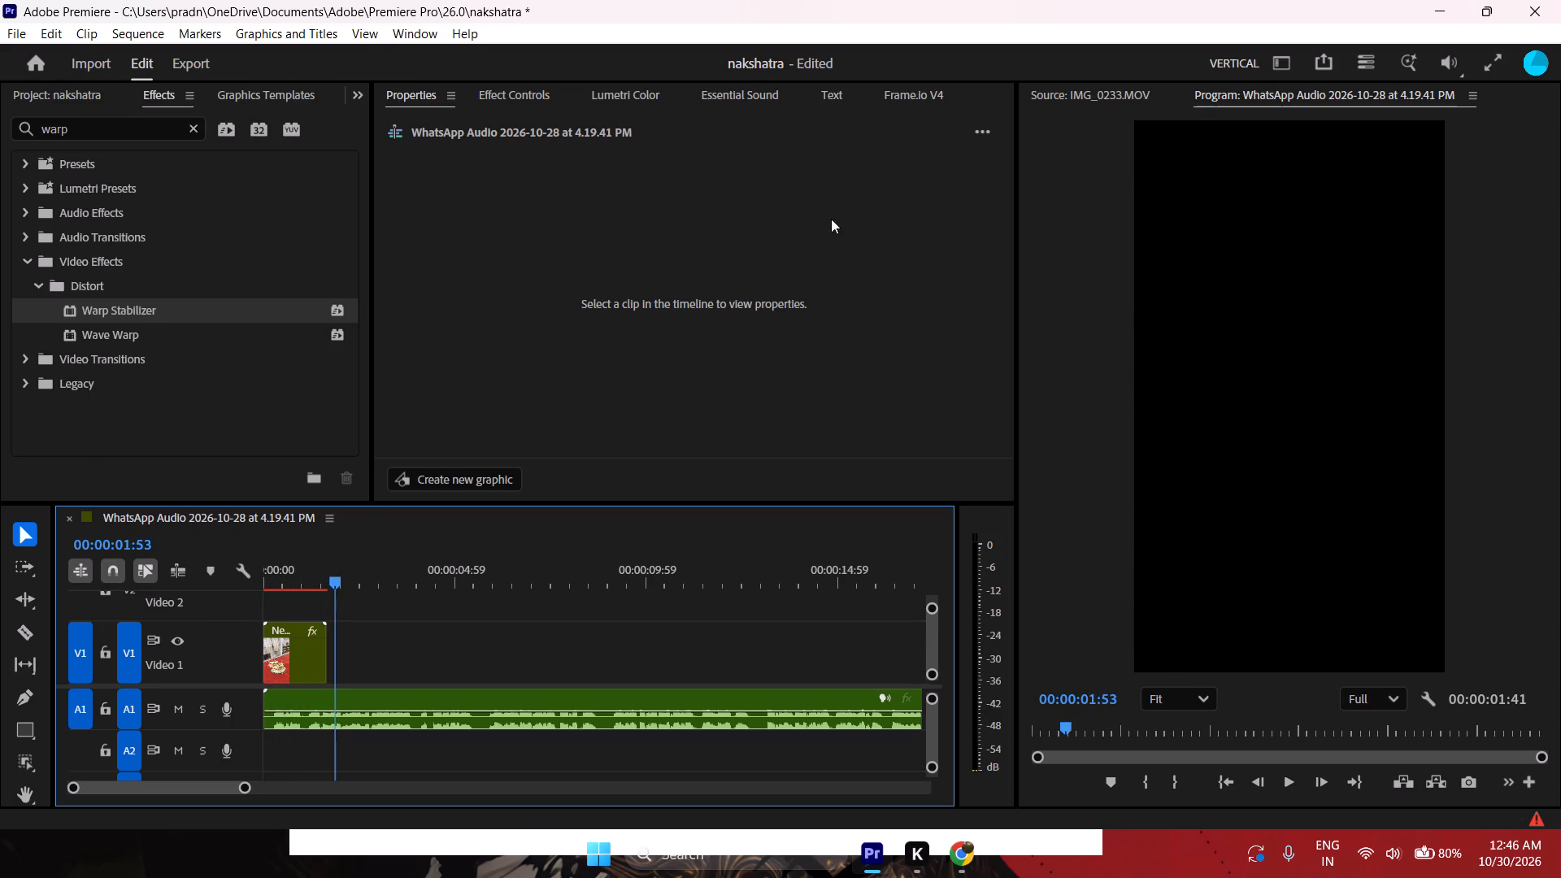
pyautogui.moveTo(330, 585); pyautogui.dragTo(300, 585)
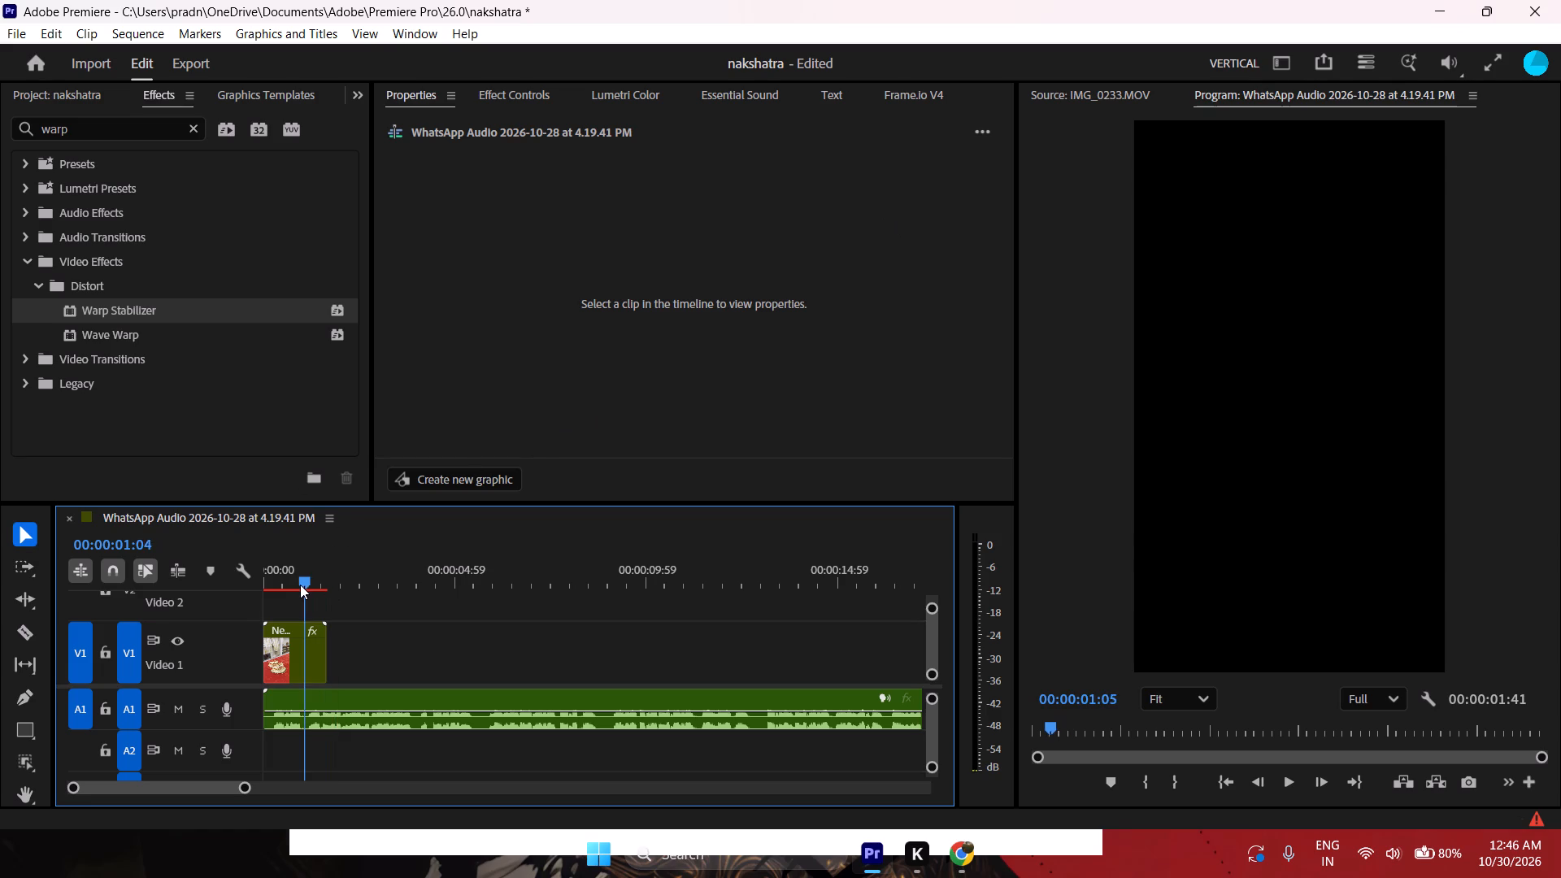
pyautogui.moveTo(300, 585); pyautogui.dragTo(316, 576)
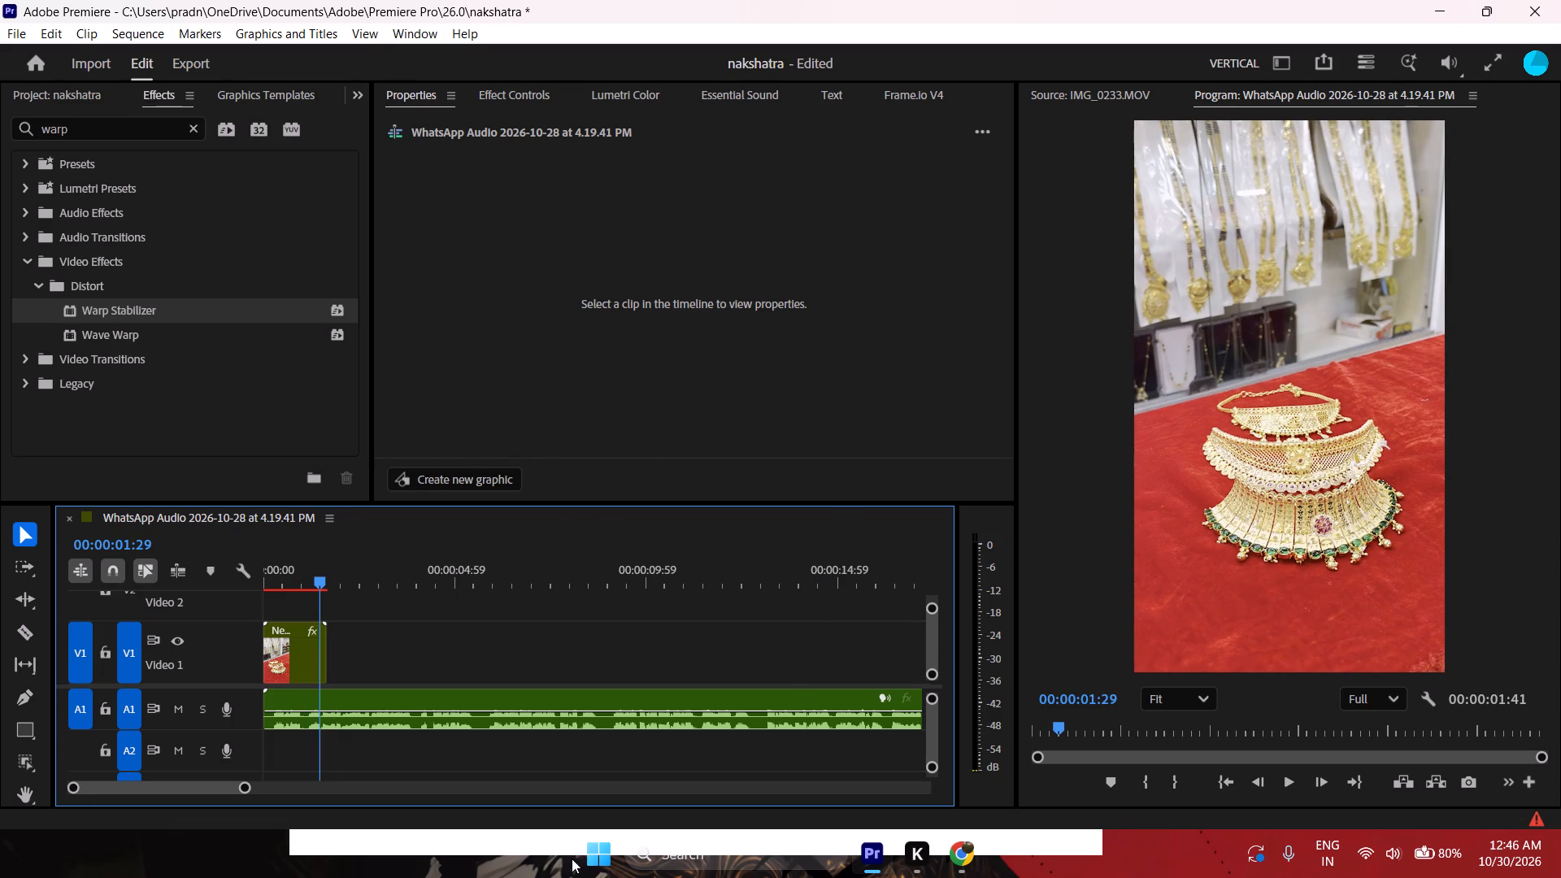
# Switch to Chrome and play the "sailor song - gigi perez" video on YouTube, skipping its advertisement.
pyautogui.click(593, 851)
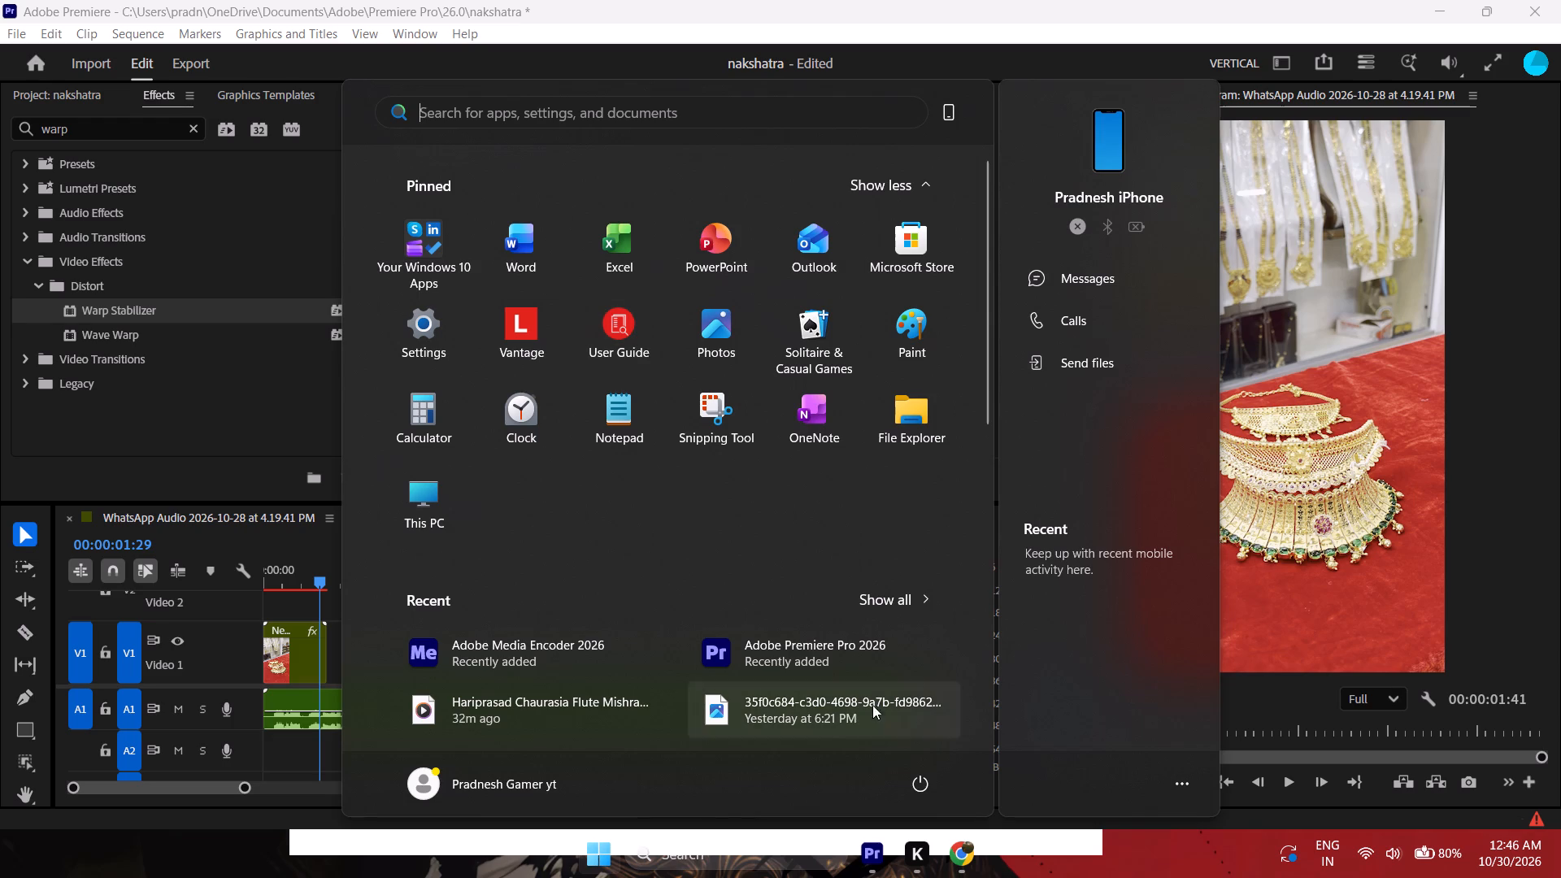
pyautogui.click(954, 864)
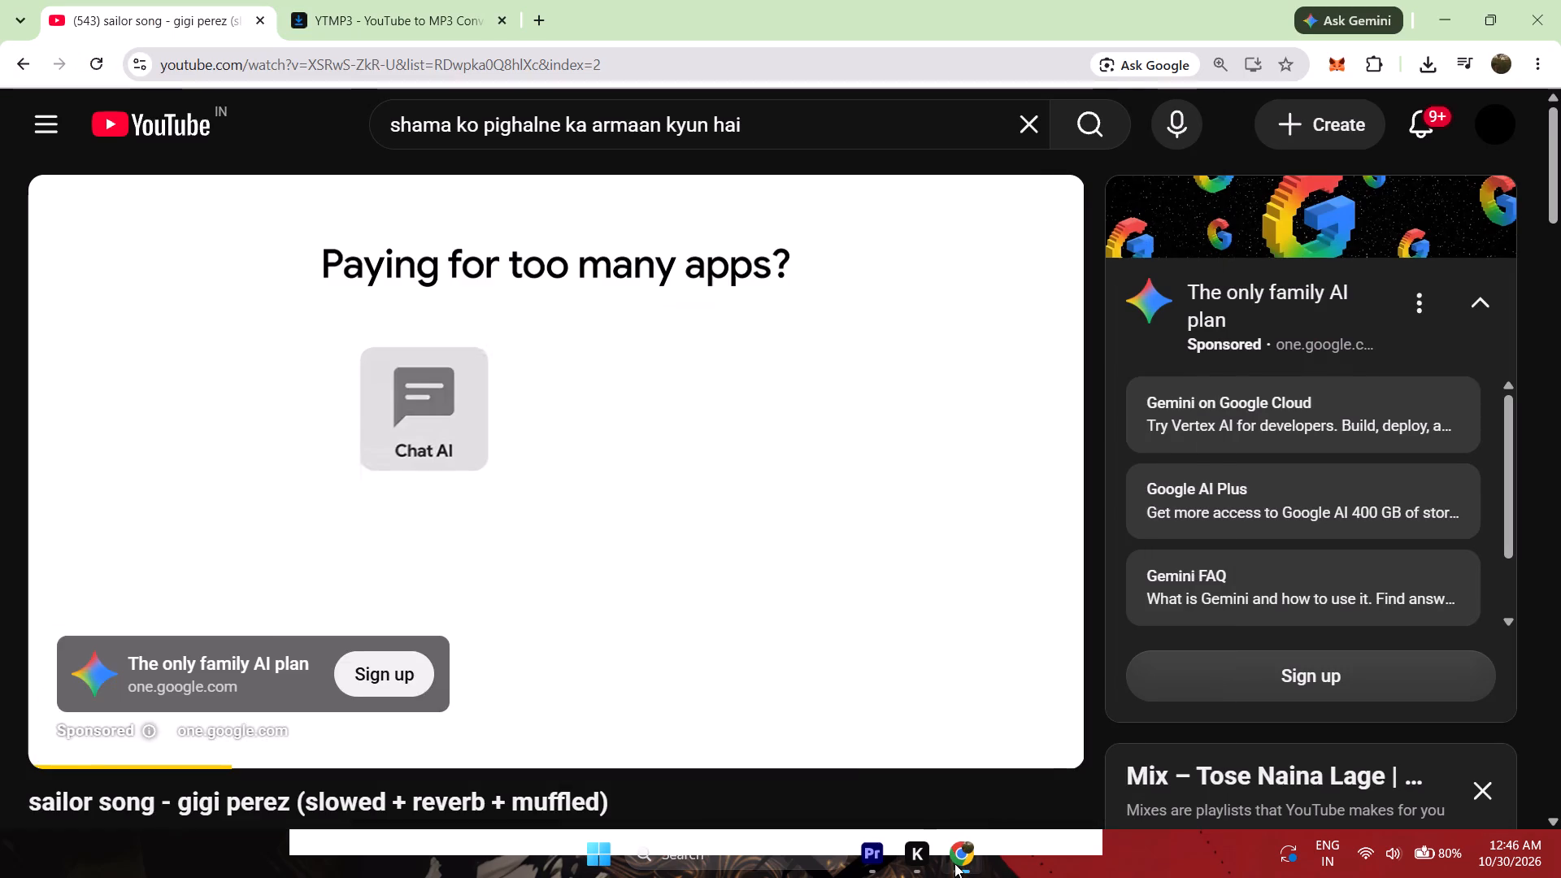
pyautogui.click(730, 471)
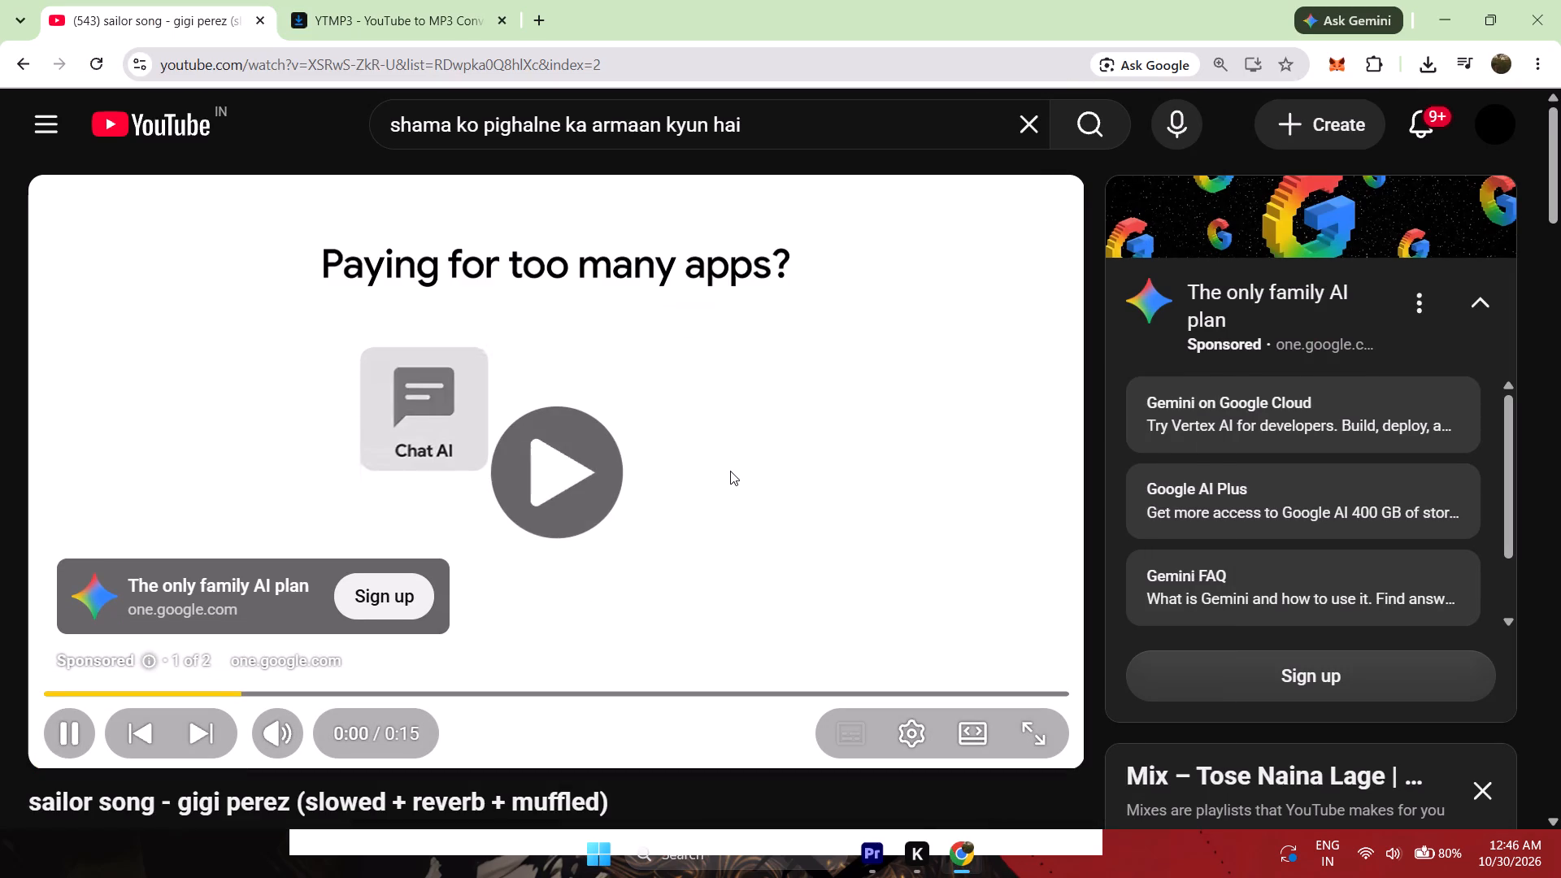
pyautogui.scroll(-4, 730, 471)
pyautogui.scroll(4, 730, 471)
pyautogui.scroll(-2, 730, 471)
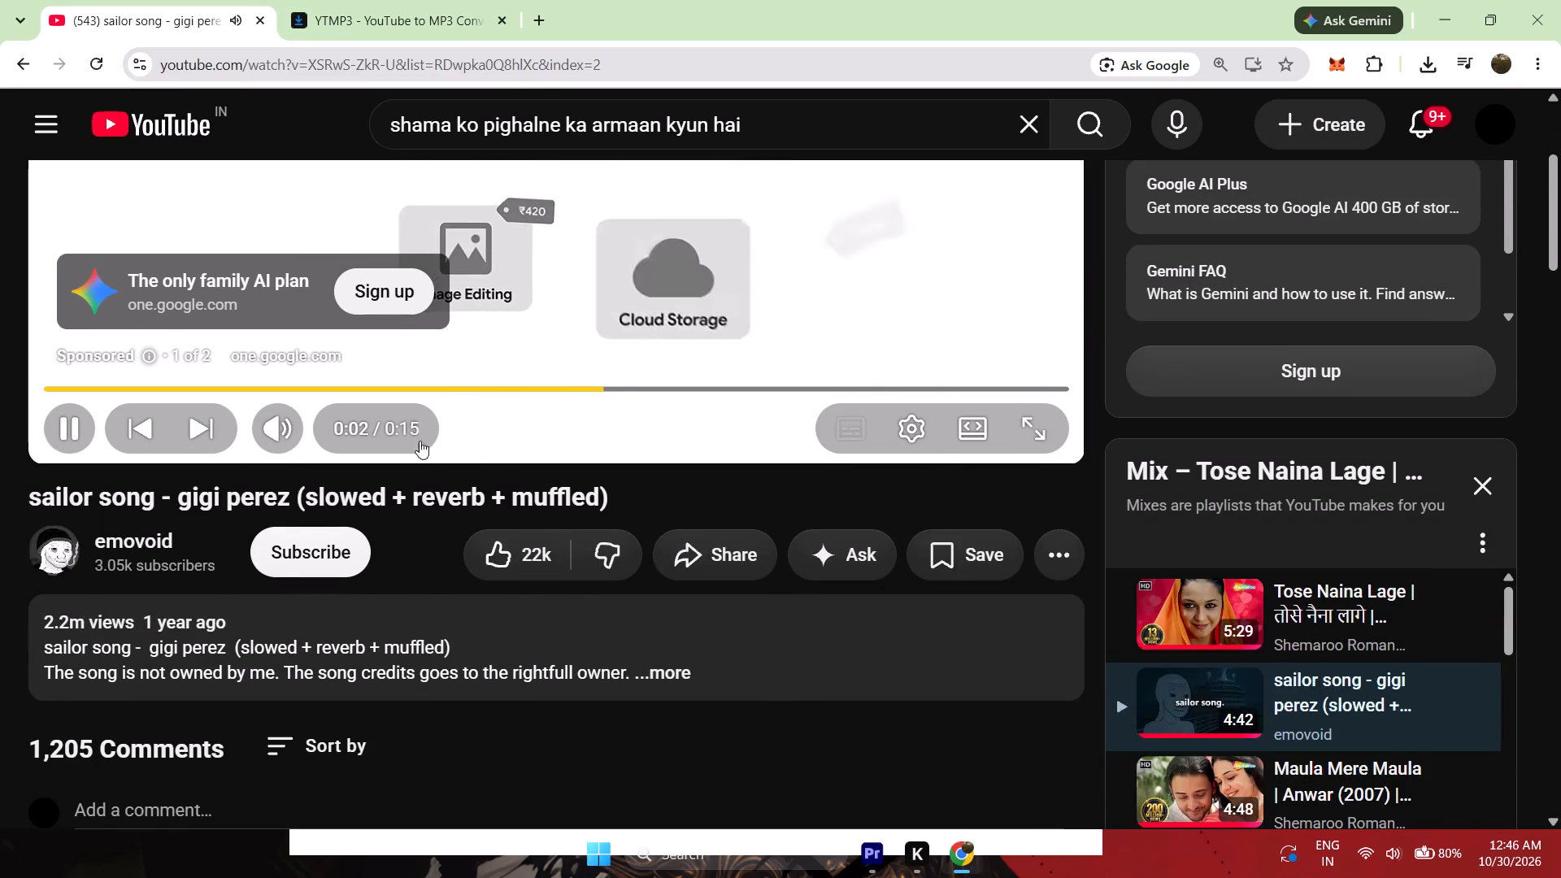
pyautogui.scroll(1, 421, 424)
pyautogui.scroll(-2, 421, 424)
pyautogui.scroll(2, 421, 424)
pyautogui.scroll(-3, 421, 424)
pyautogui.scroll(4, 421, 424)
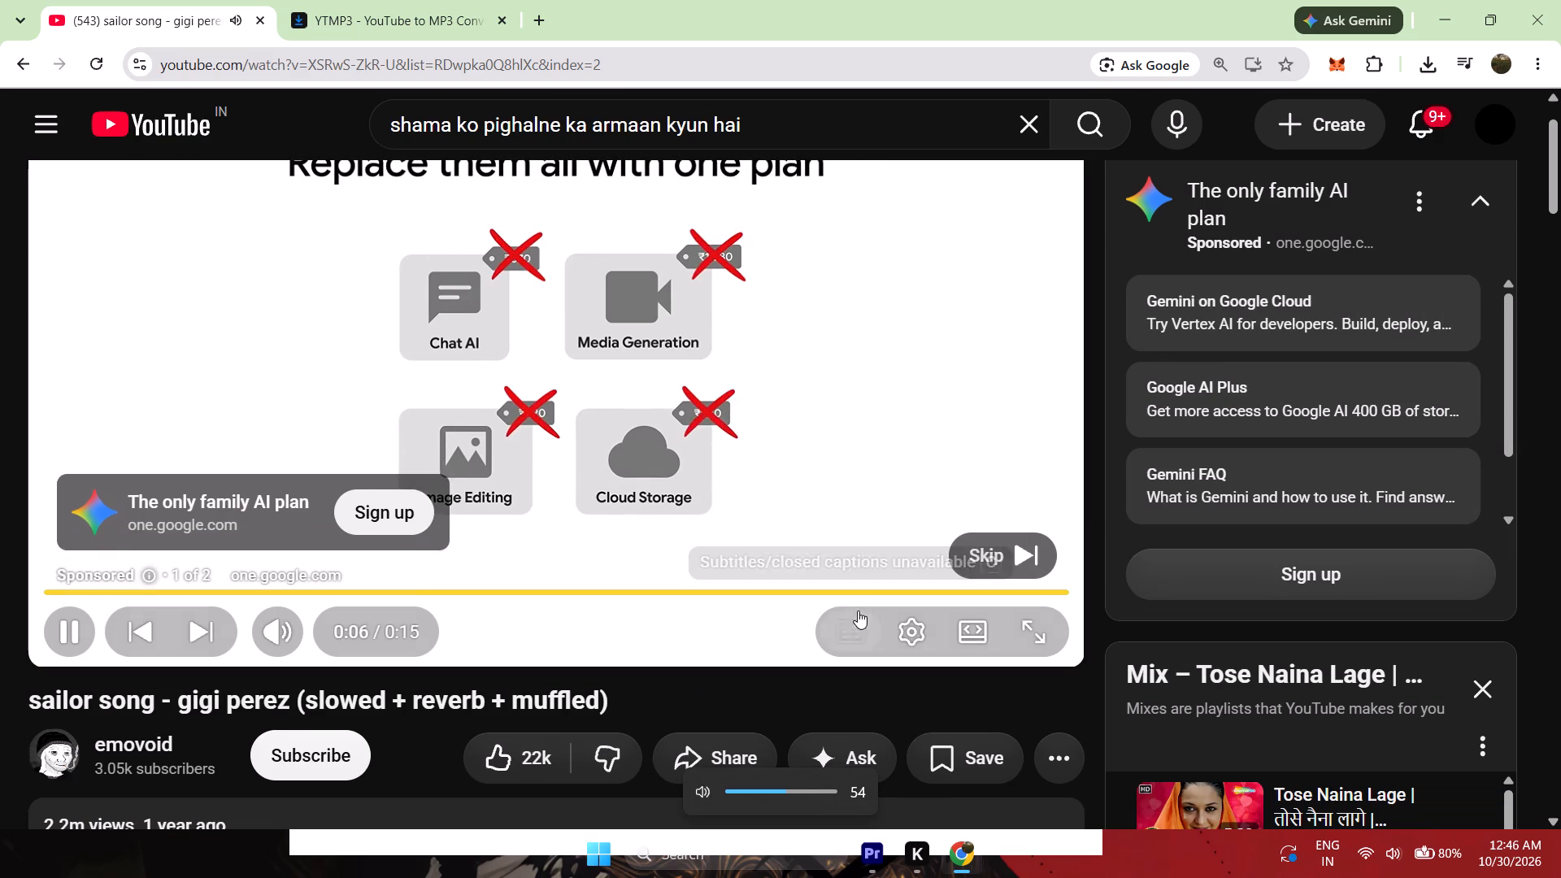
pyautogui.click(985, 572)
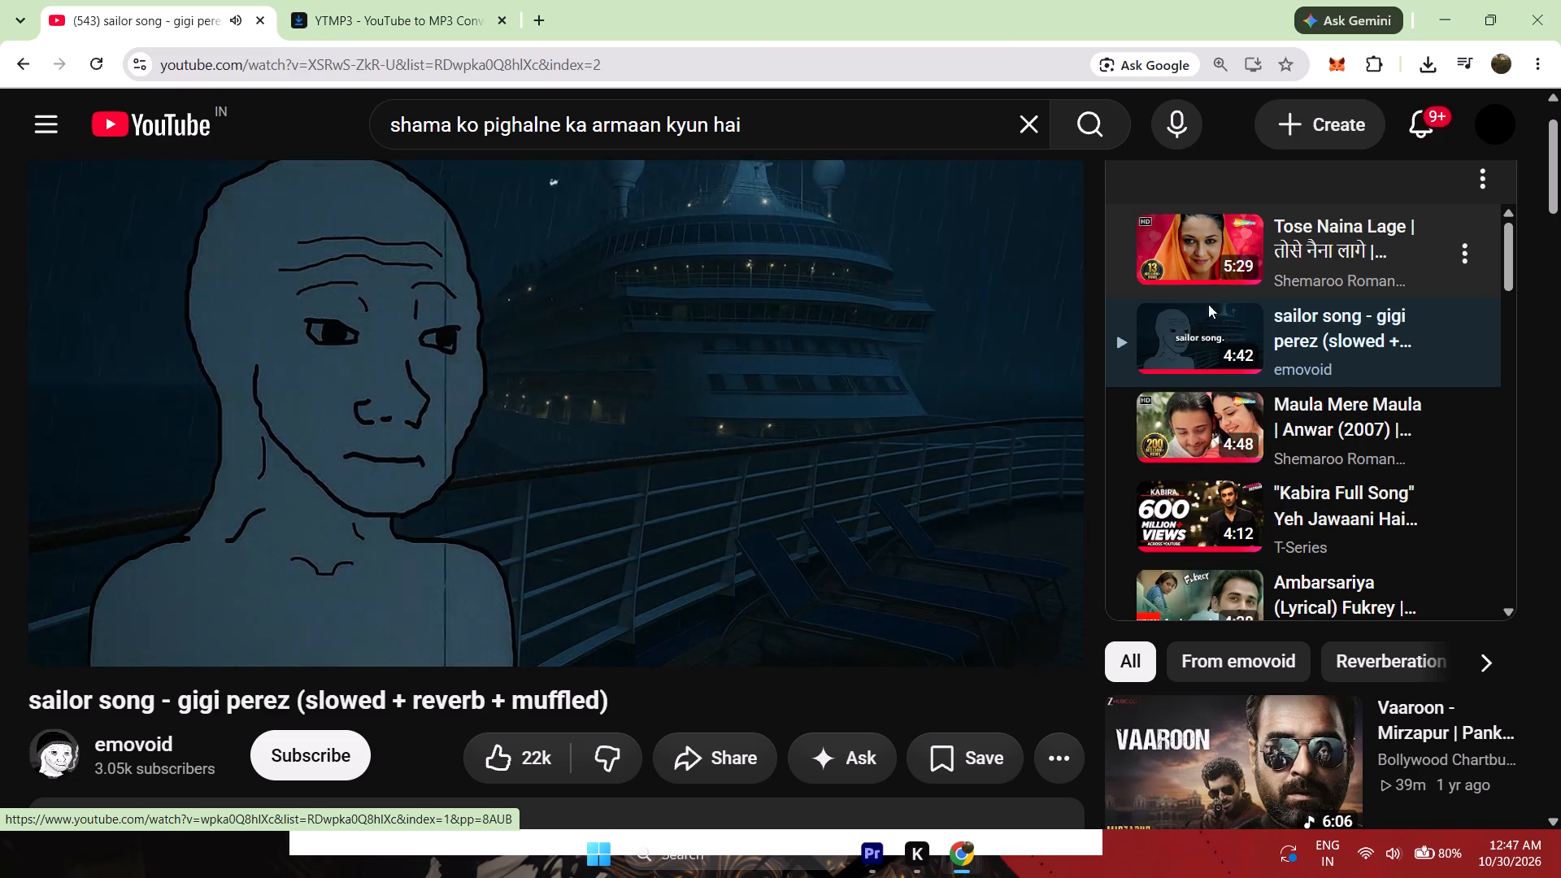
# Open the "Maula Mere Maula" video from the YouTube mix.
pyautogui.click(1193, 421)
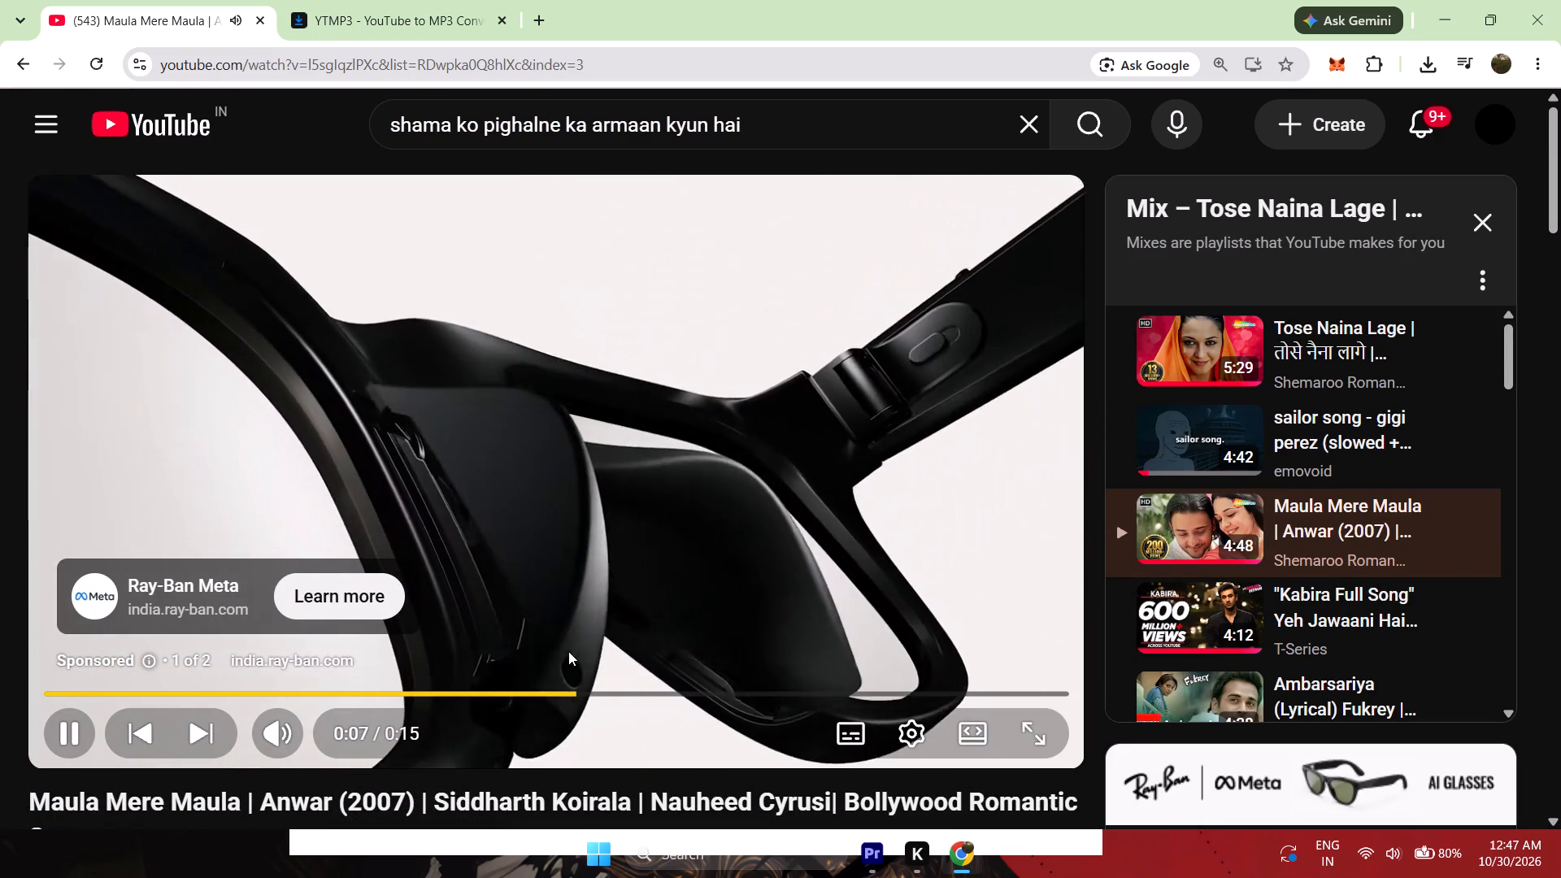
pyautogui.click(605, 467)
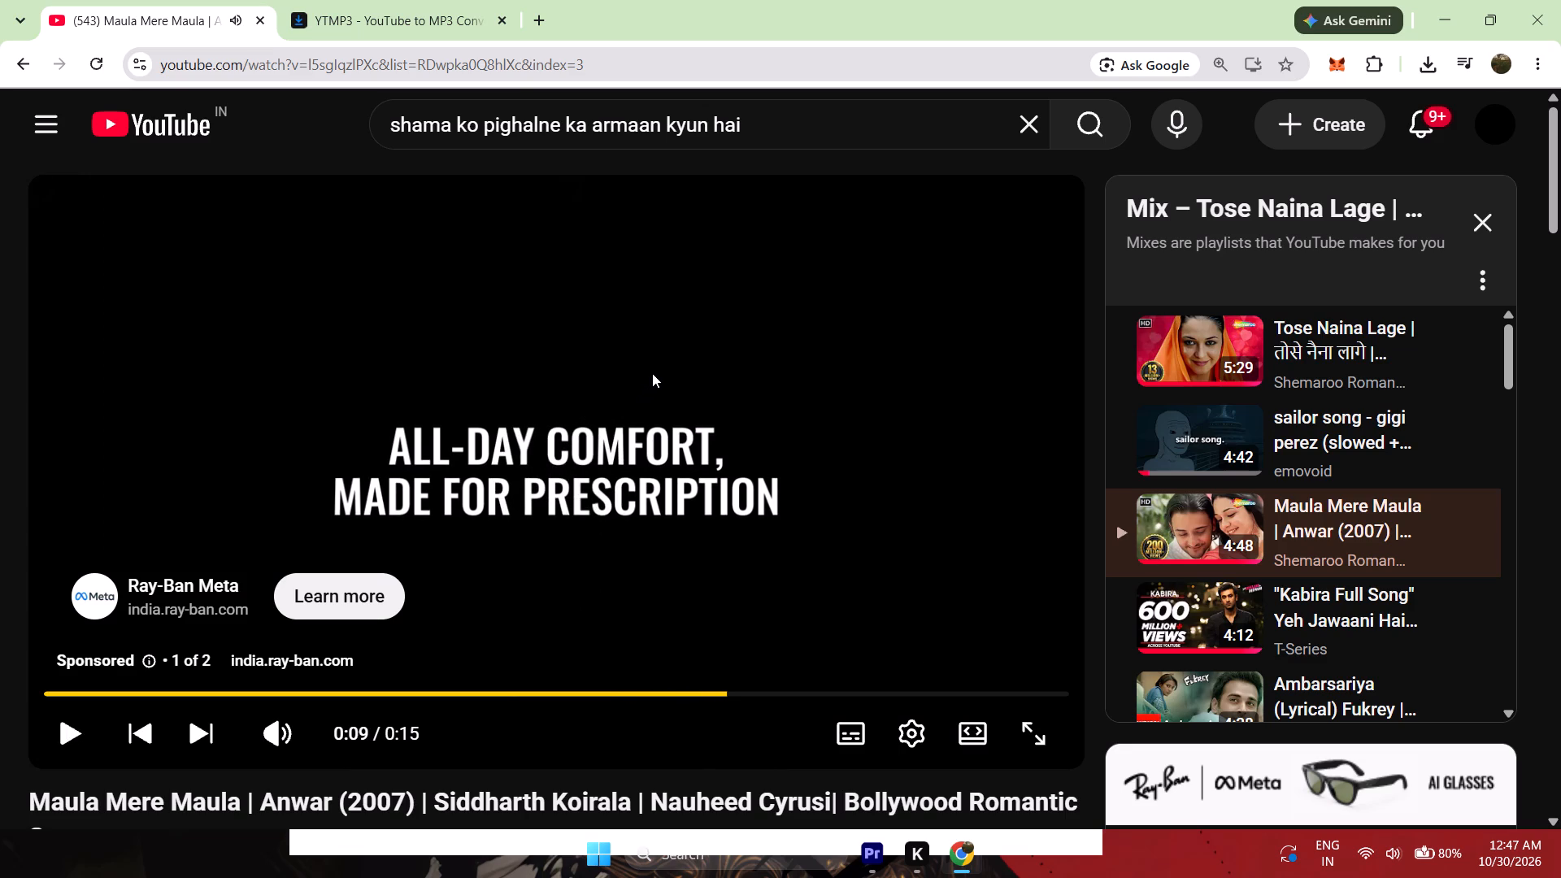
# Get past the two advertisements so the "Maula Mere Maula" video starts playing.
pyautogui.click(685, 291)
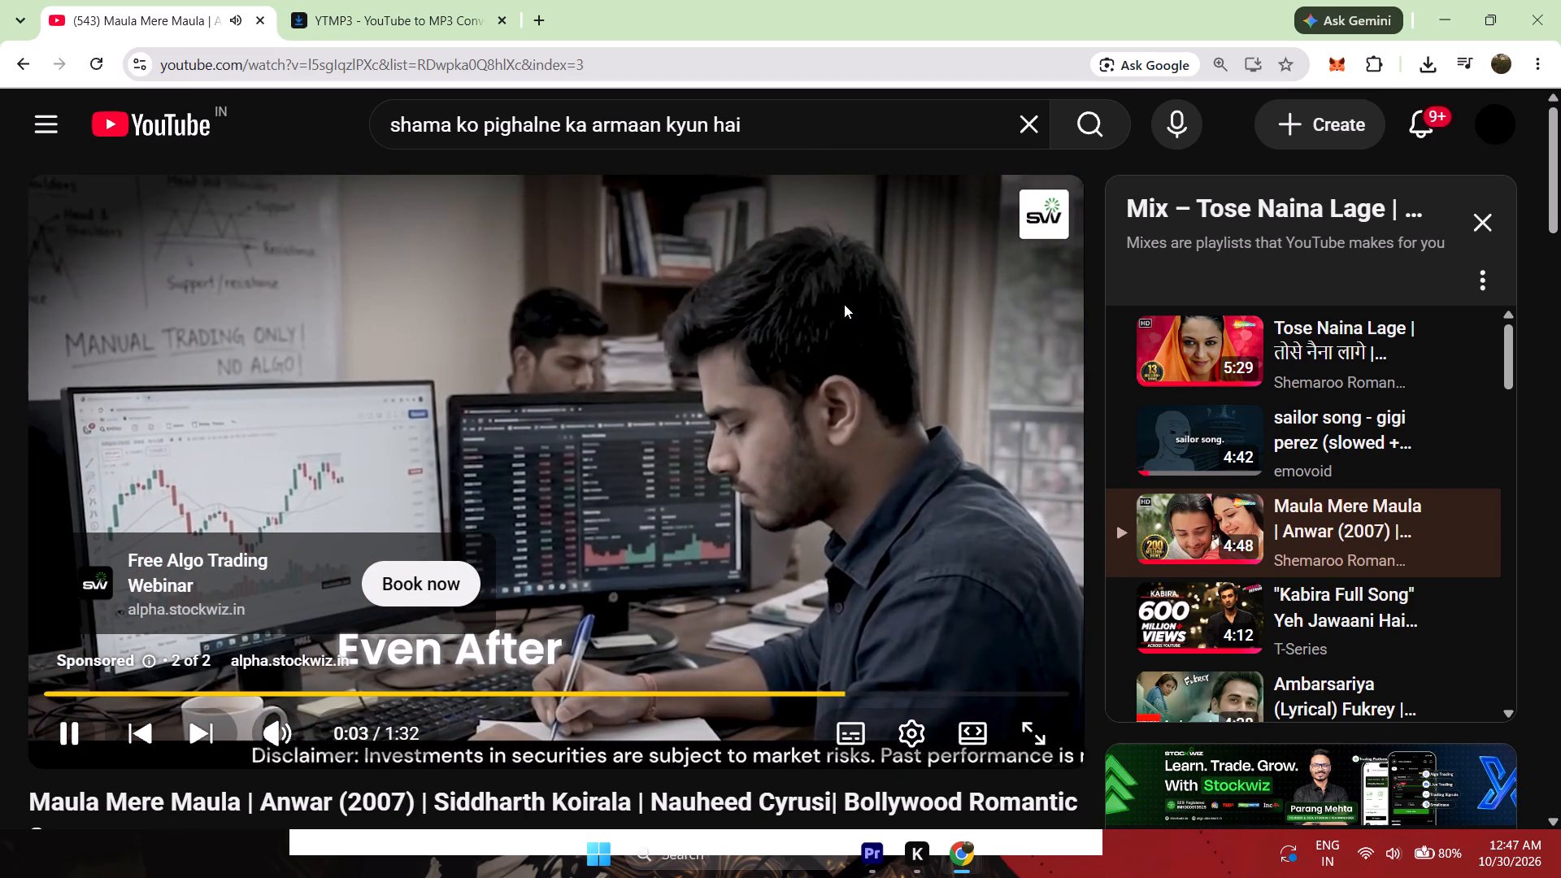
pyautogui.click(994, 652)
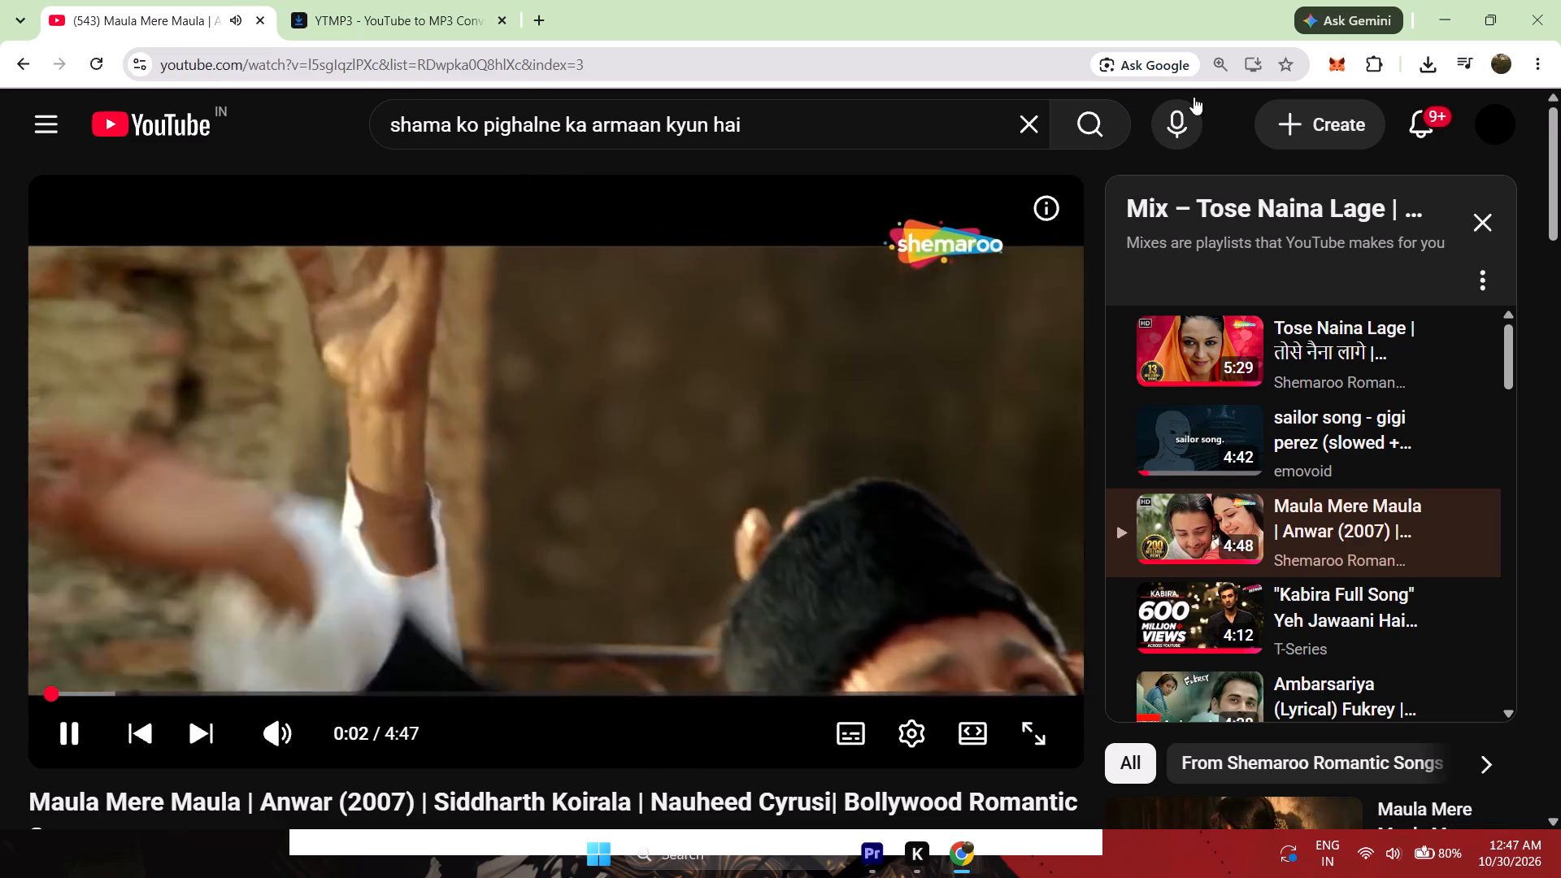
# Switch to Premiere Pro and scrub the sequence back to 00:00:00:46, within the nested clip.
pyautogui.click(1446, 3)
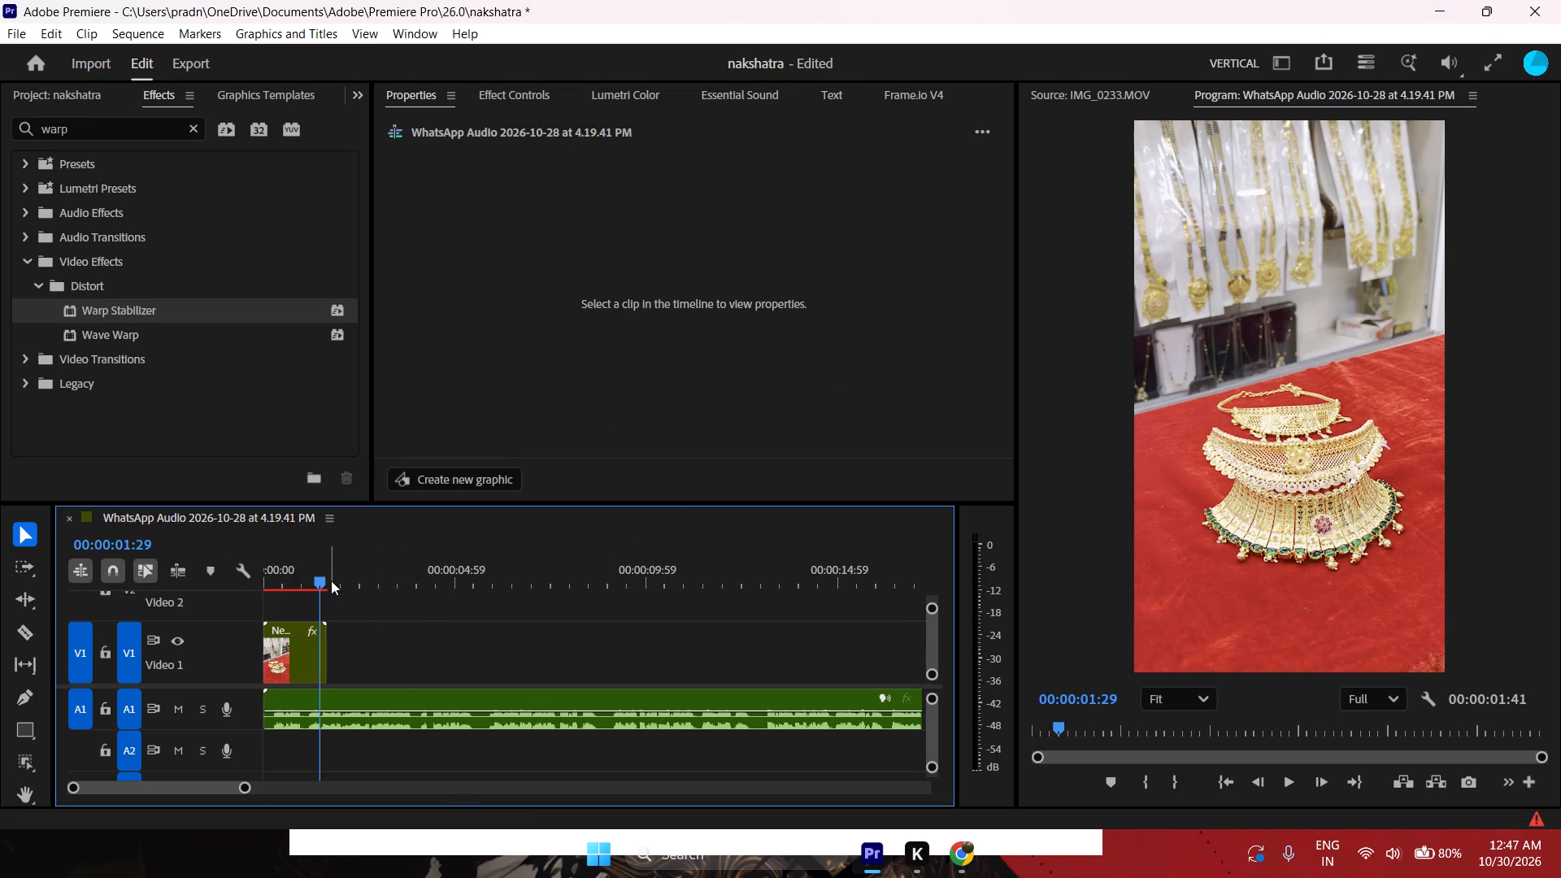
pyautogui.moveTo(316, 580); pyautogui.dragTo(289, 578)
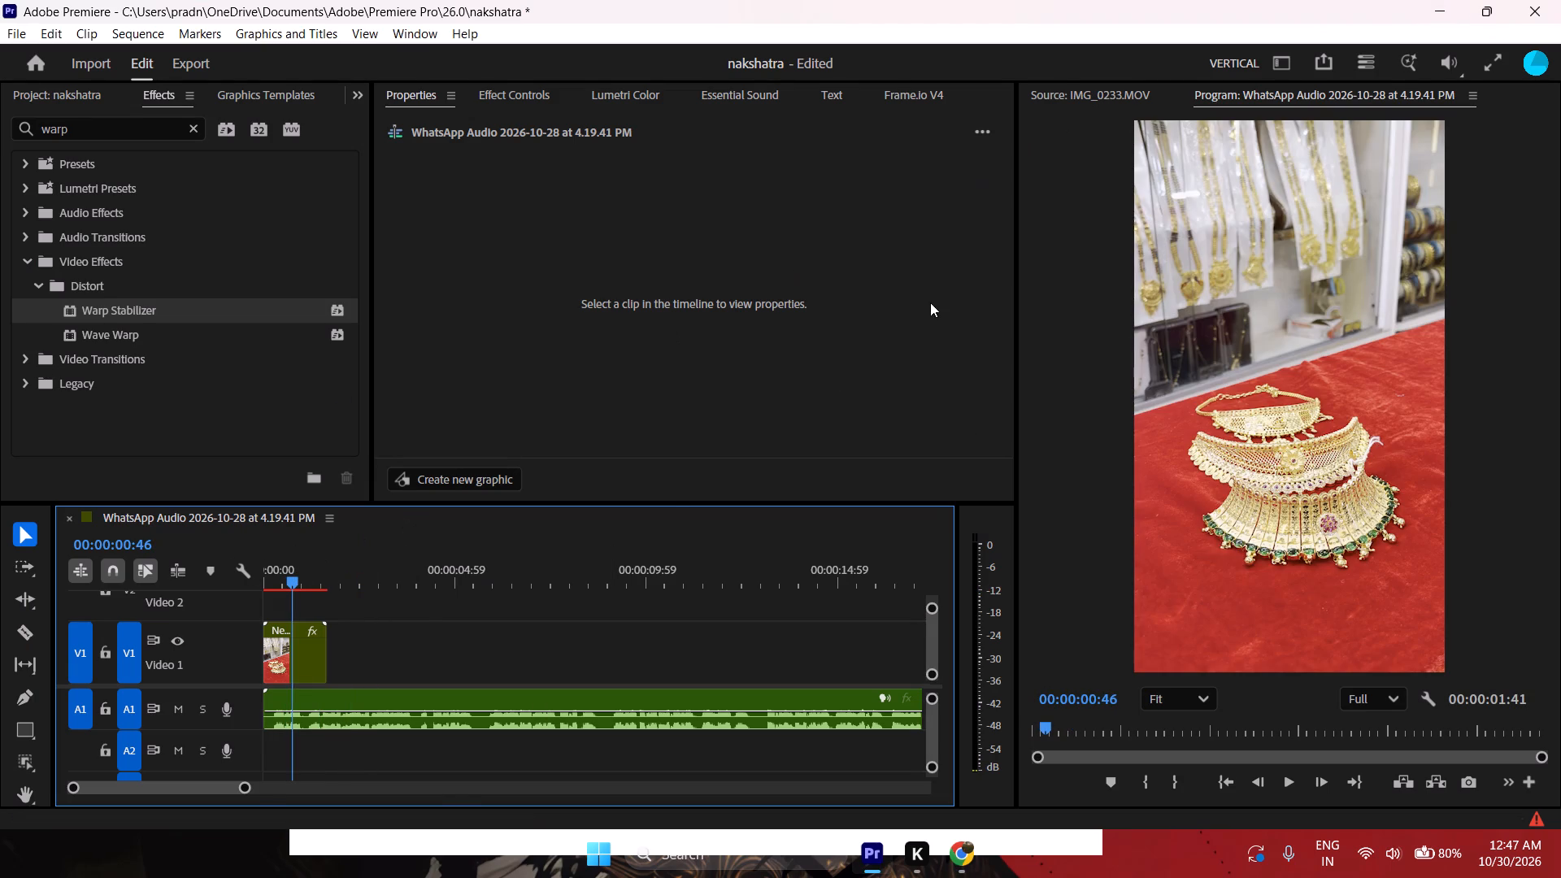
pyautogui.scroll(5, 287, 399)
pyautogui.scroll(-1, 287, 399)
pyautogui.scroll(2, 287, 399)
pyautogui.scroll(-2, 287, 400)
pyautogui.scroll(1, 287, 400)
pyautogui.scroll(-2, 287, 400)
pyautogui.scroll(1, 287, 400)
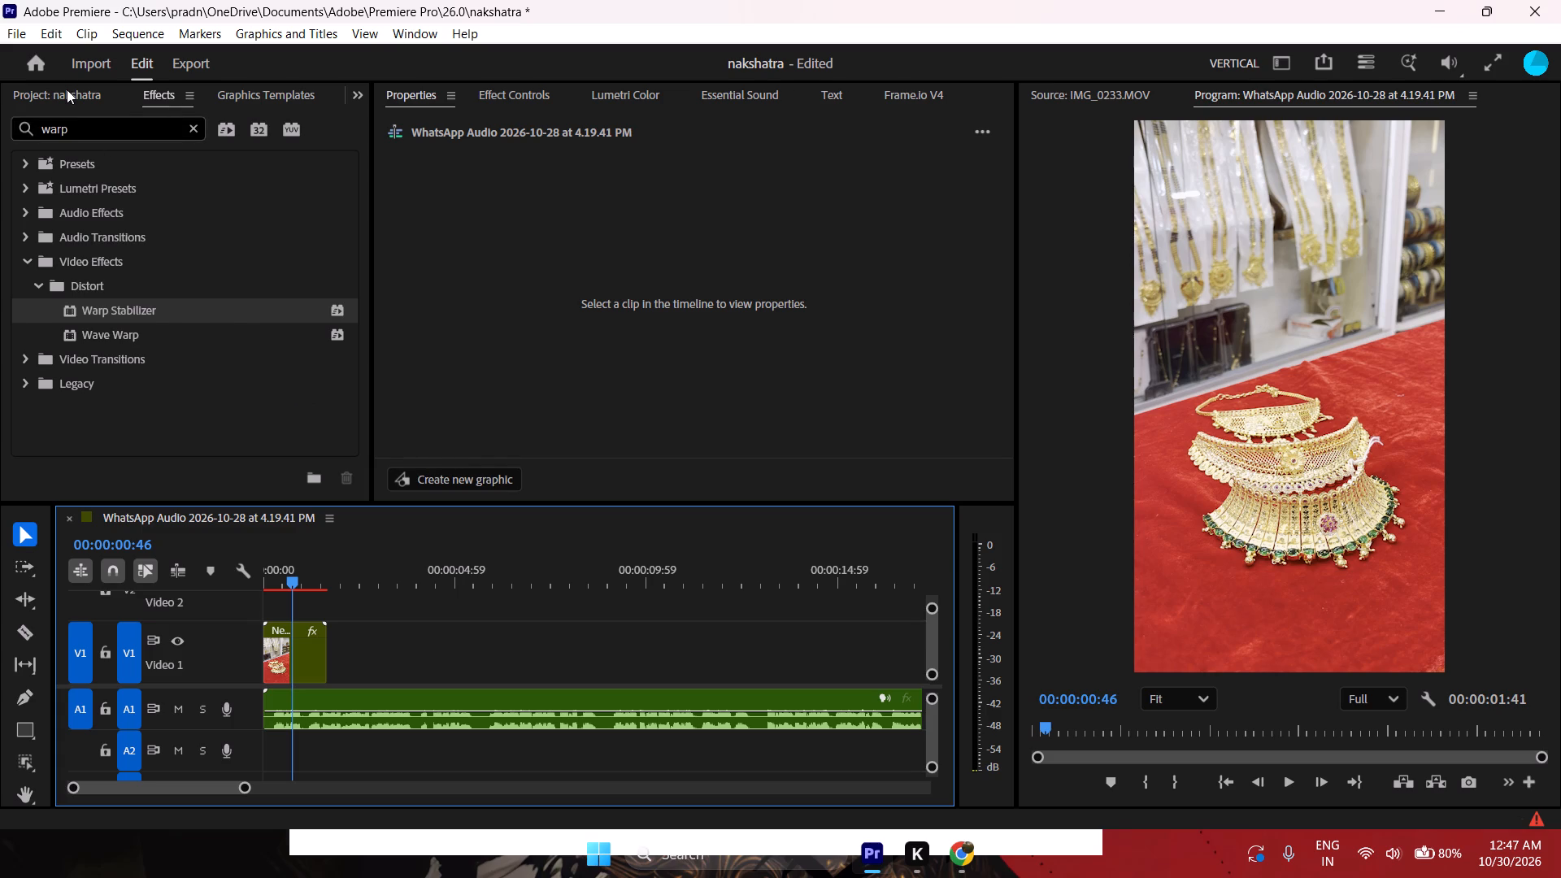
# Browse the nakshatra project footage and open the ring tray clip IMG_0193.MOV in the Source monitor.
pyautogui.click(67, 89)
pyautogui.scroll(4, 72, 292)
pyautogui.scroll(-3, 94, 298)
pyautogui.scroll(1, 94, 298)
pyautogui.scroll(-1, 94, 298)
pyautogui.scroll(4, 94, 298)
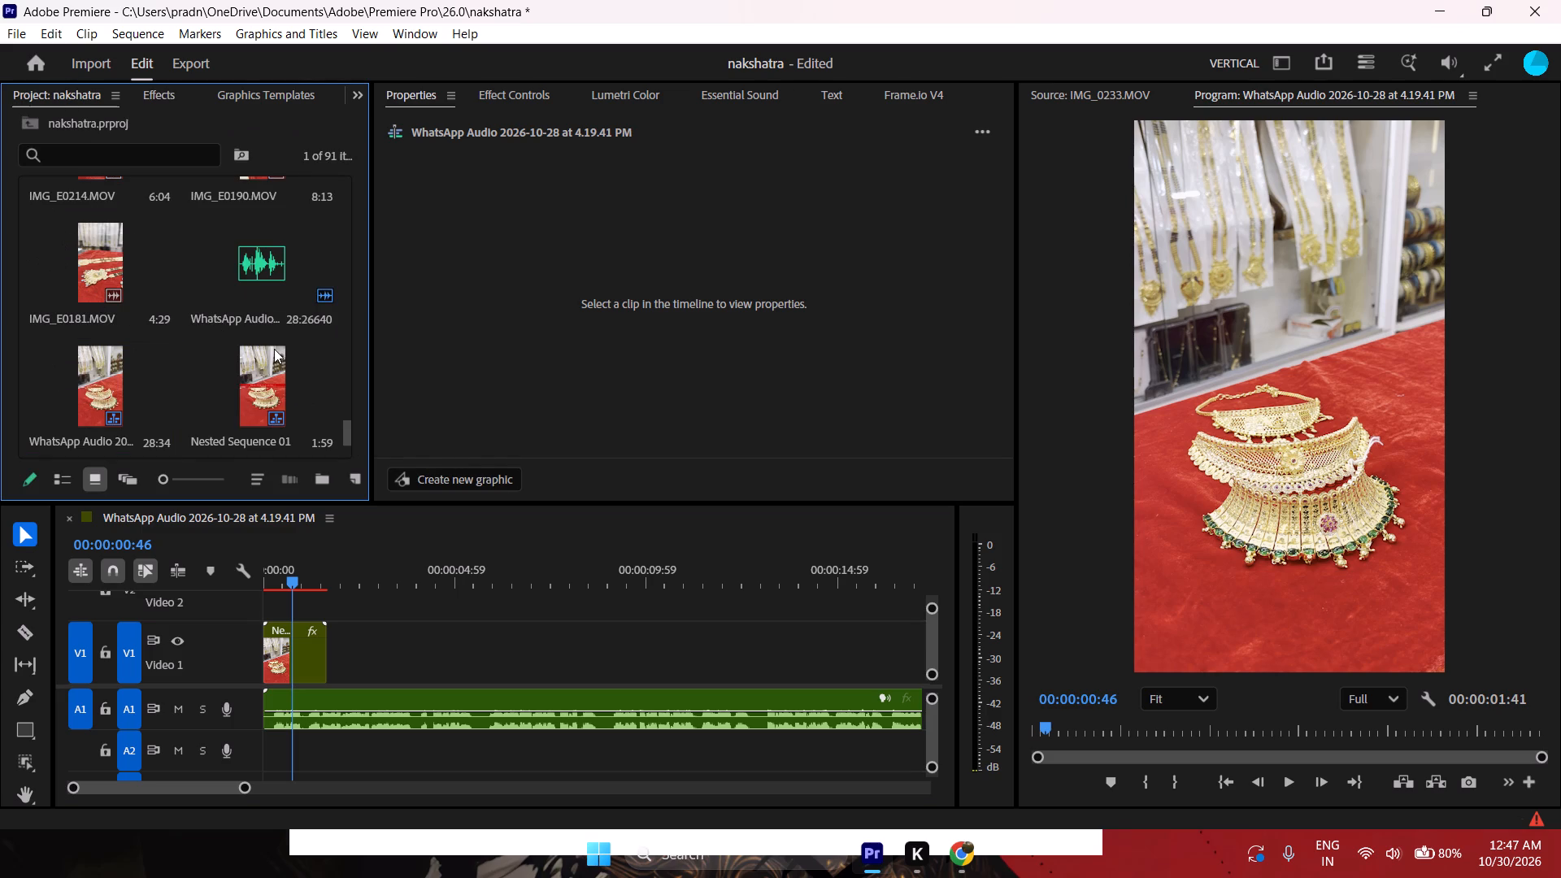
pyautogui.moveTo(343, 431); pyautogui.dragTo(342, 419)
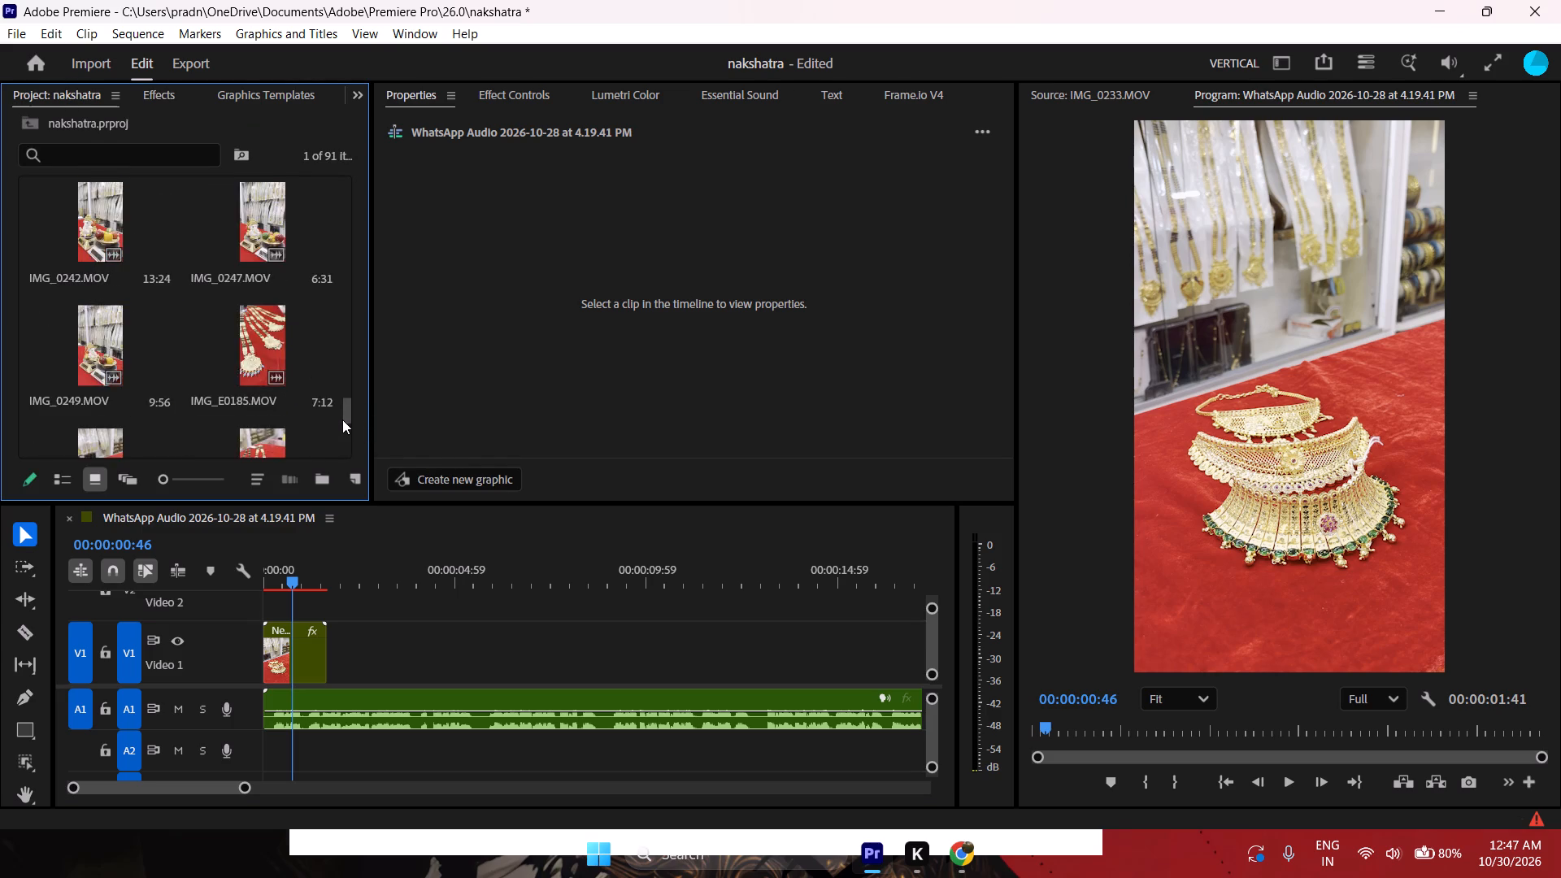
pyautogui.moveTo(342, 419); pyautogui.dragTo(345, 399)
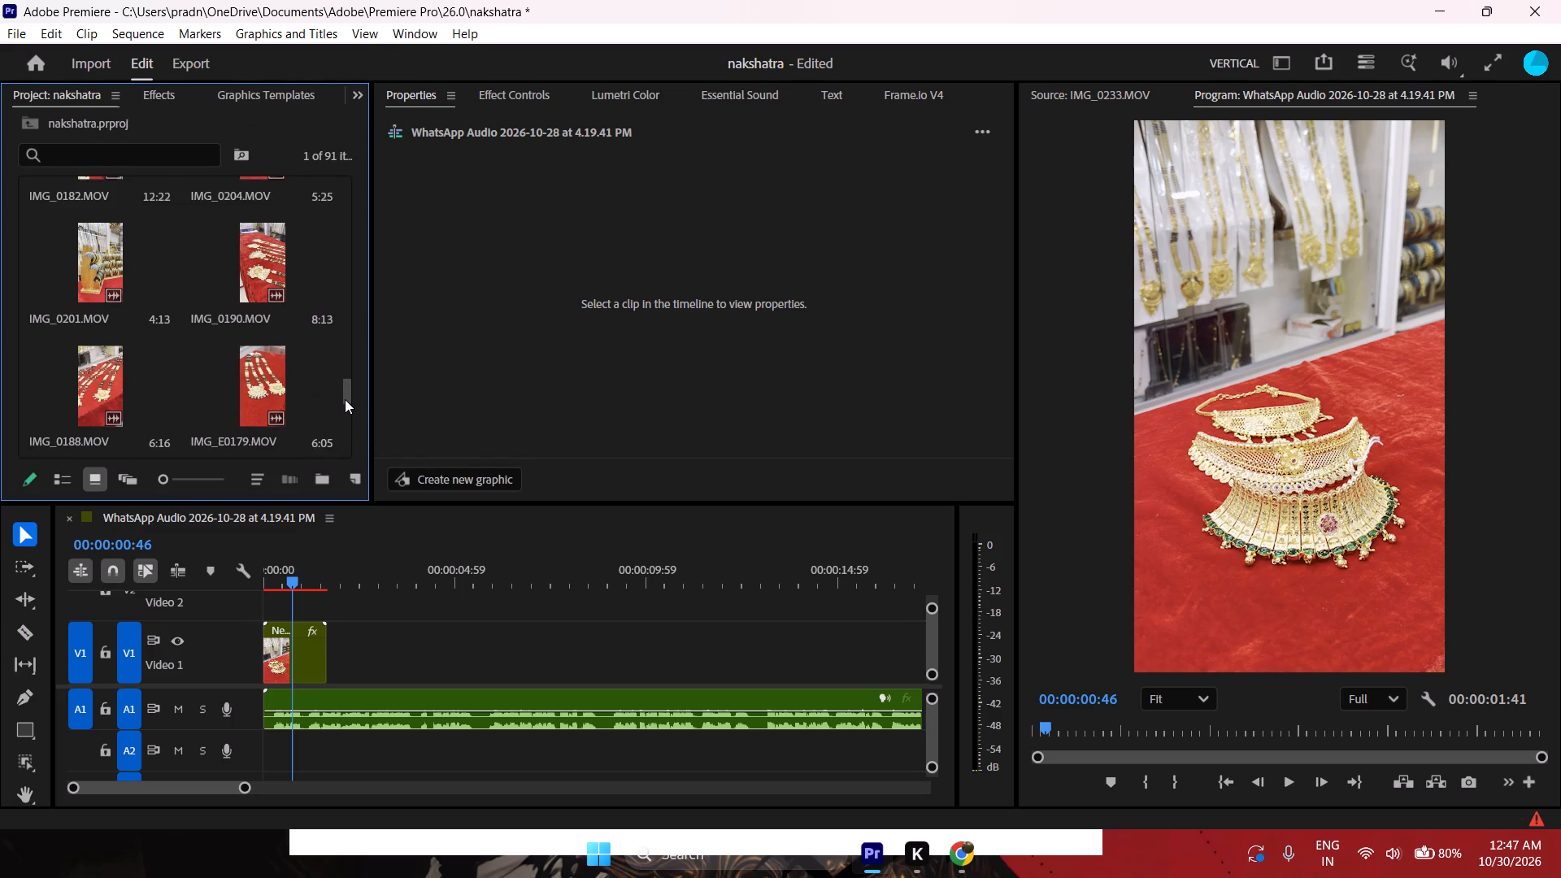
pyautogui.moveTo(345, 399); pyautogui.dragTo(346, 387)
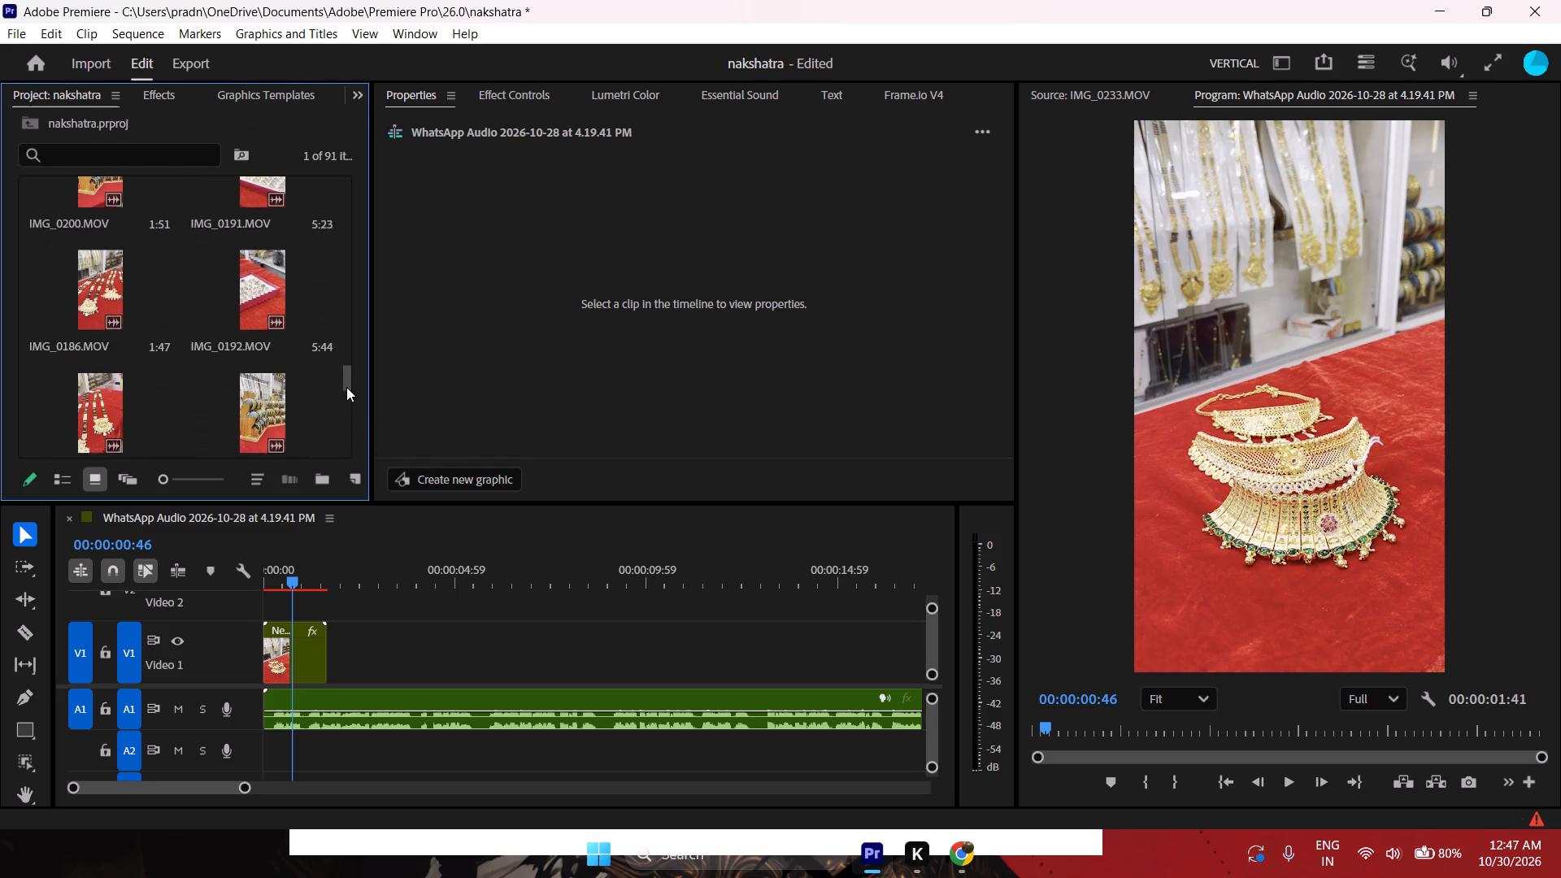
pyautogui.moveTo(346, 387); pyautogui.dragTo(355, 349)
pyautogui.doubleClick(257, 367)
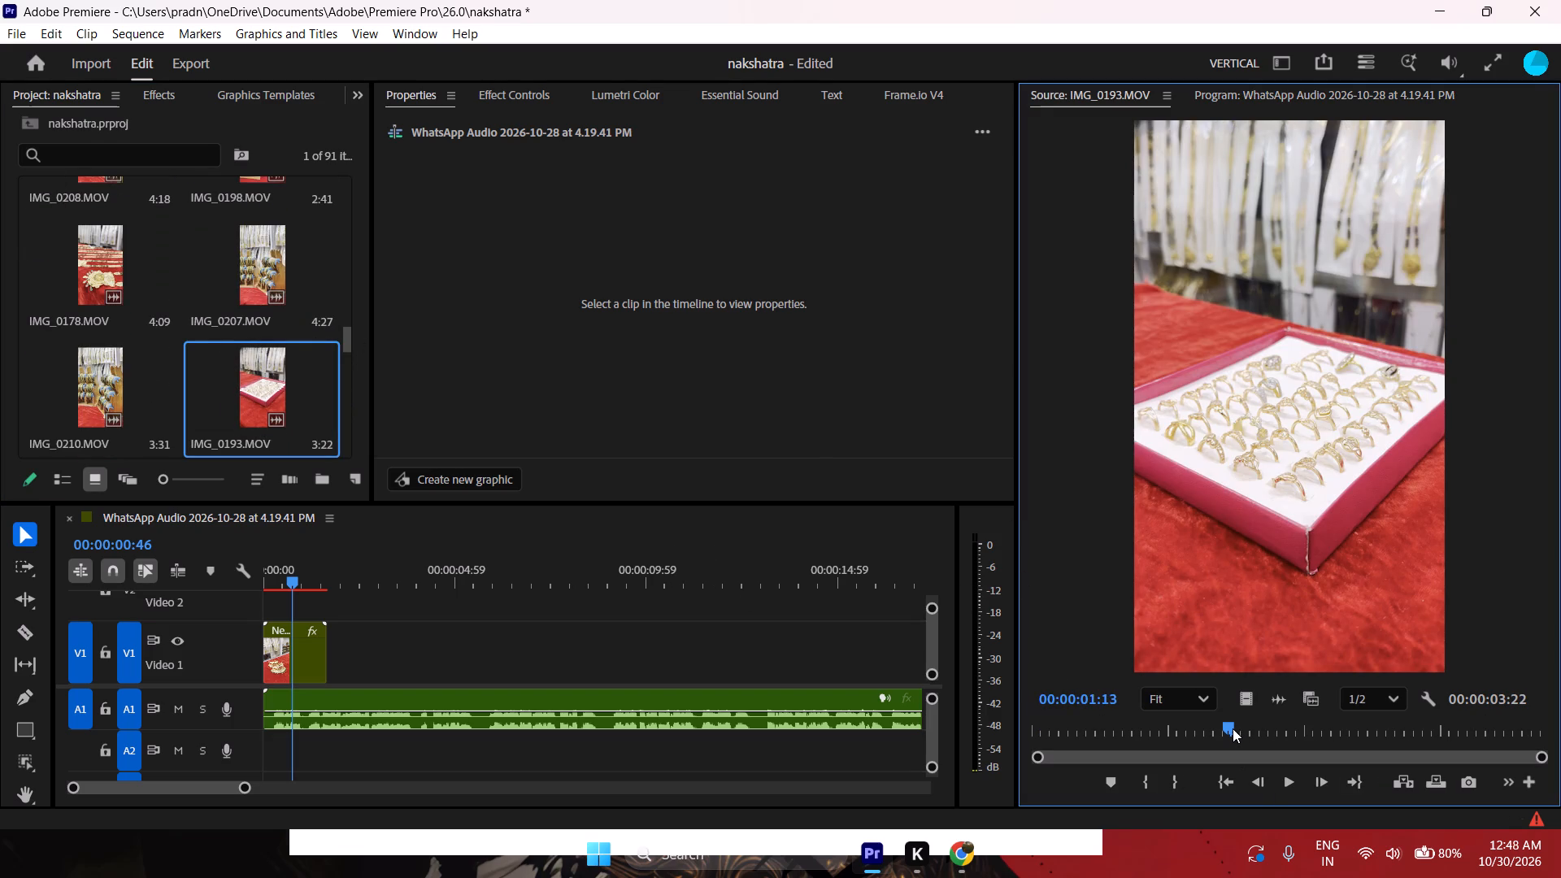
# Scrub through the ring-tray clips IMG_0193.MOV and IMG_0196.MOV in the source preview to judge their footage.
pyautogui.moveTo(1233, 728); pyautogui.dragTo(1231, 729)
pyautogui.moveTo(1231, 729); pyautogui.dragTo(1229, 730)
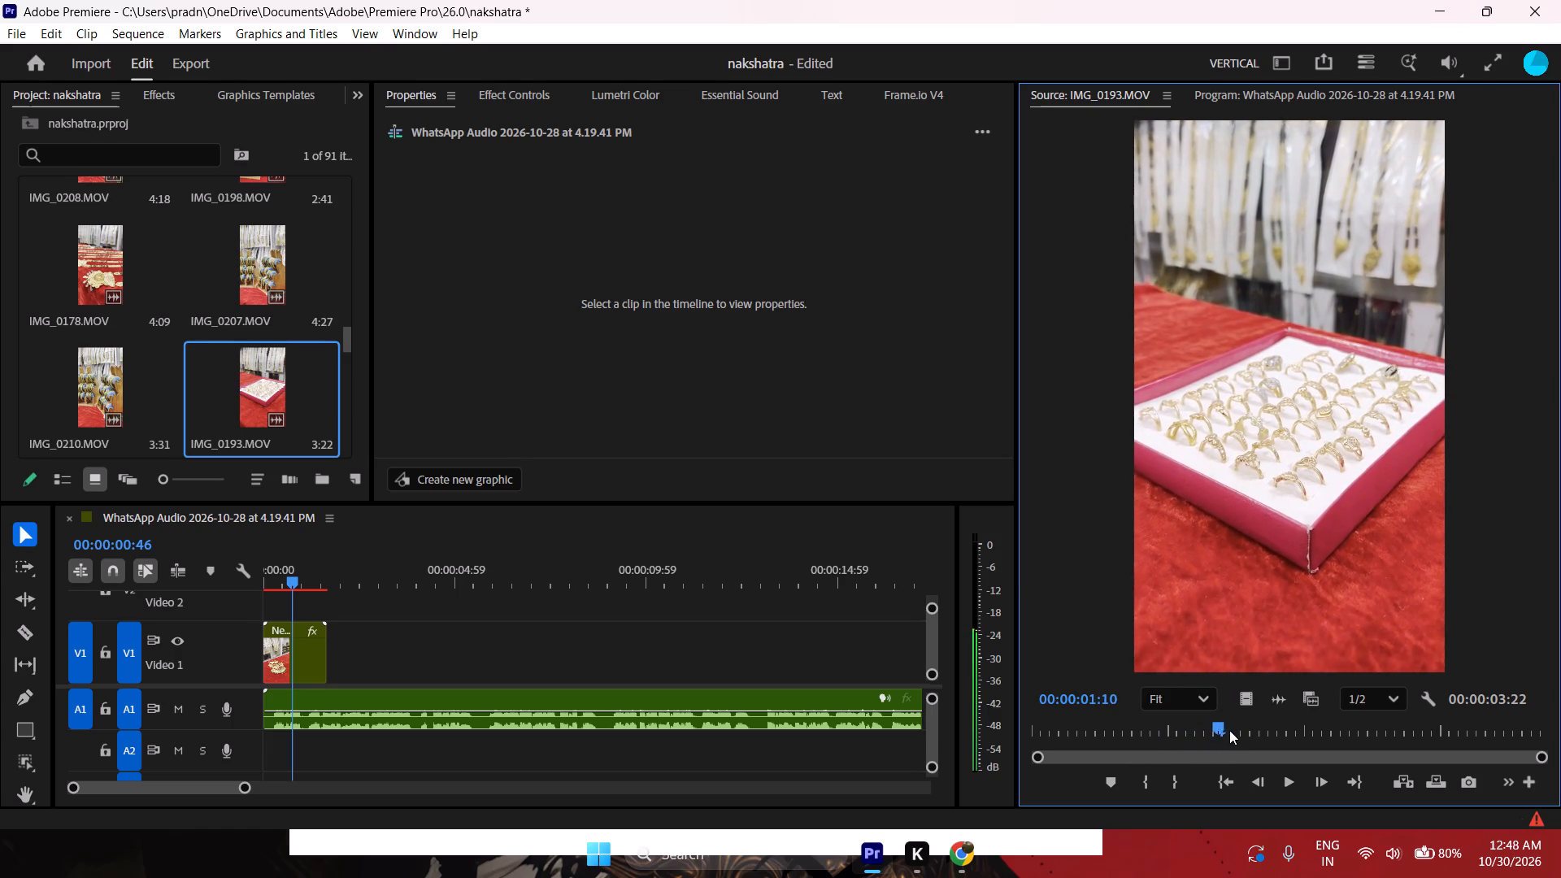
pyautogui.moveTo(1229, 730); pyautogui.dragTo(1342, 714)
pyautogui.scroll(-1, 162, 352)
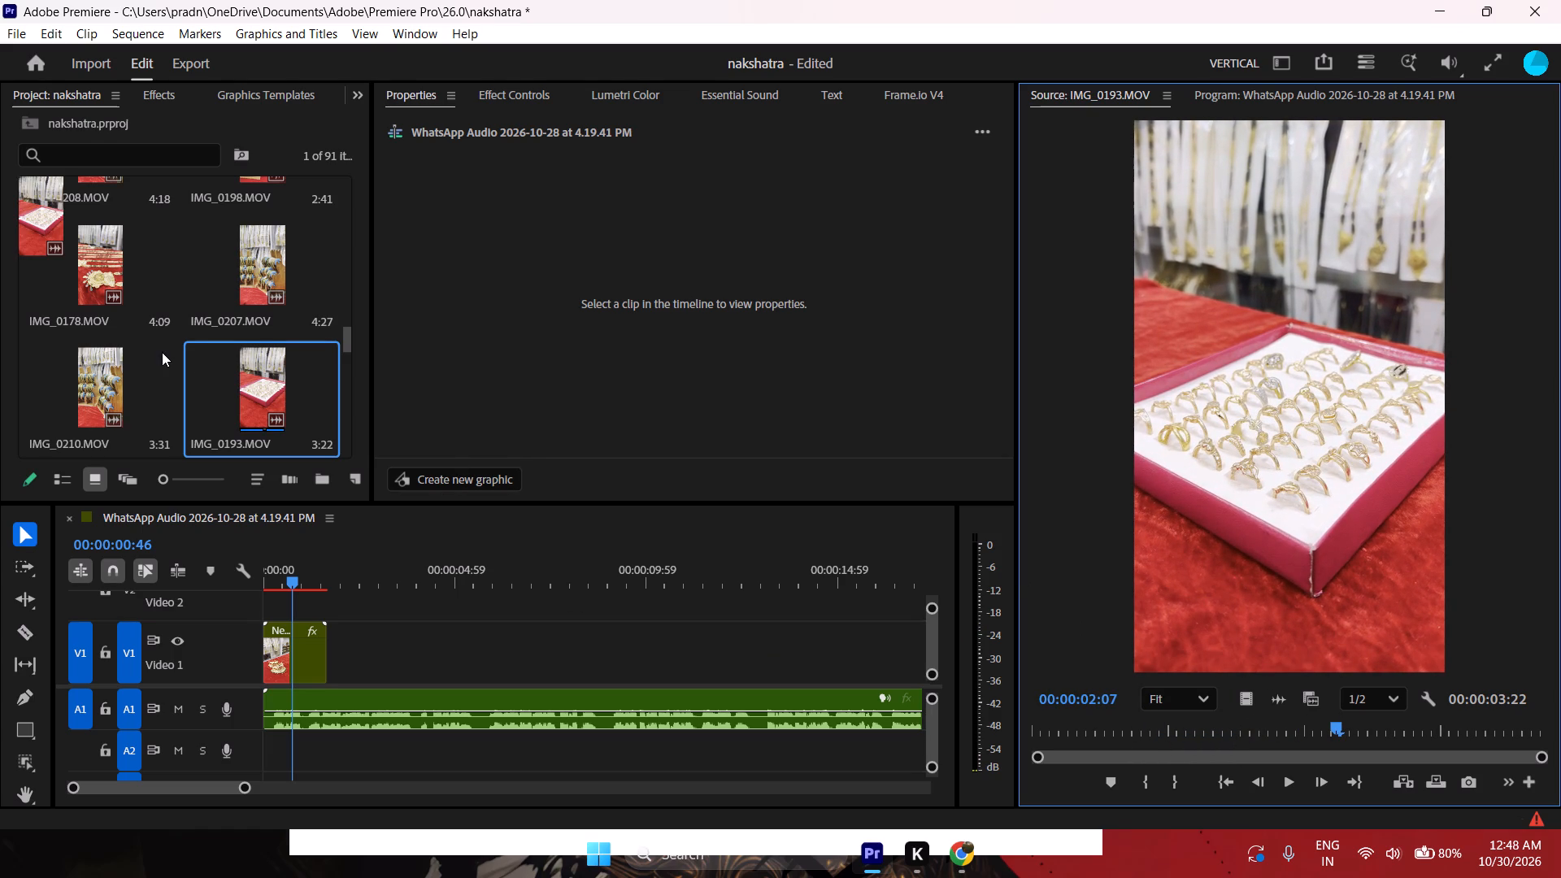
pyautogui.scroll(-2, 237, 371)
pyautogui.doubleClick(286, 383)
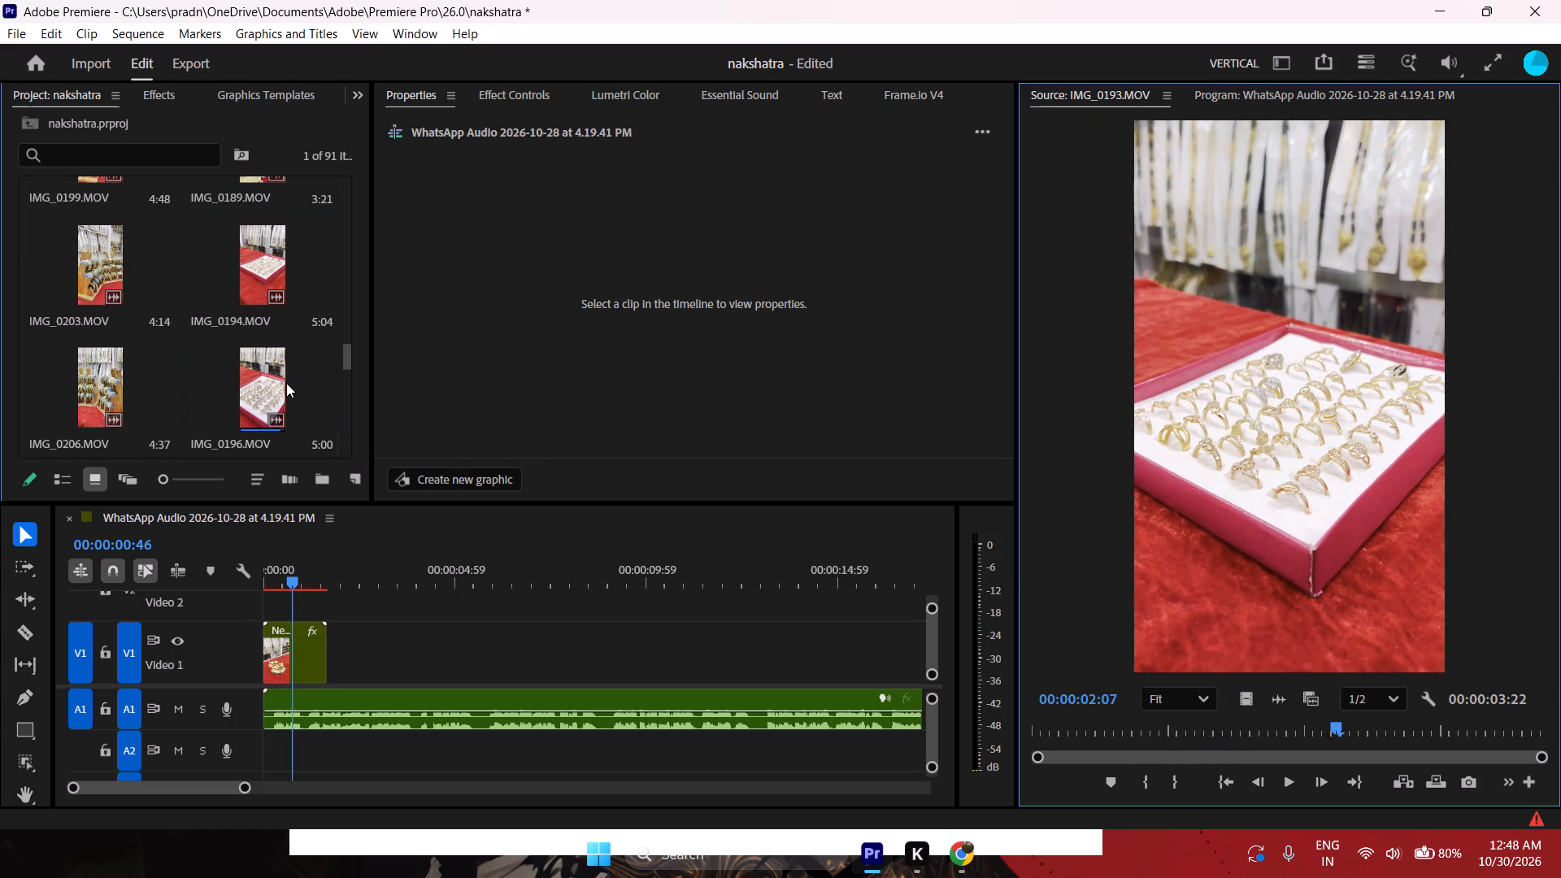
pyautogui.moveTo(1388, 734); pyautogui.dragTo(1228, 715)
# Open IMG_0194.MOV and mark its source range from 00:00:02:01 to 00:00:04:07.
pyautogui.doubleClick(253, 267)
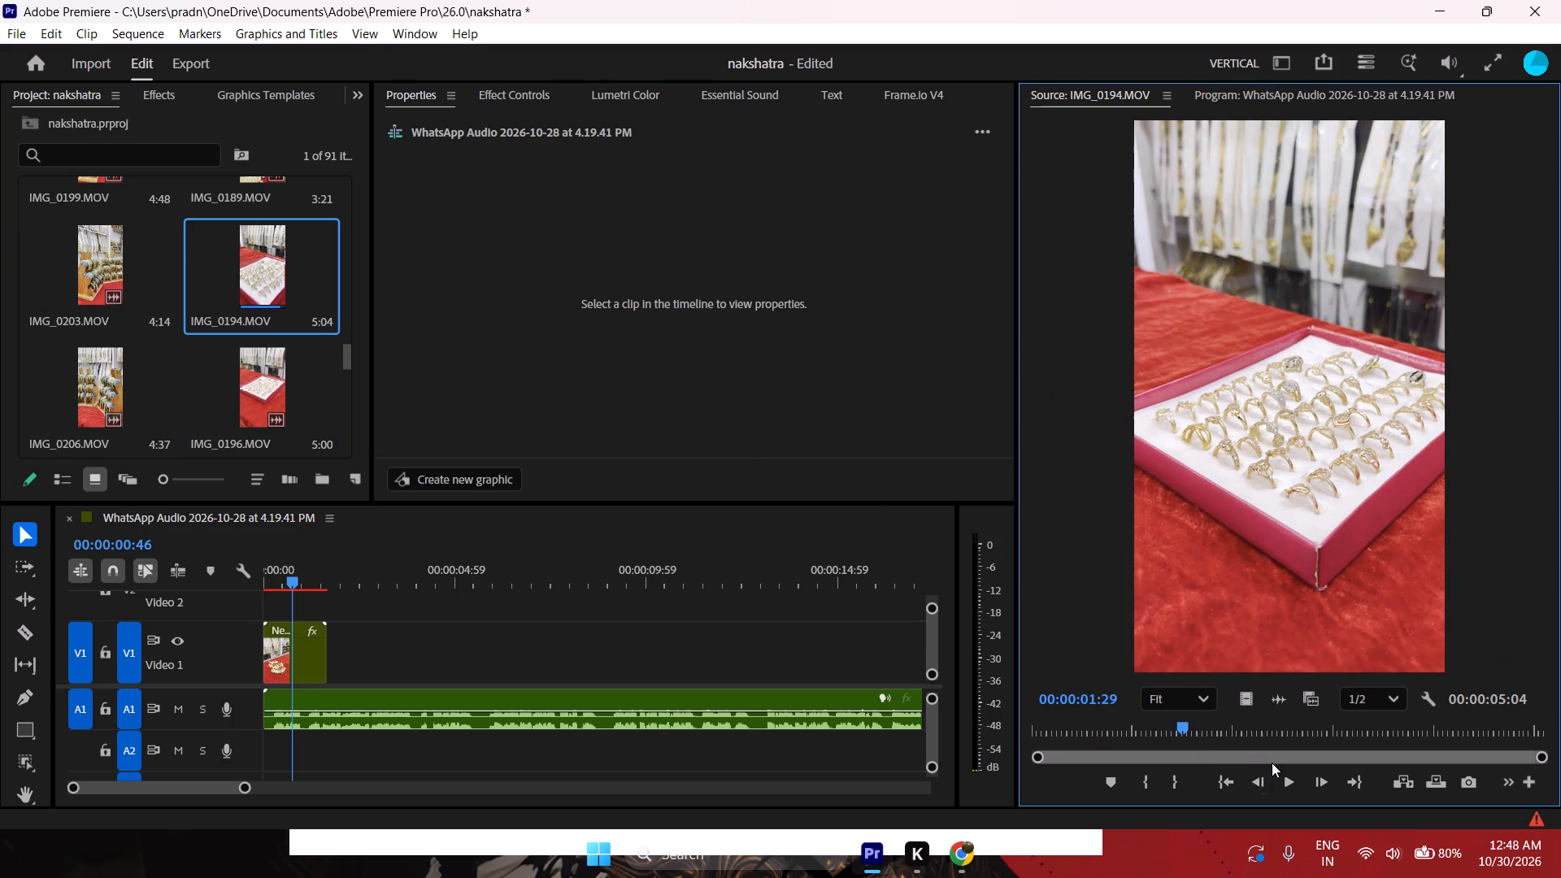
pyautogui.moveTo(1189, 736); pyautogui.dragTo(1304, 710)
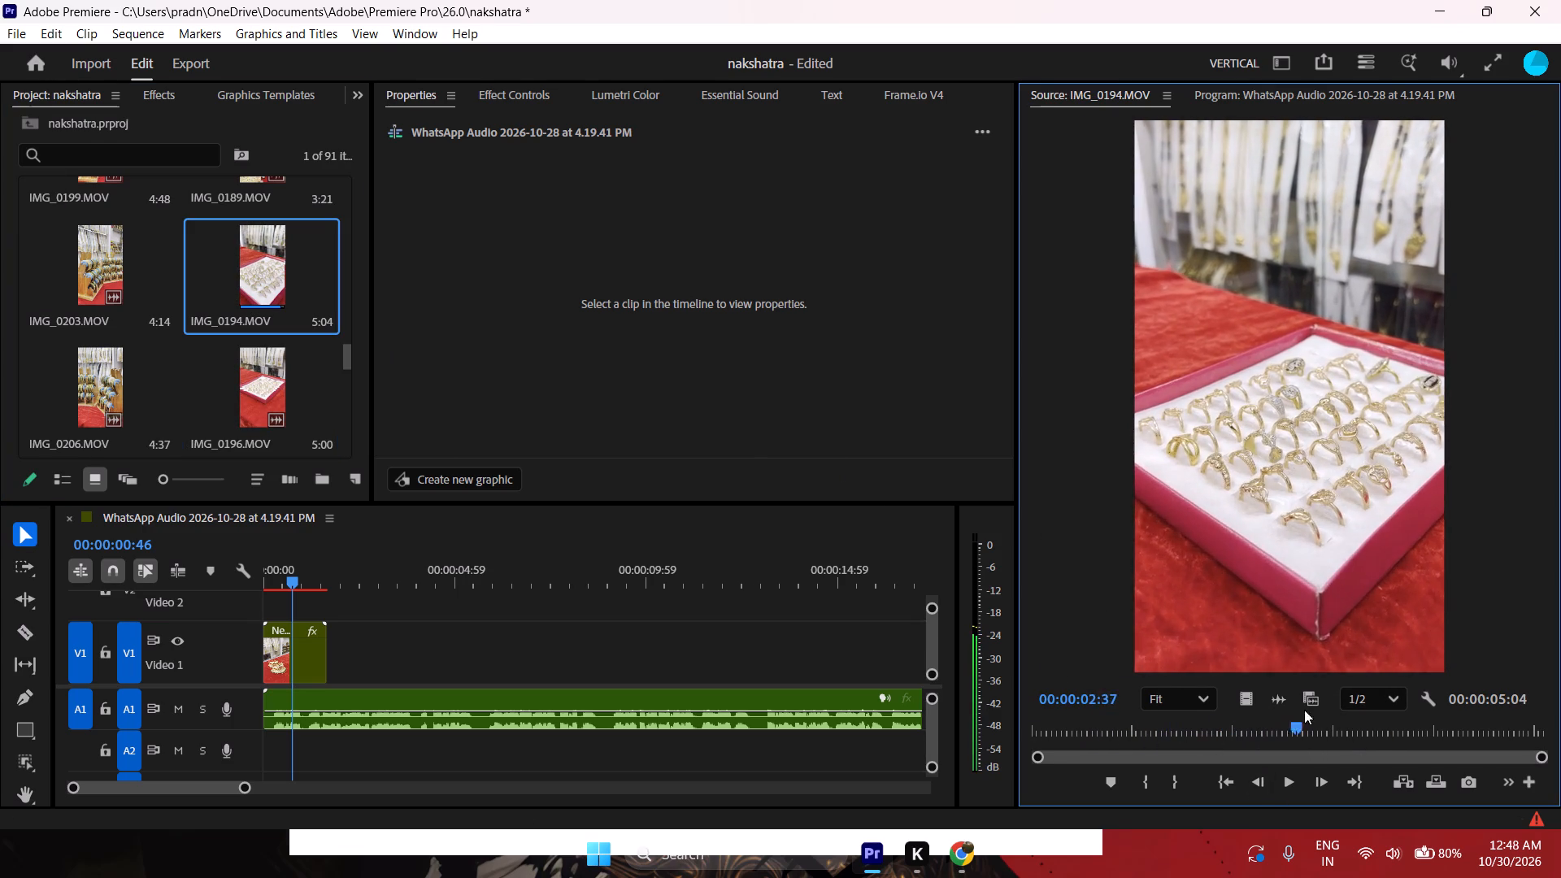
pyautogui.moveTo(1304, 710); pyautogui.dragTo(1237, 714)
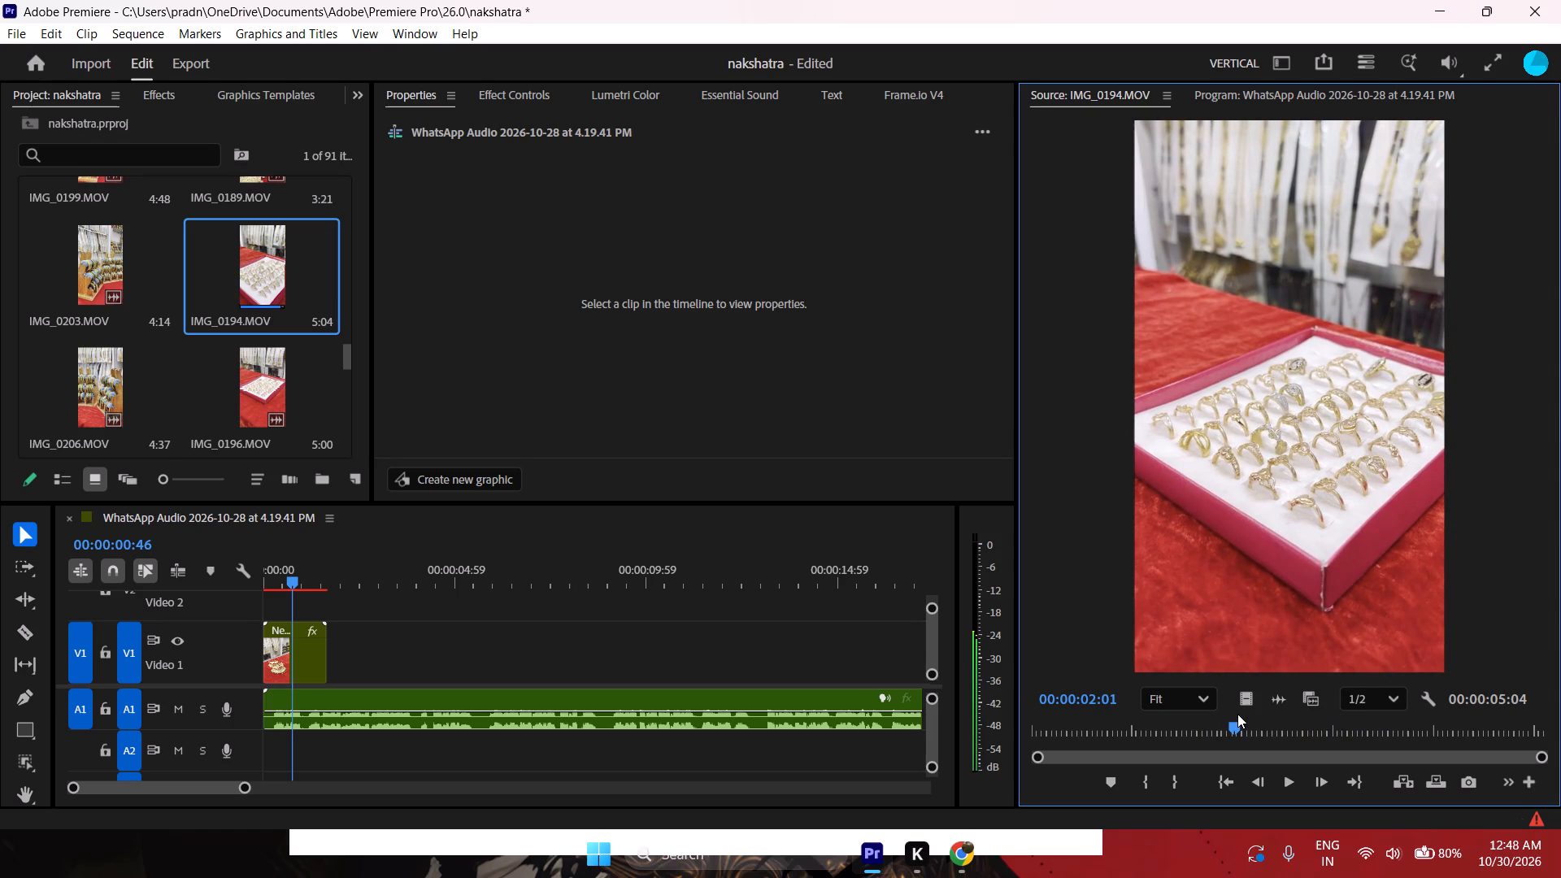
pyautogui.moveTo(1237, 714); pyautogui.dragTo(1237, 712)
pyautogui.press('i')
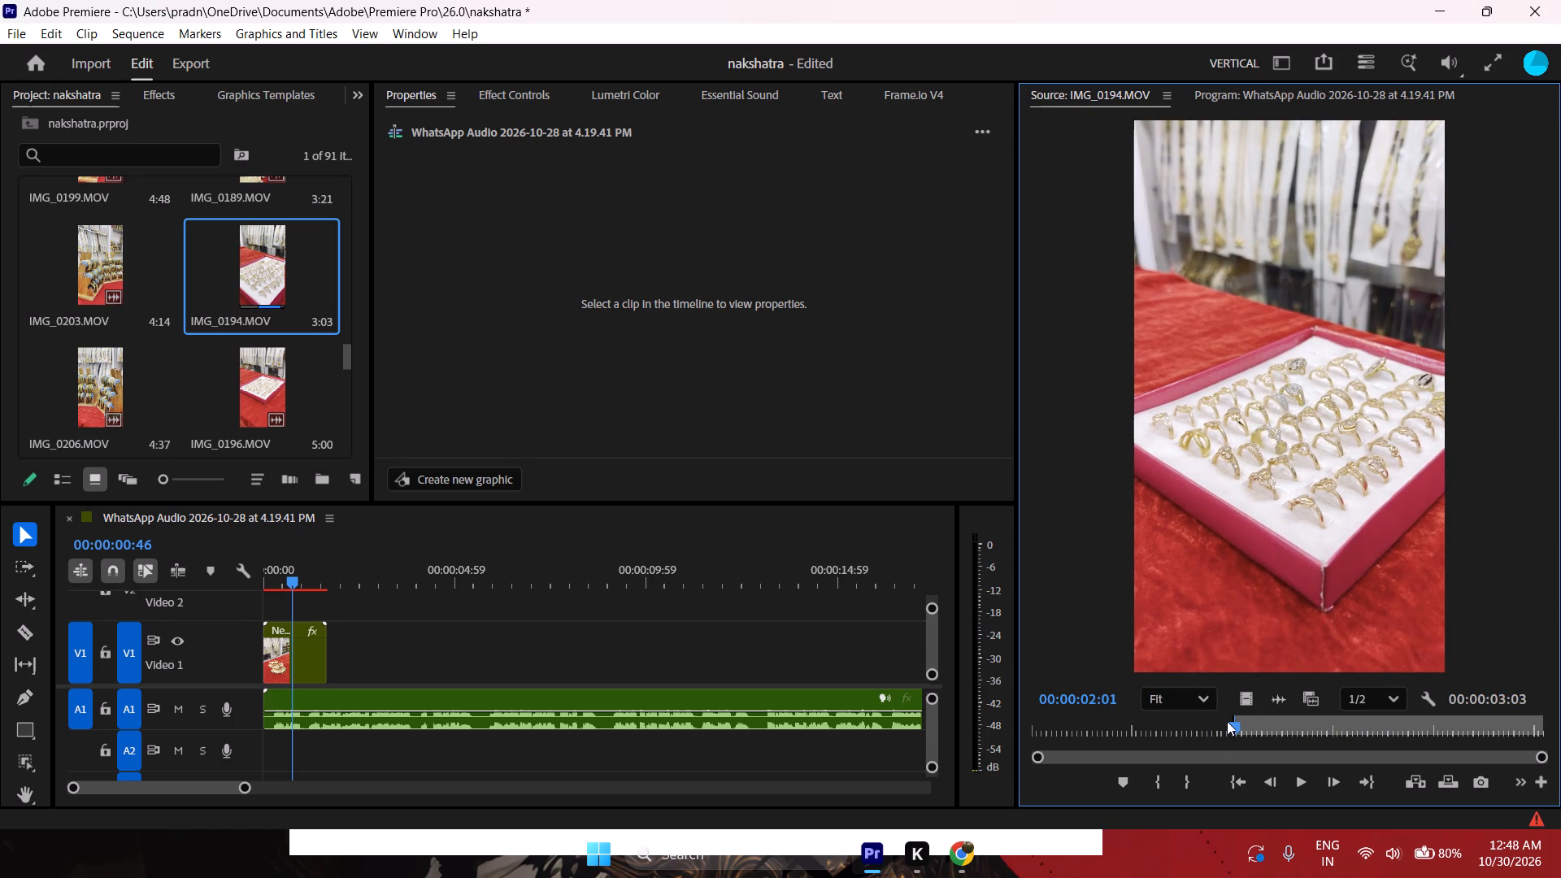
pyautogui.moveTo(1235, 722); pyautogui.dragTo(1270, 723)
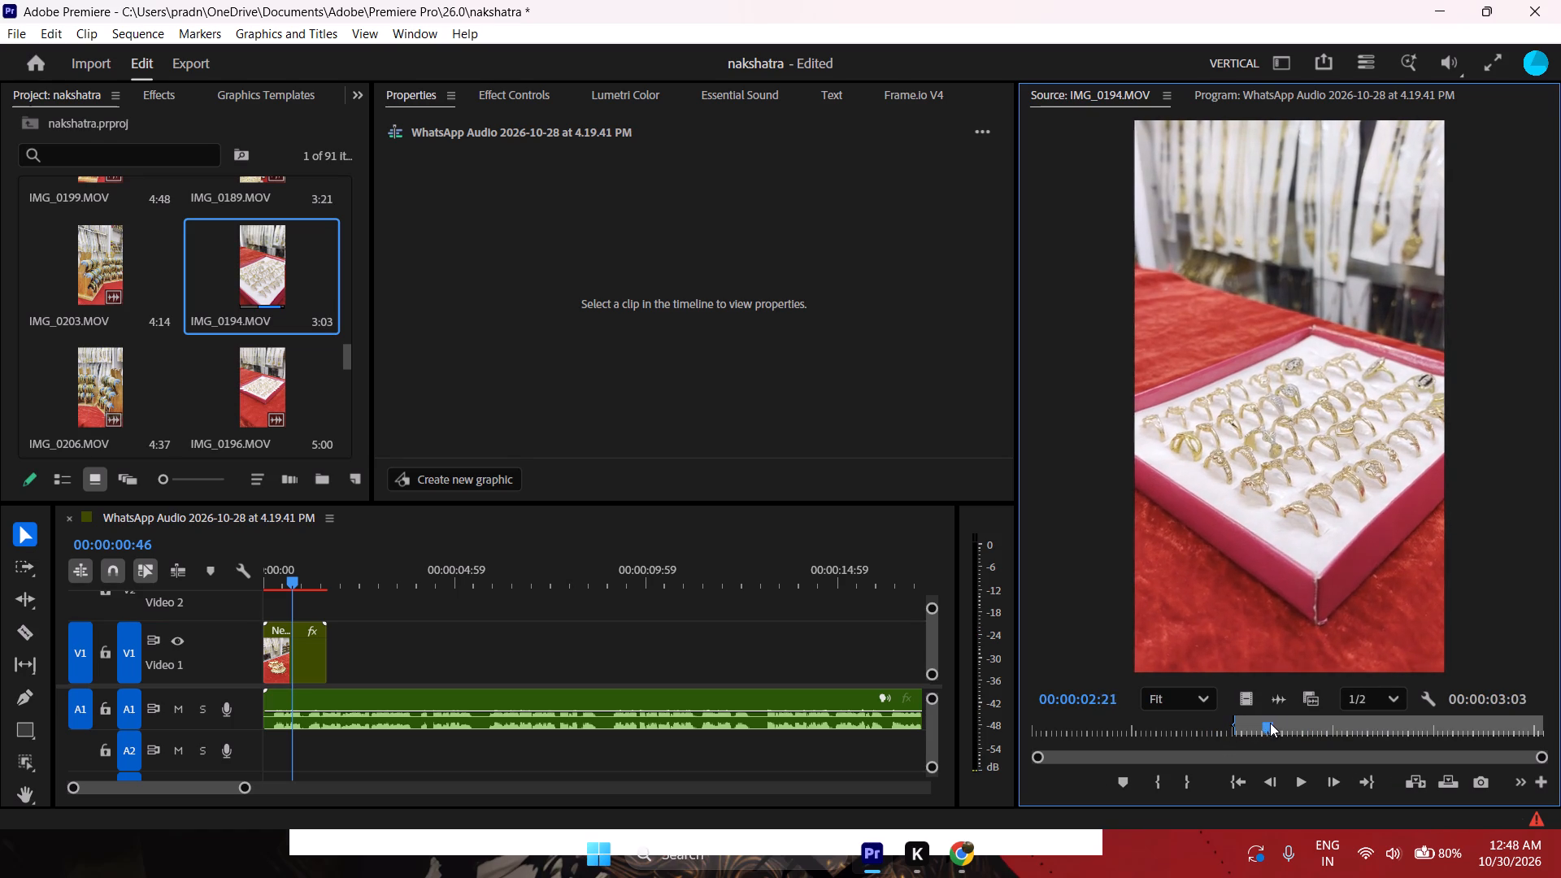
pyautogui.moveTo(1270, 723); pyautogui.dragTo(1414, 720)
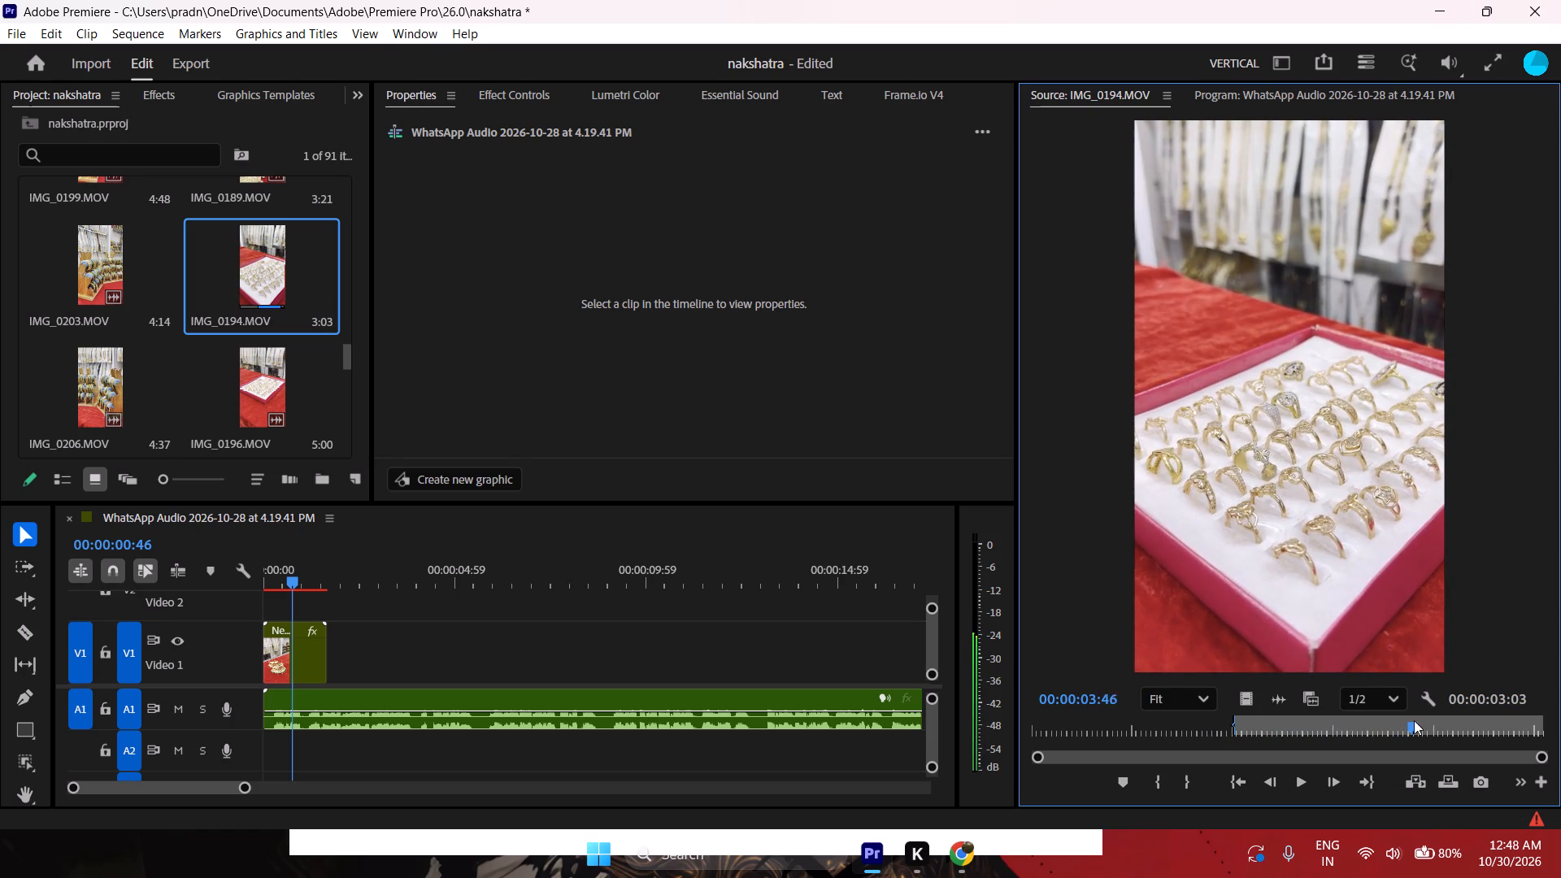
pyautogui.moveTo(1414, 720); pyautogui.dragTo(1446, 718)
pyautogui.press('o')
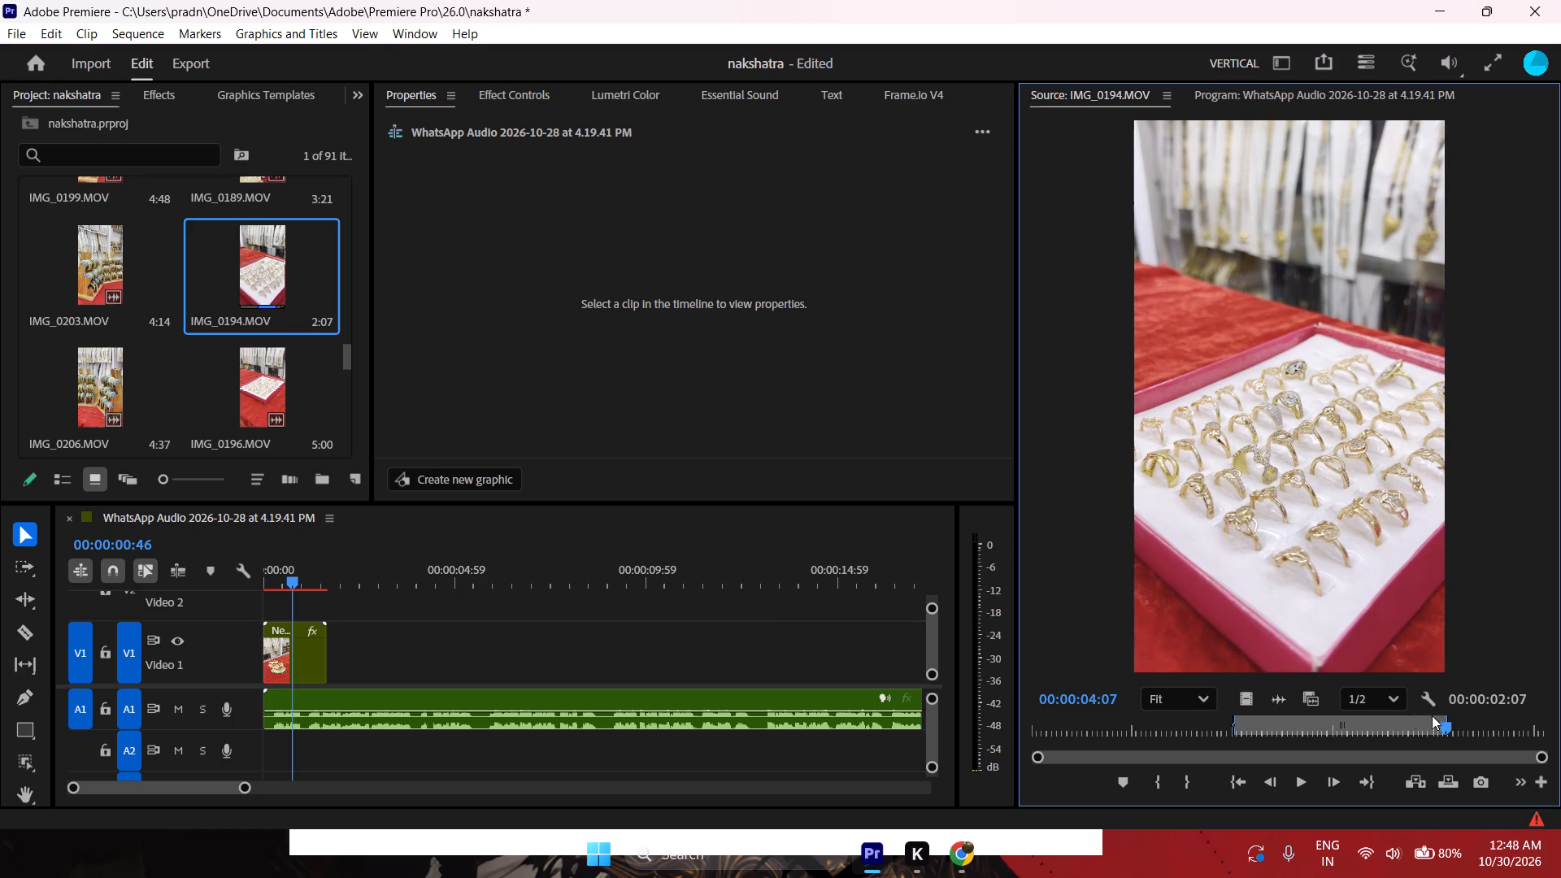
# Find and open the ring-tray clip IMG_0191.MOV in the project and mark a 2:20 source range ending at 00:00:03:59.
pyautogui.scroll(-1, 302, 319)
pyautogui.scroll(2, 296, 340)
pyautogui.scroll(-1, 296, 340)
pyautogui.scroll(2, 296, 340)
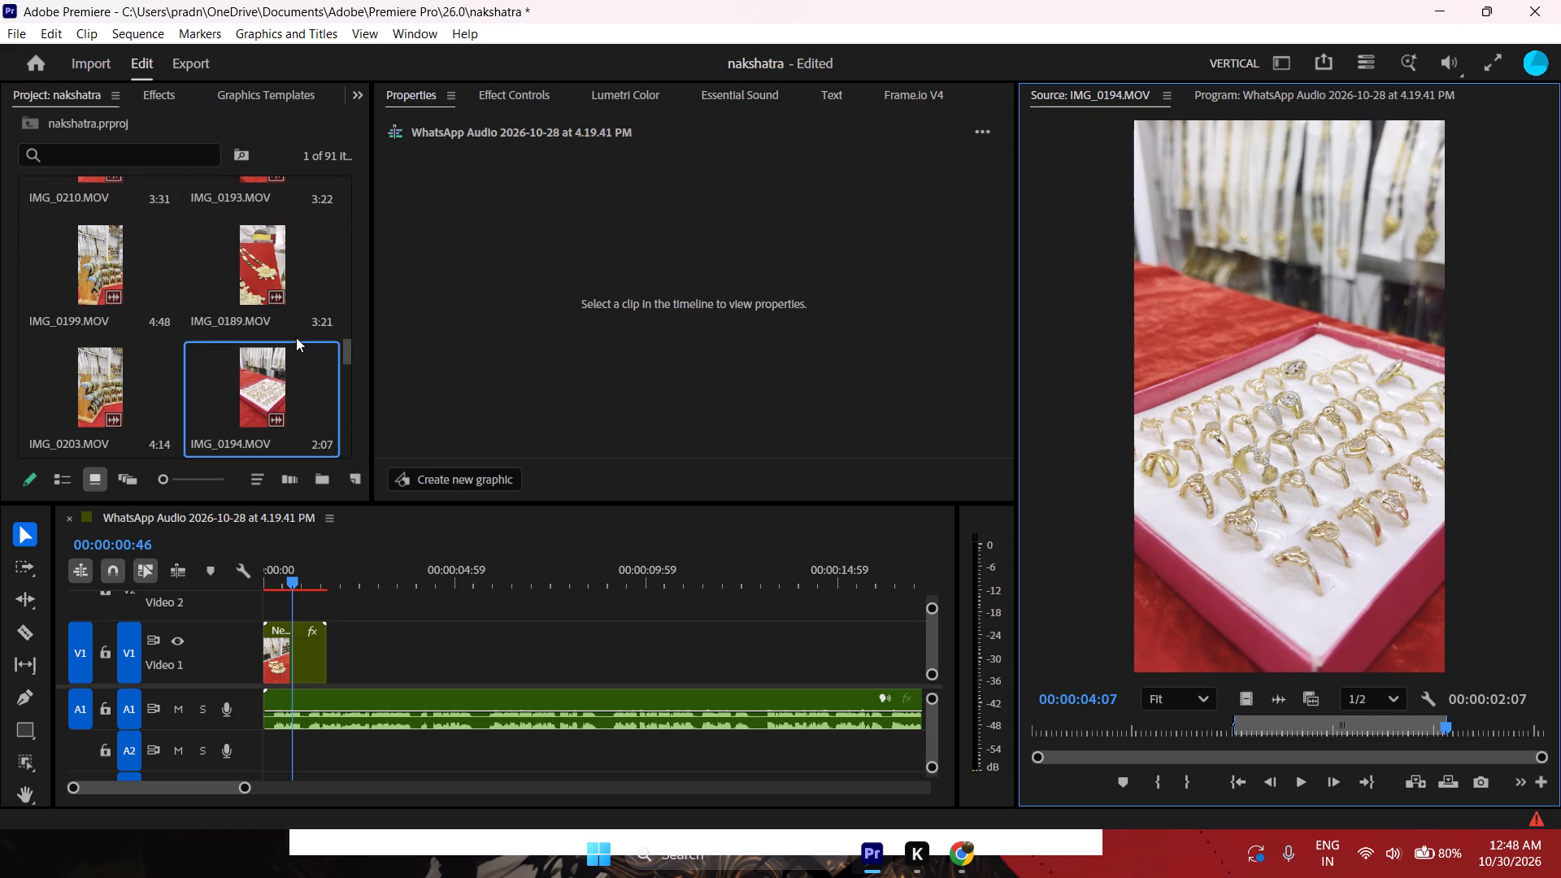
pyautogui.moveTo(344, 346); pyautogui.dragTo(344, 338)
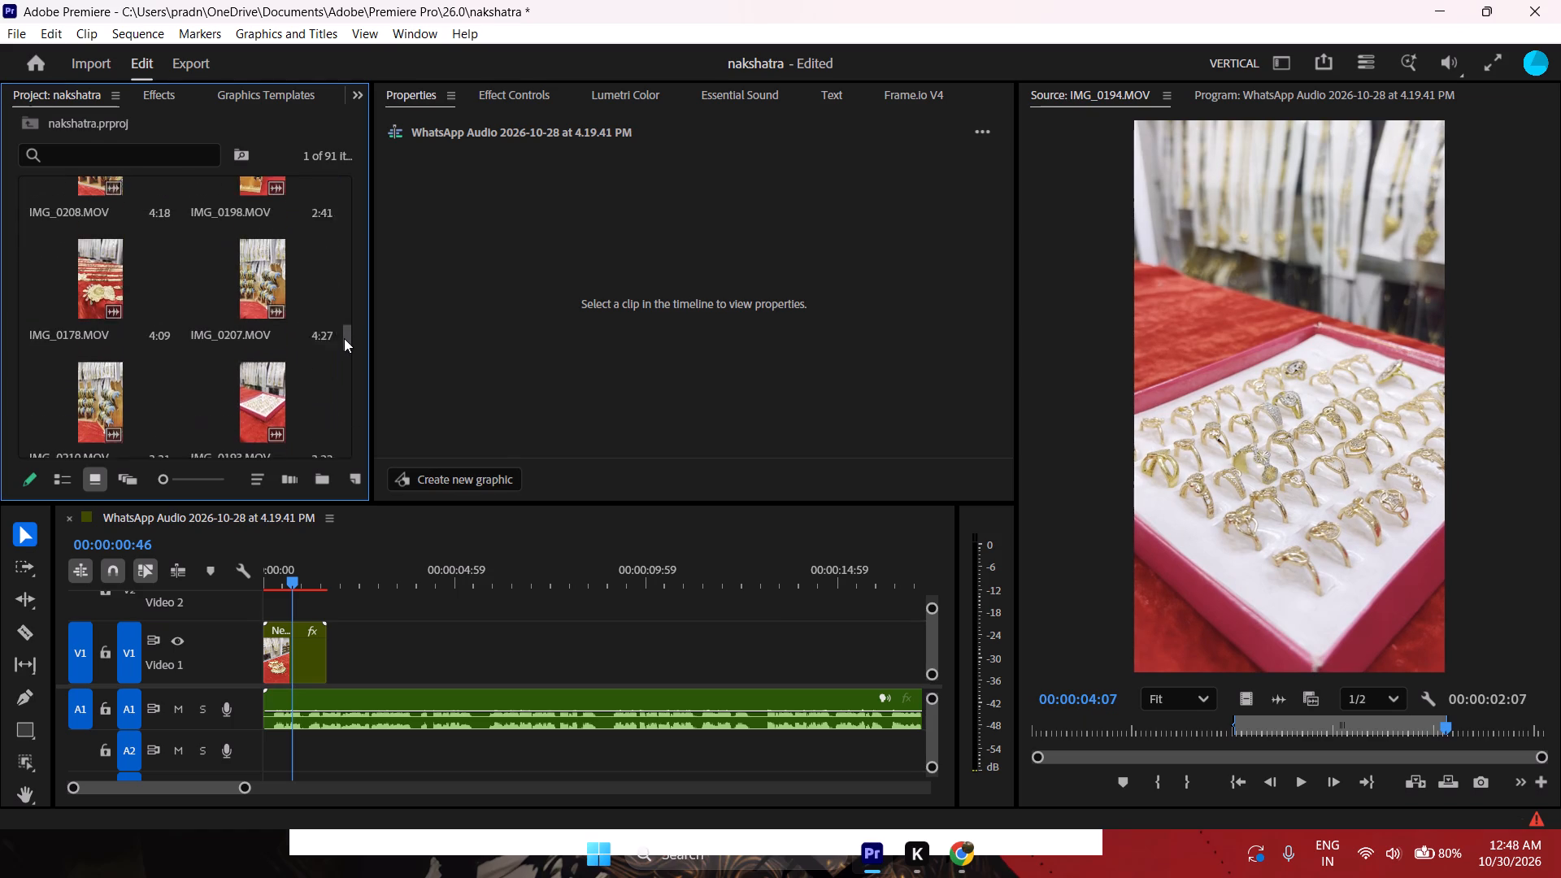
pyautogui.moveTo(344, 338); pyautogui.dragTo(347, 319)
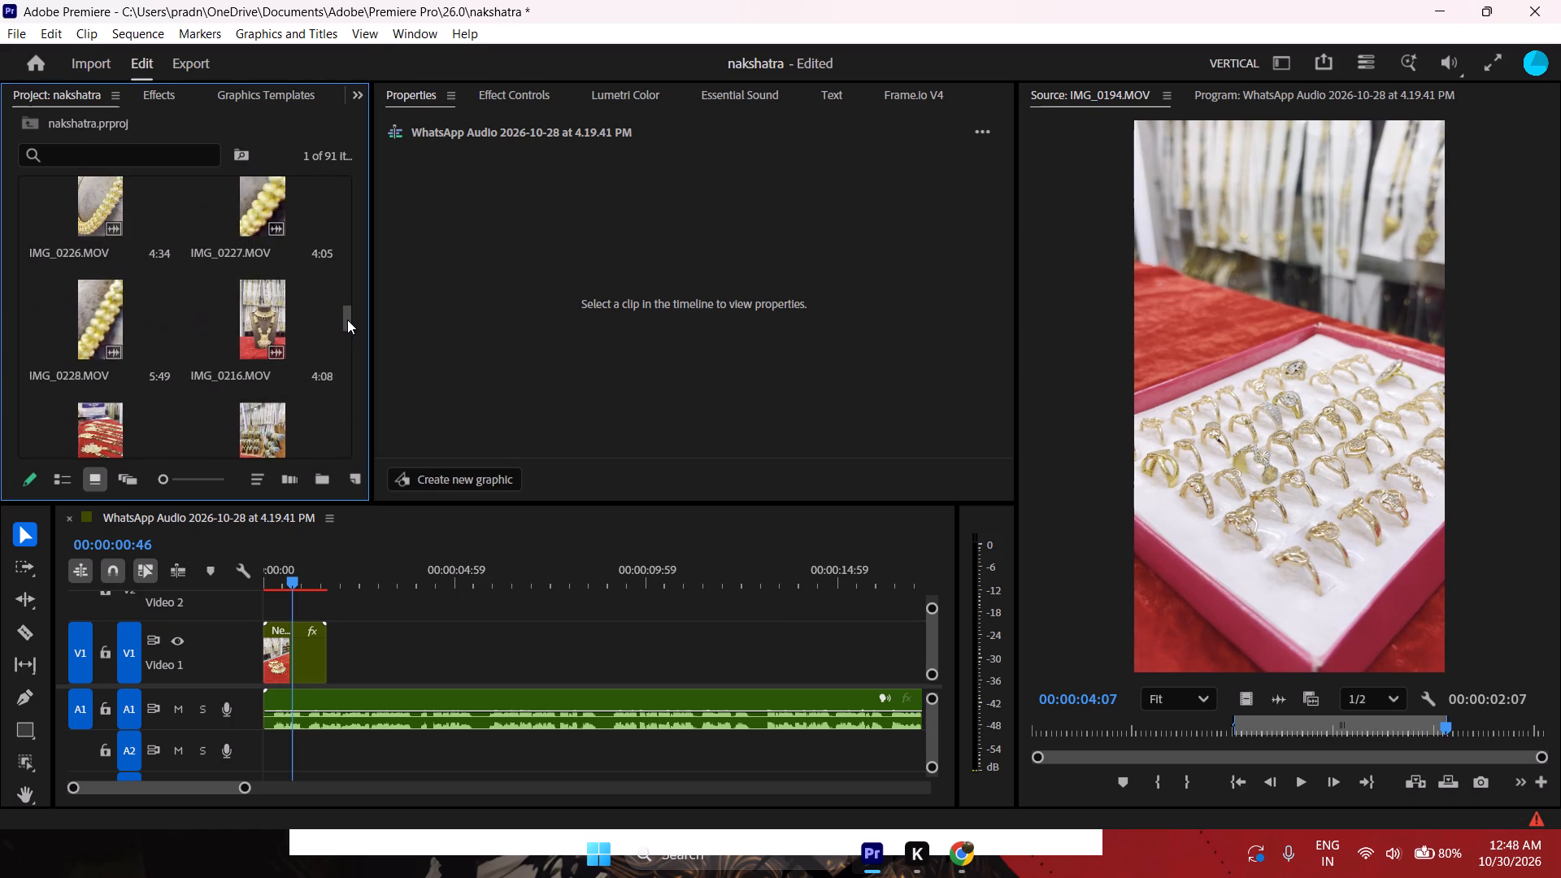
pyautogui.moveTo(347, 319); pyautogui.dragTo(347, 353)
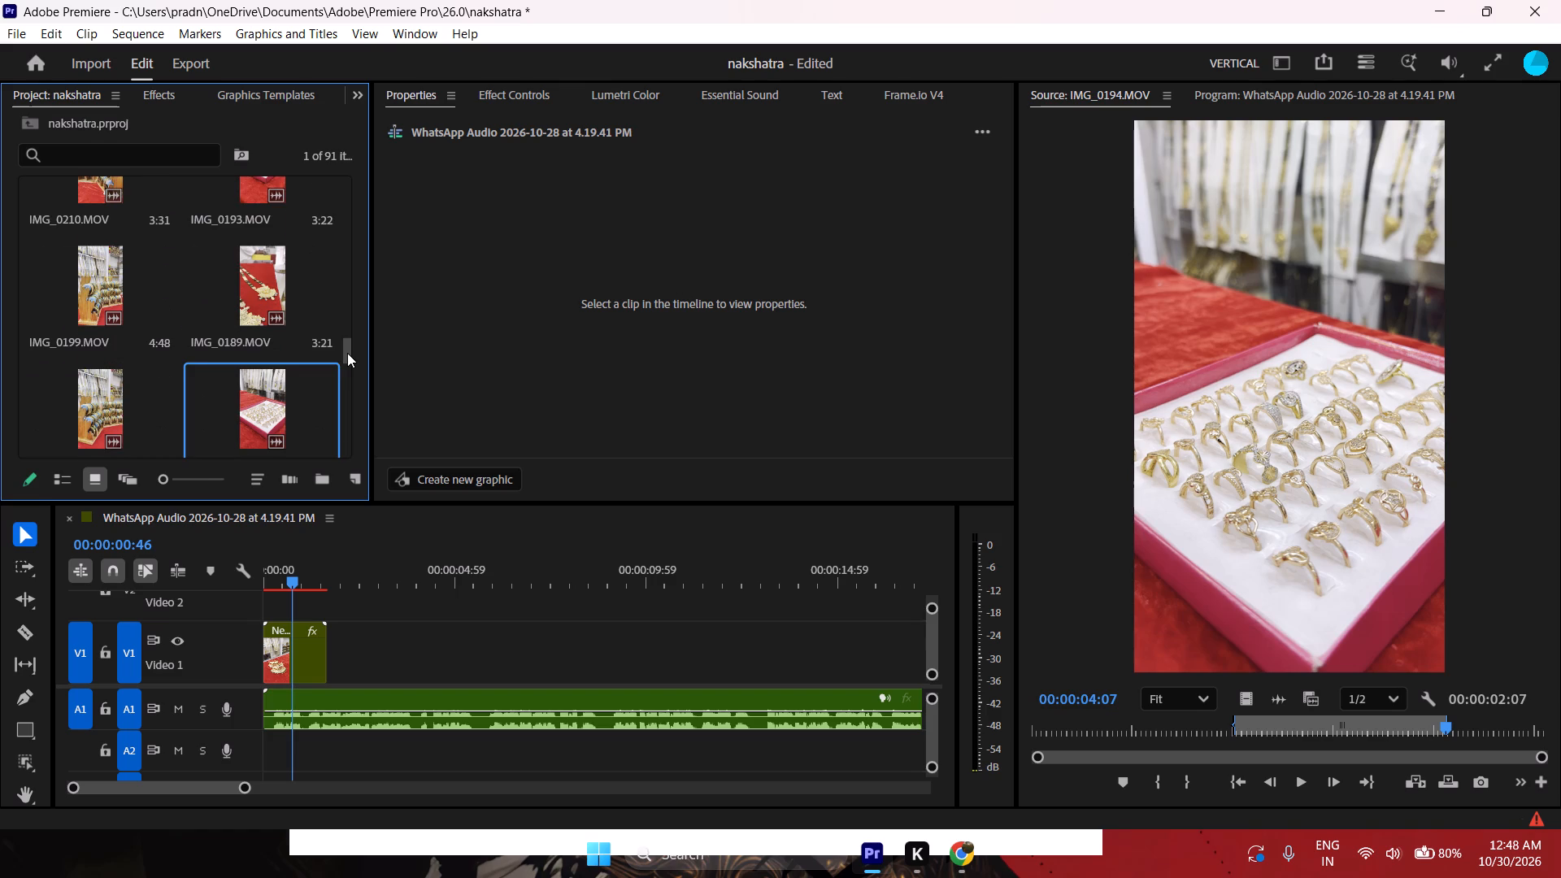
pyautogui.moveTo(347, 353); pyautogui.dragTo(350, 376)
pyautogui.doubleClick(254, 285)
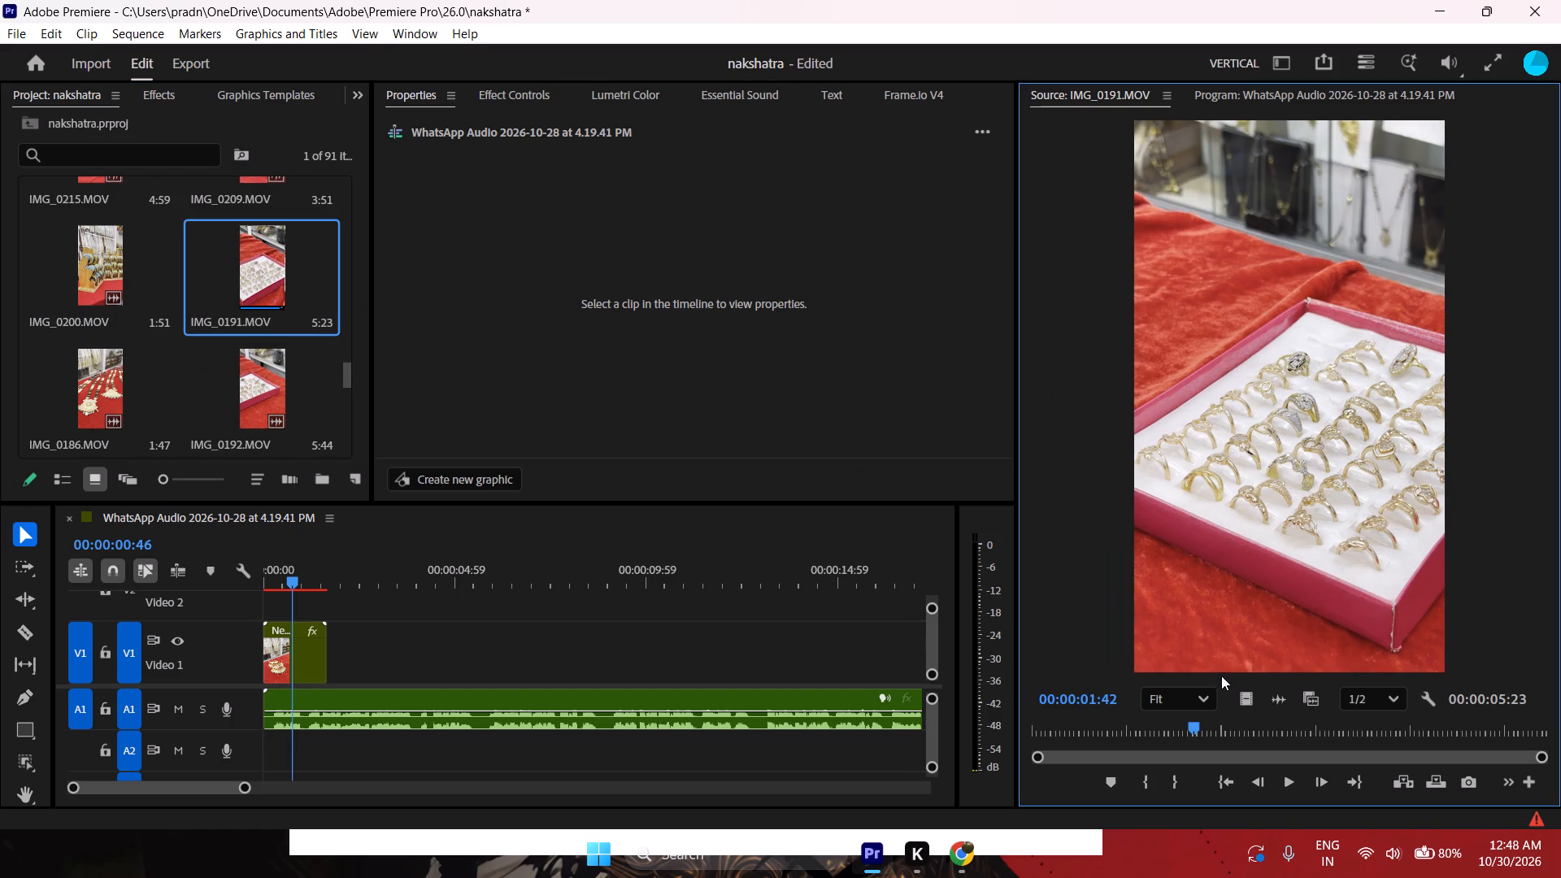
pyautogui.moveTo(1184, 726); pyautogui.dragTo(1172, 702)
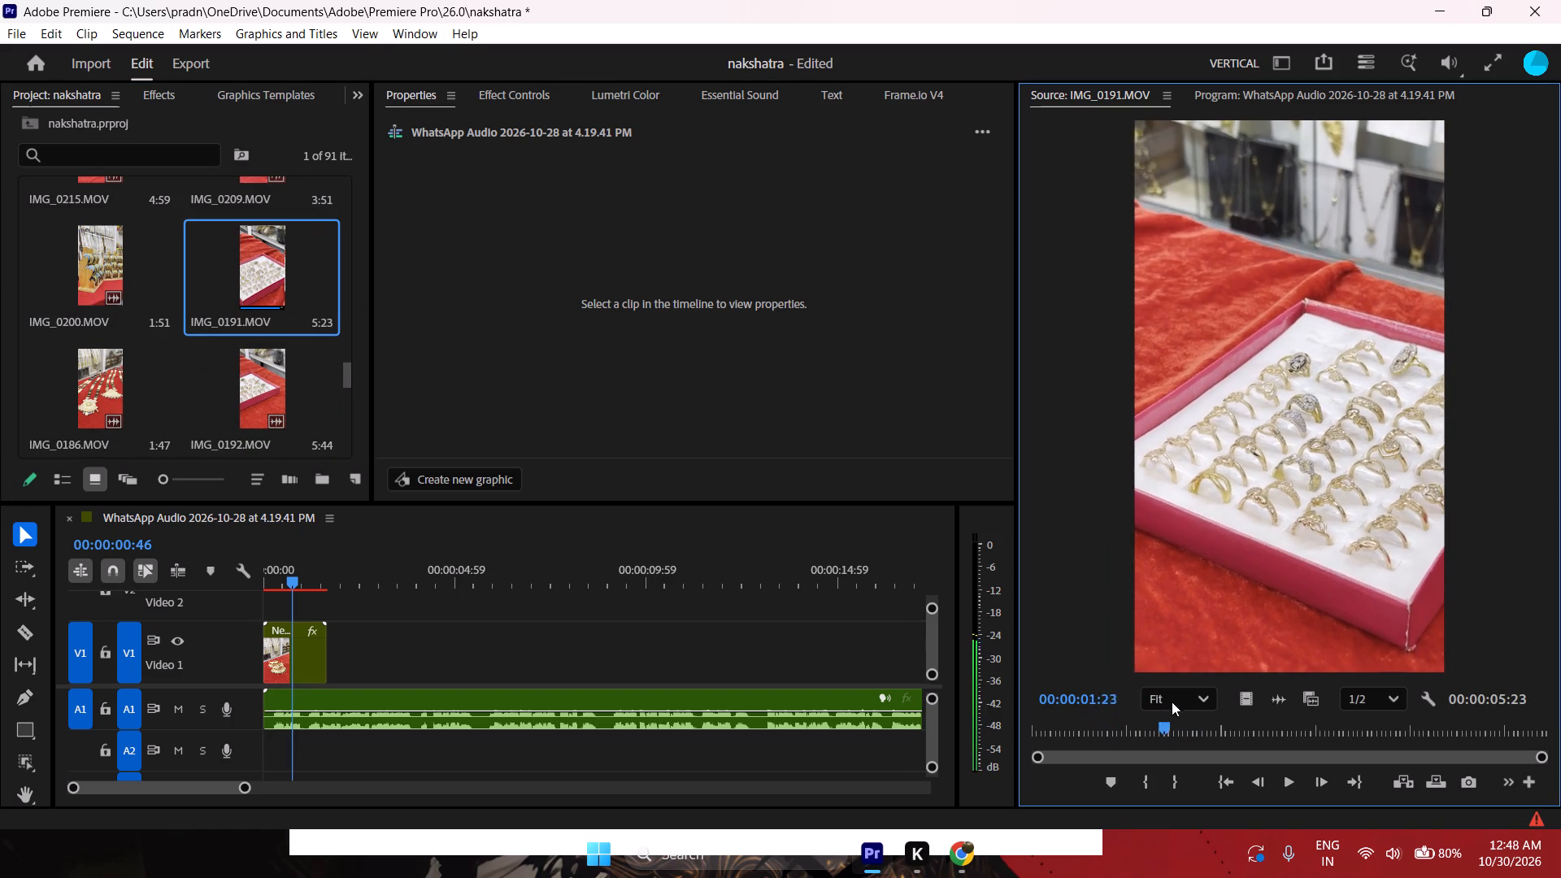
pyautogui.moveTo(1172, 702); pyautogui.dragTo(1193, 693)
pyautogui.press('i')
pyautogui.moveTo(1189, 728); pyautogui.dragTo(1235, 719)
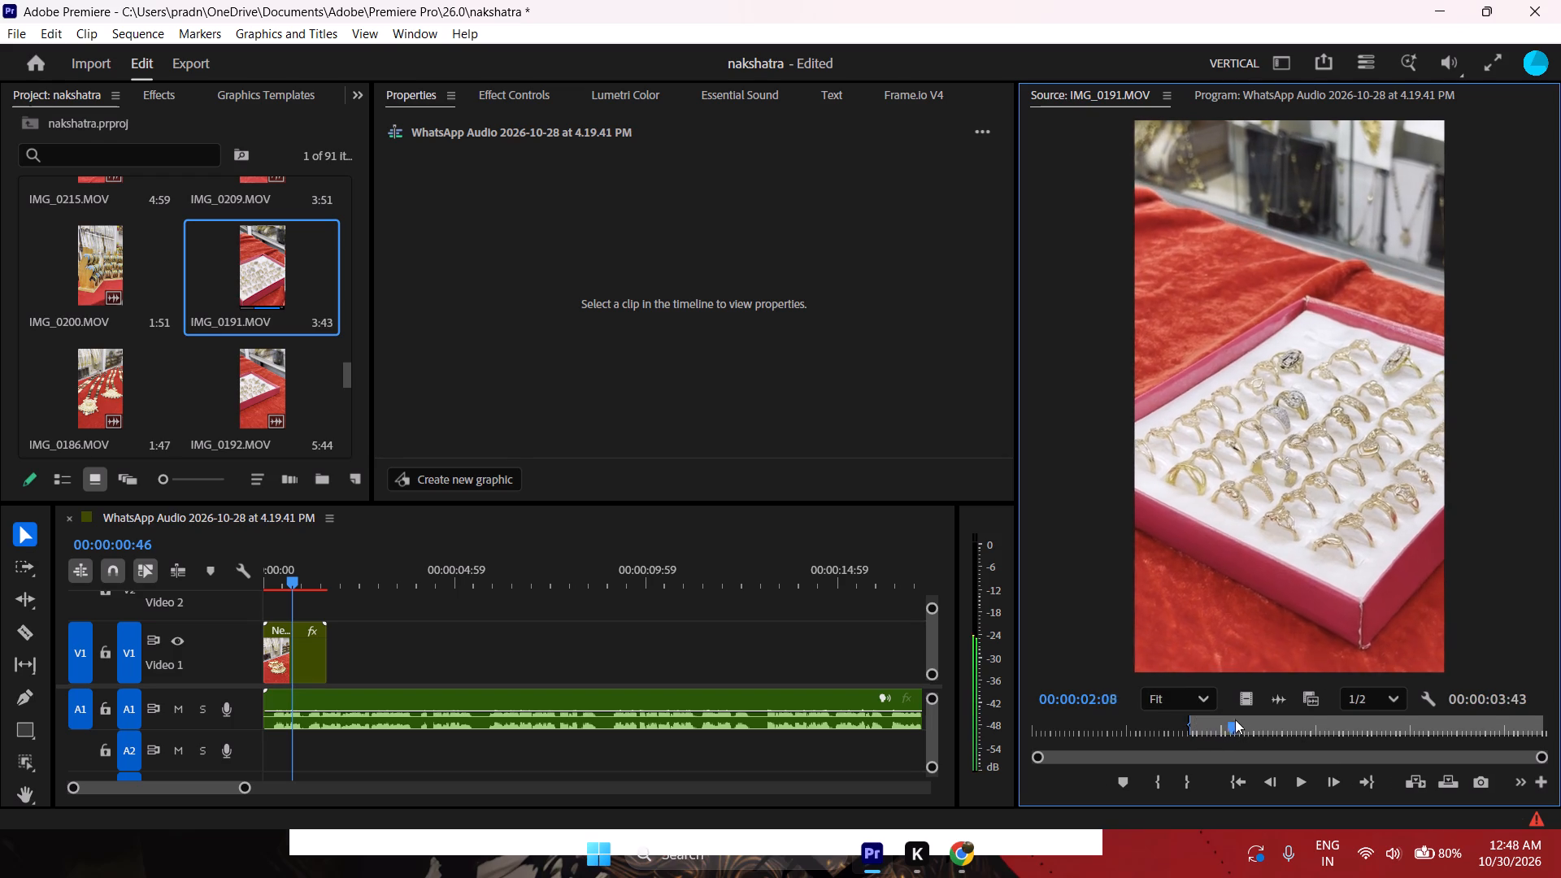
pyautogui.moveTo(1235, 719); pyautogui.dragTo(1381, 687)
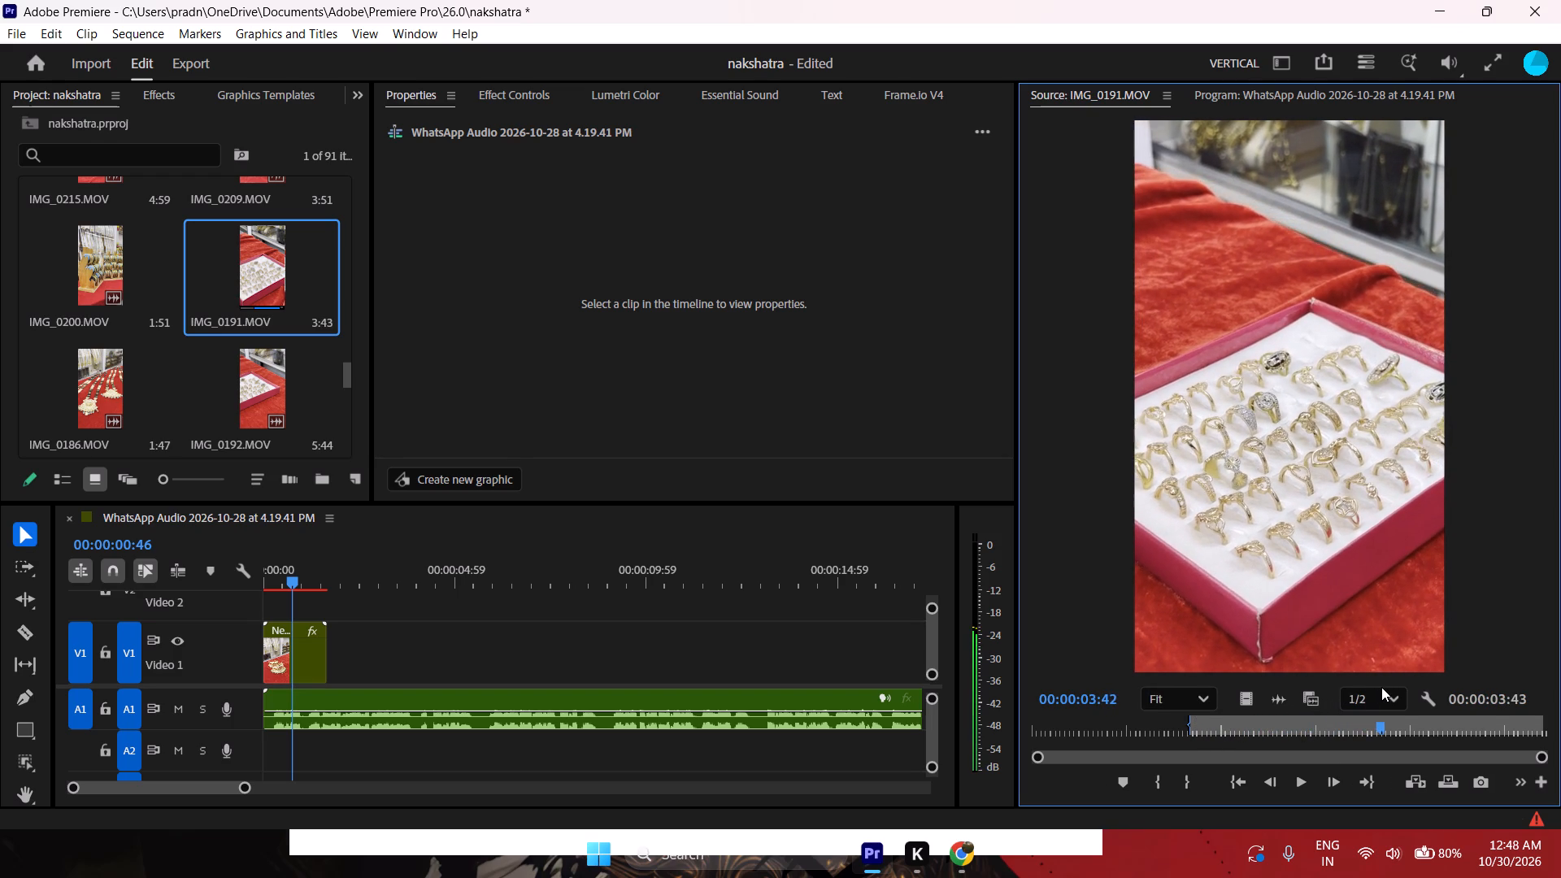
pyautogui.moveTo(1381, 687); pyautogui.dragTo(1408, 685)
pyautogui.press('o')
# Place only the video of the marked IMG_0191.MOV range on Video 2, starting where the opening nested clip ends.
pyautogui.moveTo(1246, 699); pyautogui.dragTo(1117, 700)
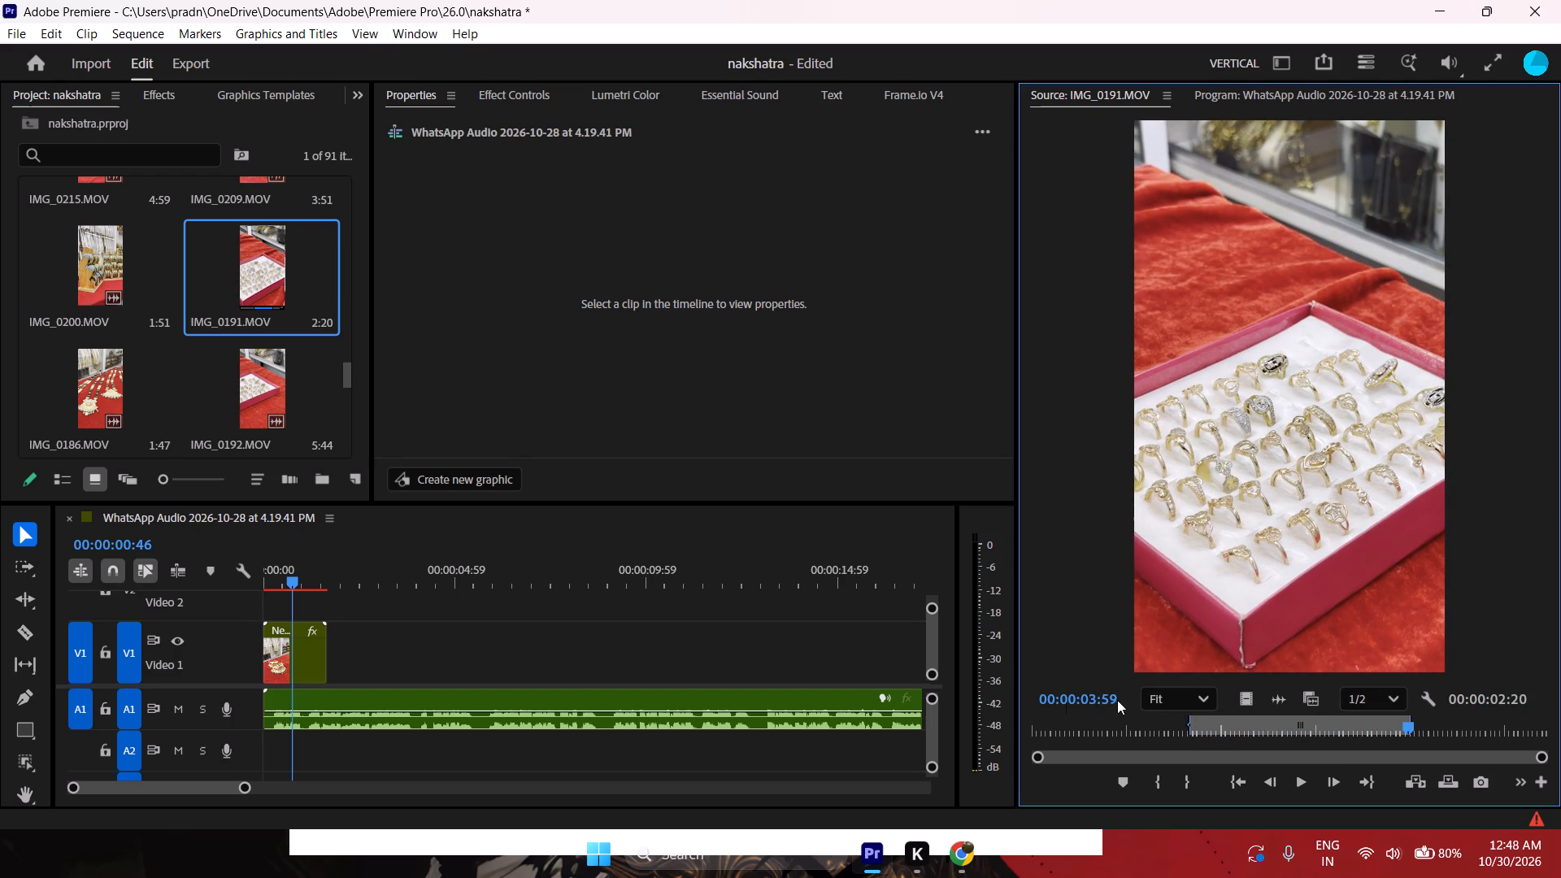
pyautogui.moveTo(1117, 700); pyautogui.dragTo(341, 604)
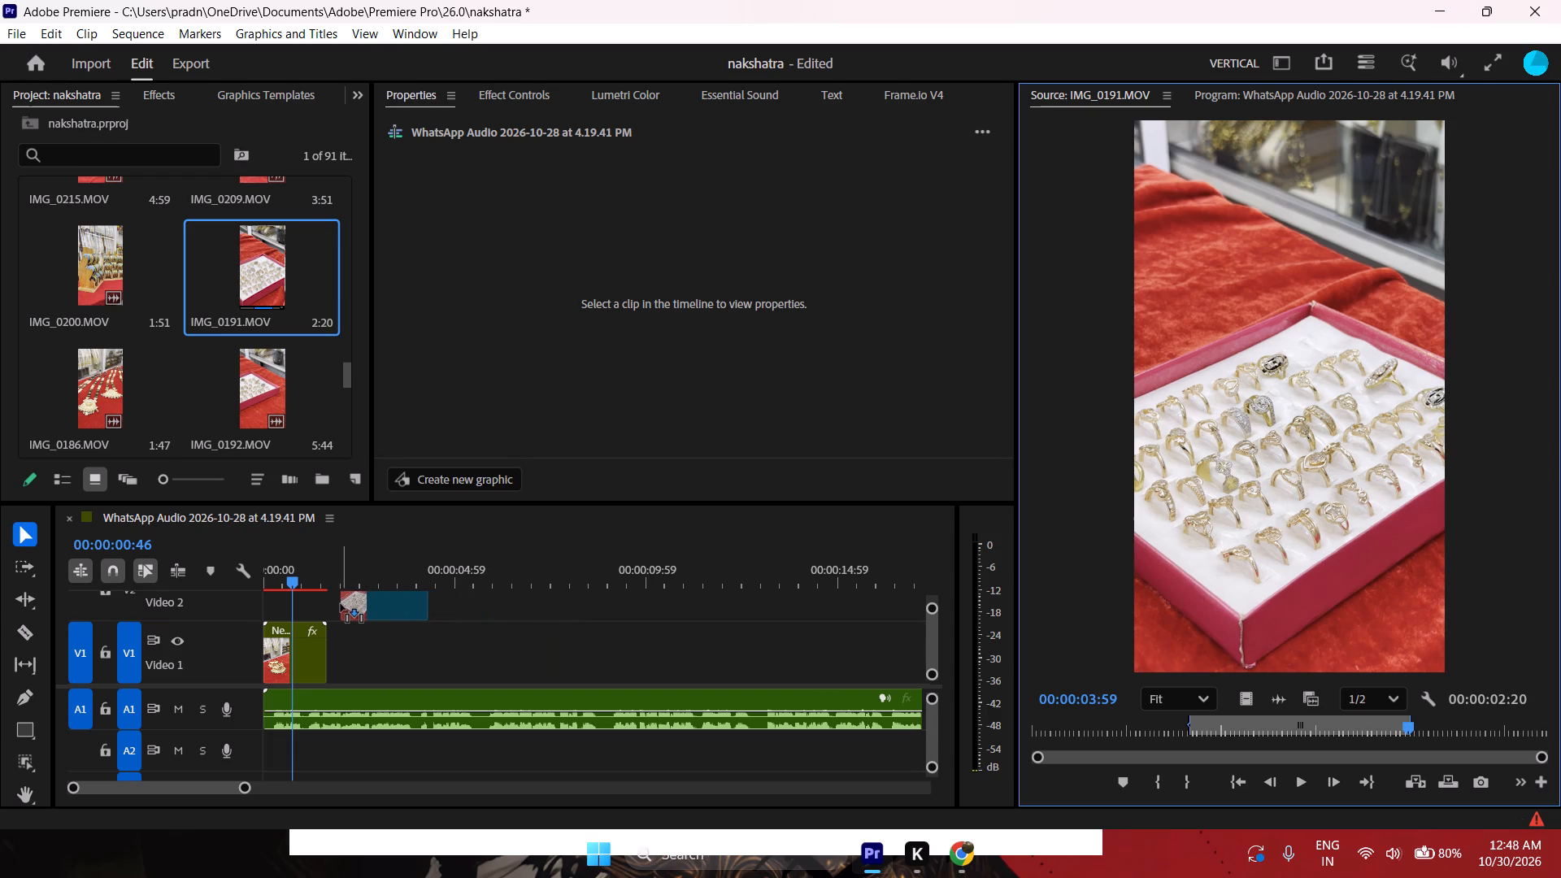
pyautogui.moveTo(341, 604); pyautogui.dragTo(334, 604)
# Scale the IMG_0191.MOV clip on Video 2 to 203% so it fills the vertical frame.
pyautogui.moveTo(294, 580); pyautogui.dragTo(366, 589)
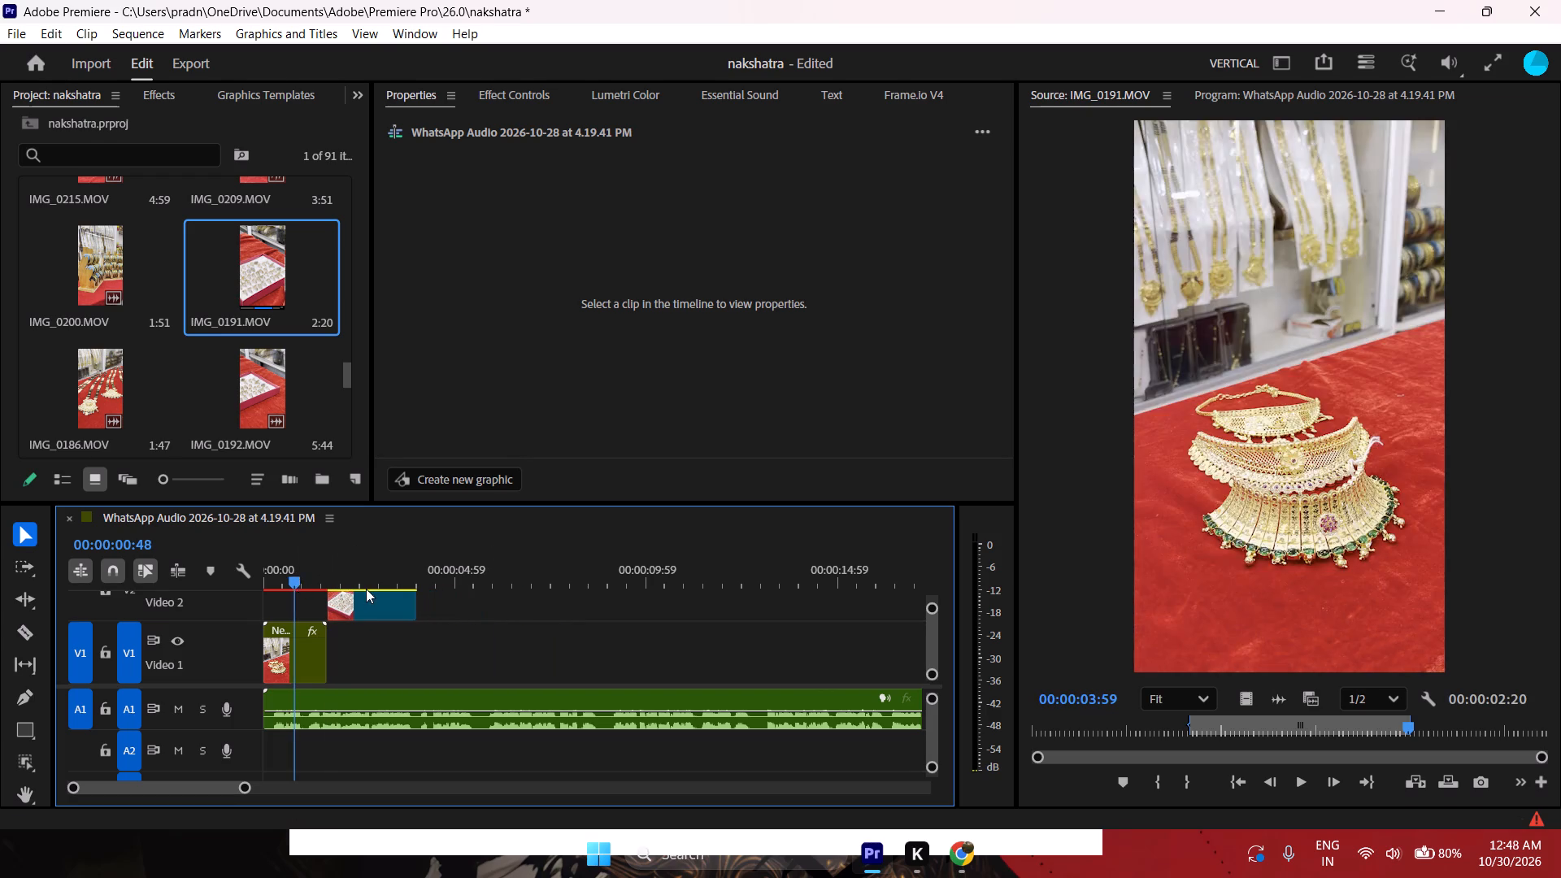
pyautogui.moveTo(366, 589); pyautogui.dragTo(383, 589)
pyautogui.click(381, 616)
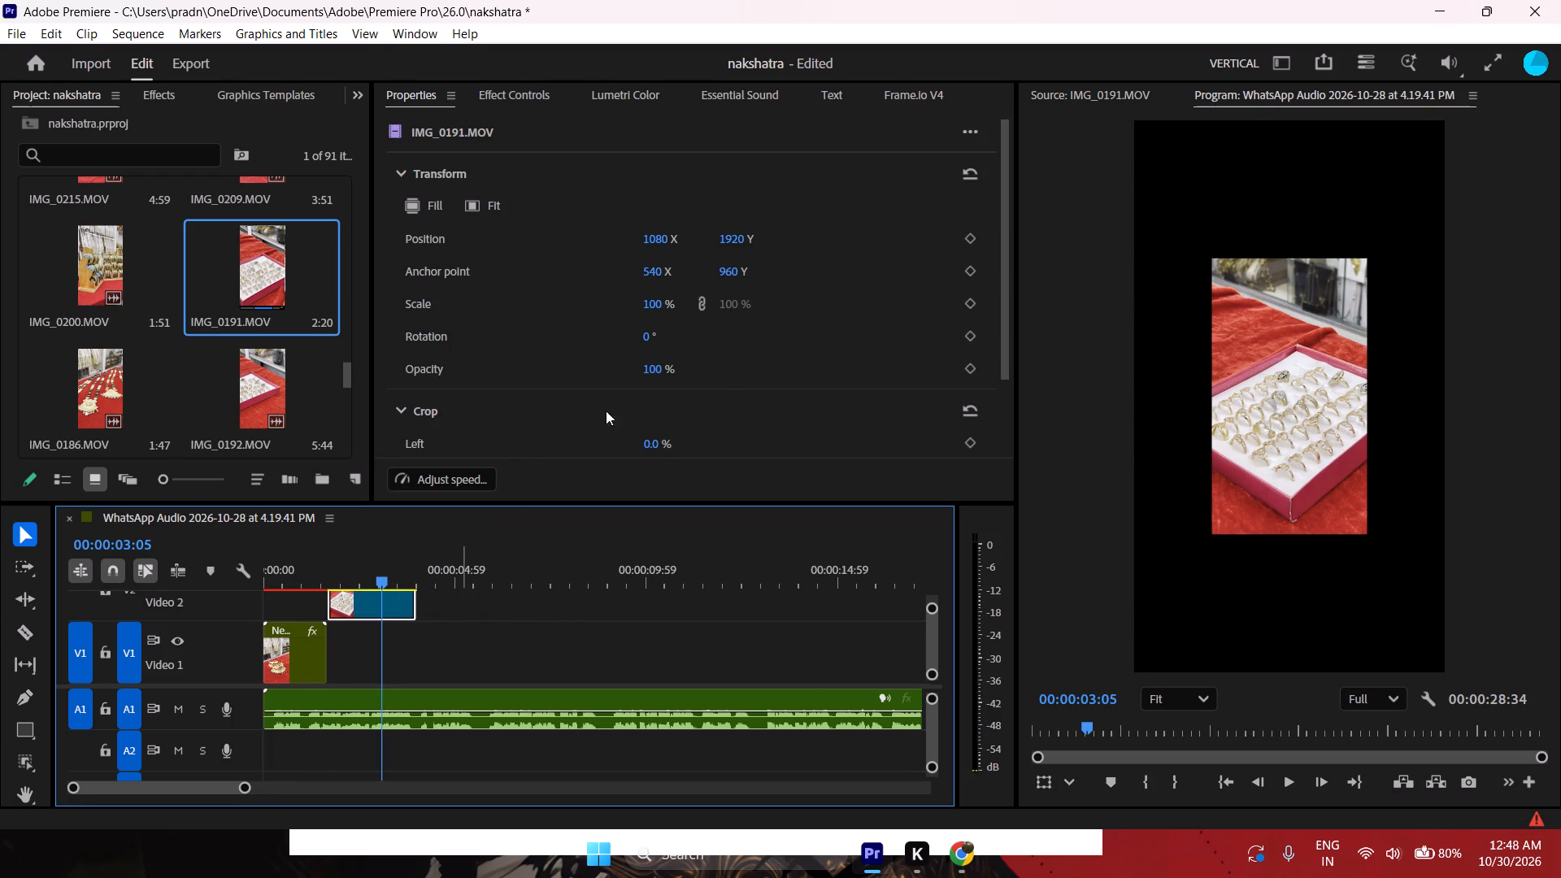
pyautogui.moveTo(660, 311); pyautogui.dragTo(715, 320)
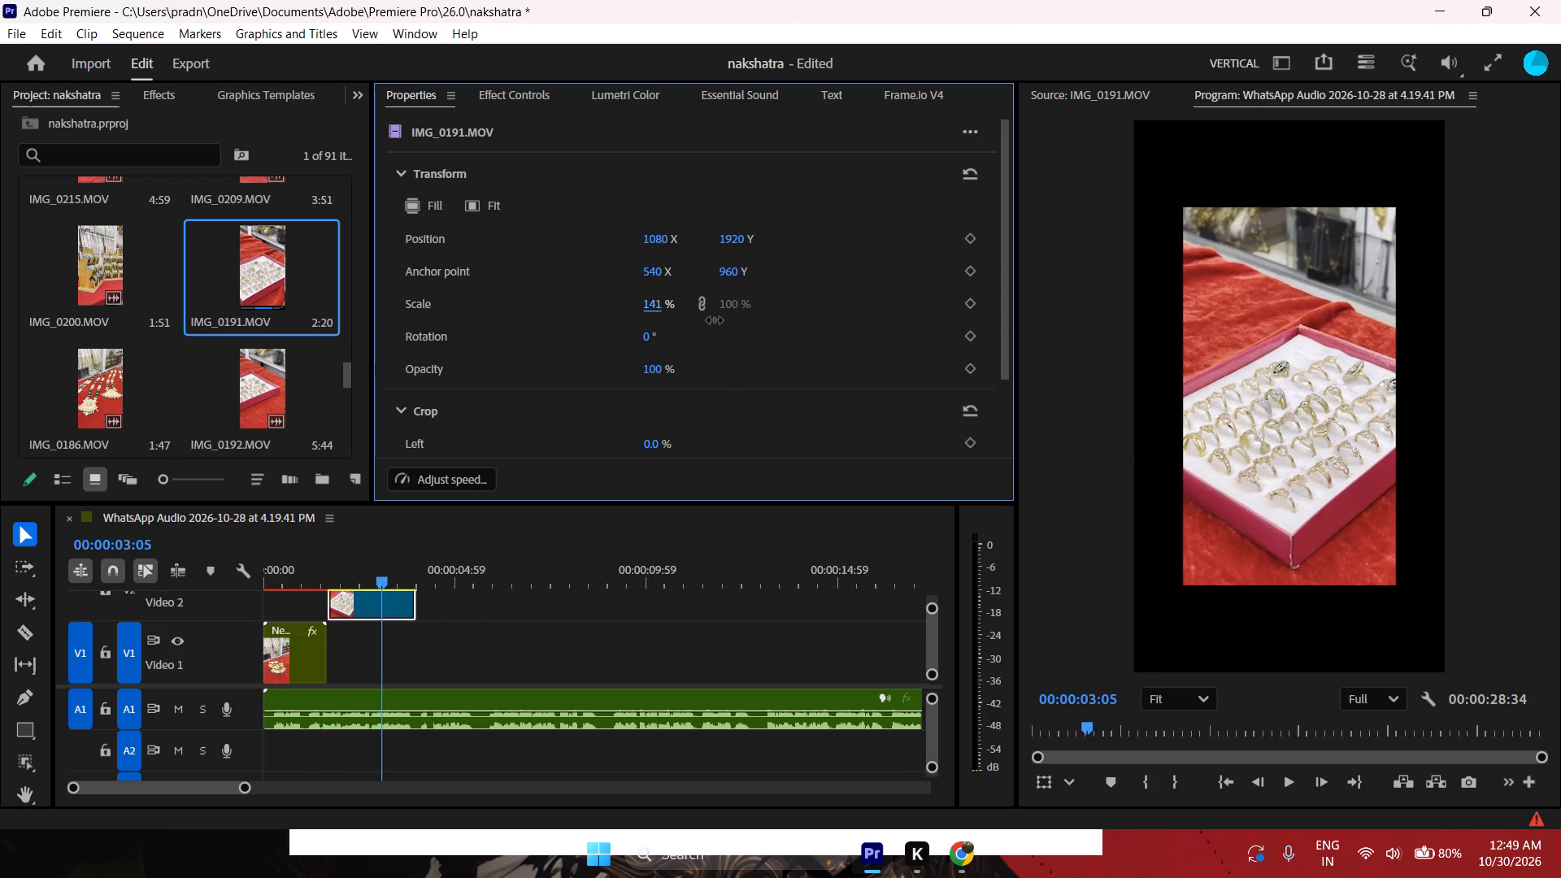
pyautogui.moveTo(715, 320); pyautogui.dragTo(780, 324)
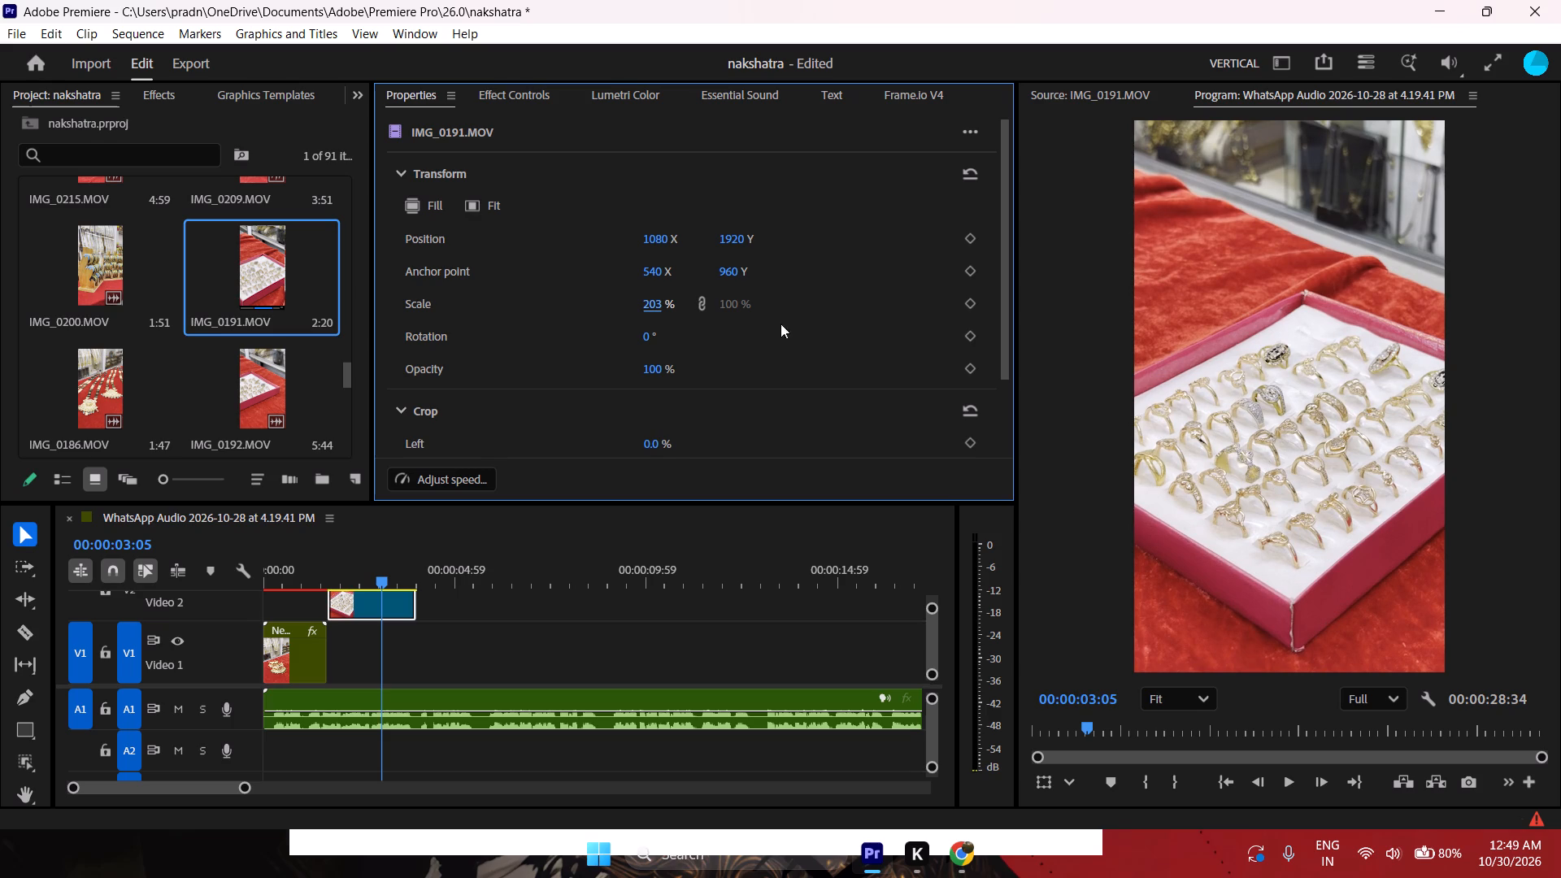
# Move the IMG_0191.MOV clip down to Video 1 and later in the sequence, starting at about 00:00:05:55.
pyautogui.moveTo(387, 580); pyautogui.dragTo(307, 580)
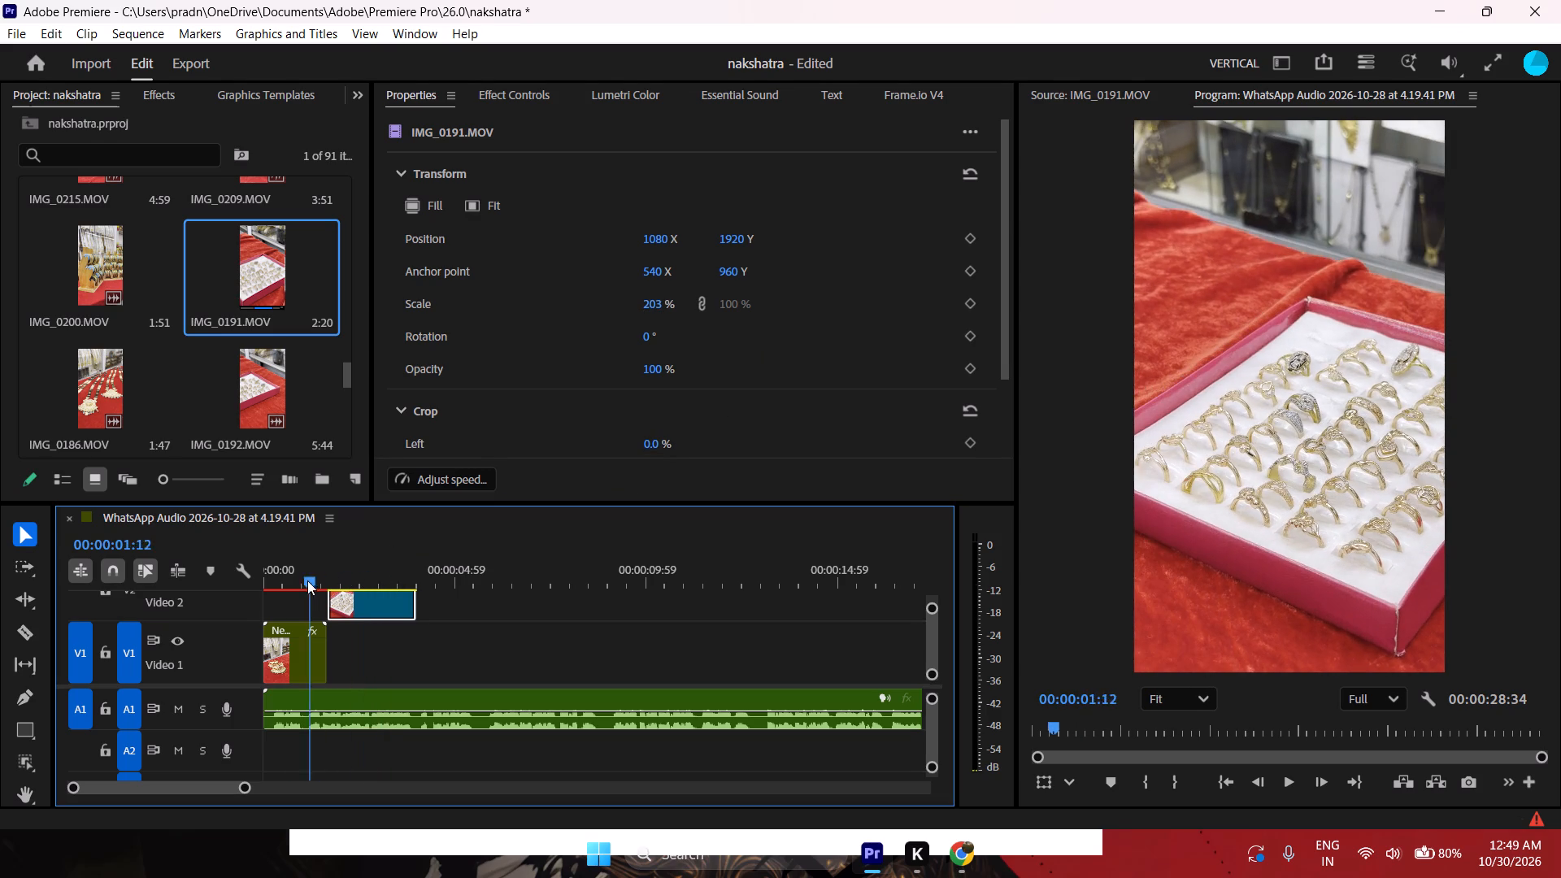
pyautogui.moveTo(307, 580); pyautogui.dragTo(335, 567)
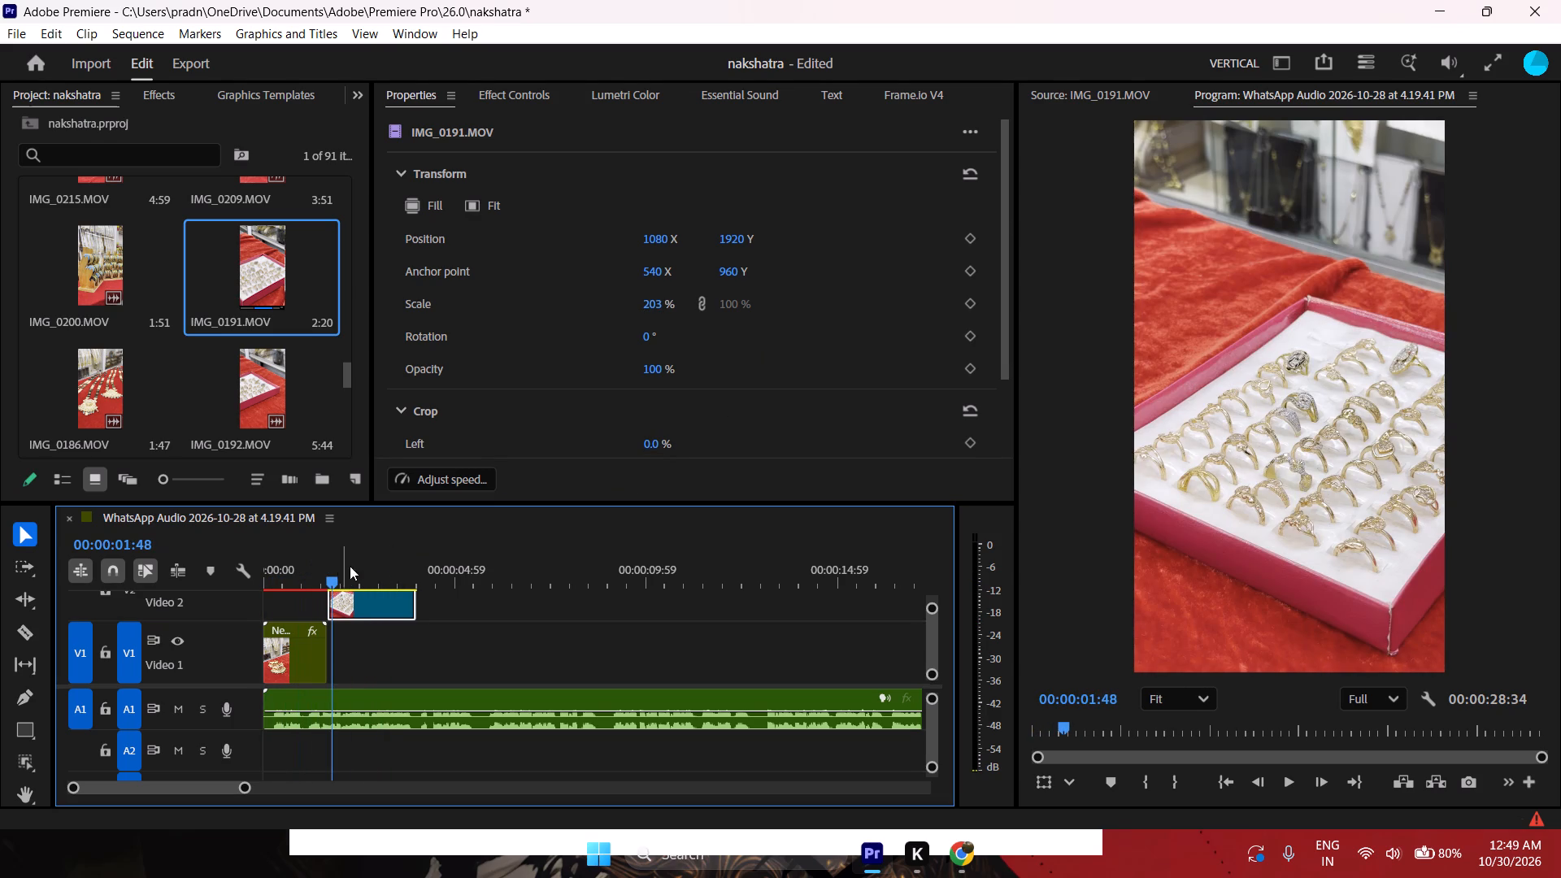
pyautogui.moveTo(394, 605); pyautogui.dragTo(557, 663)
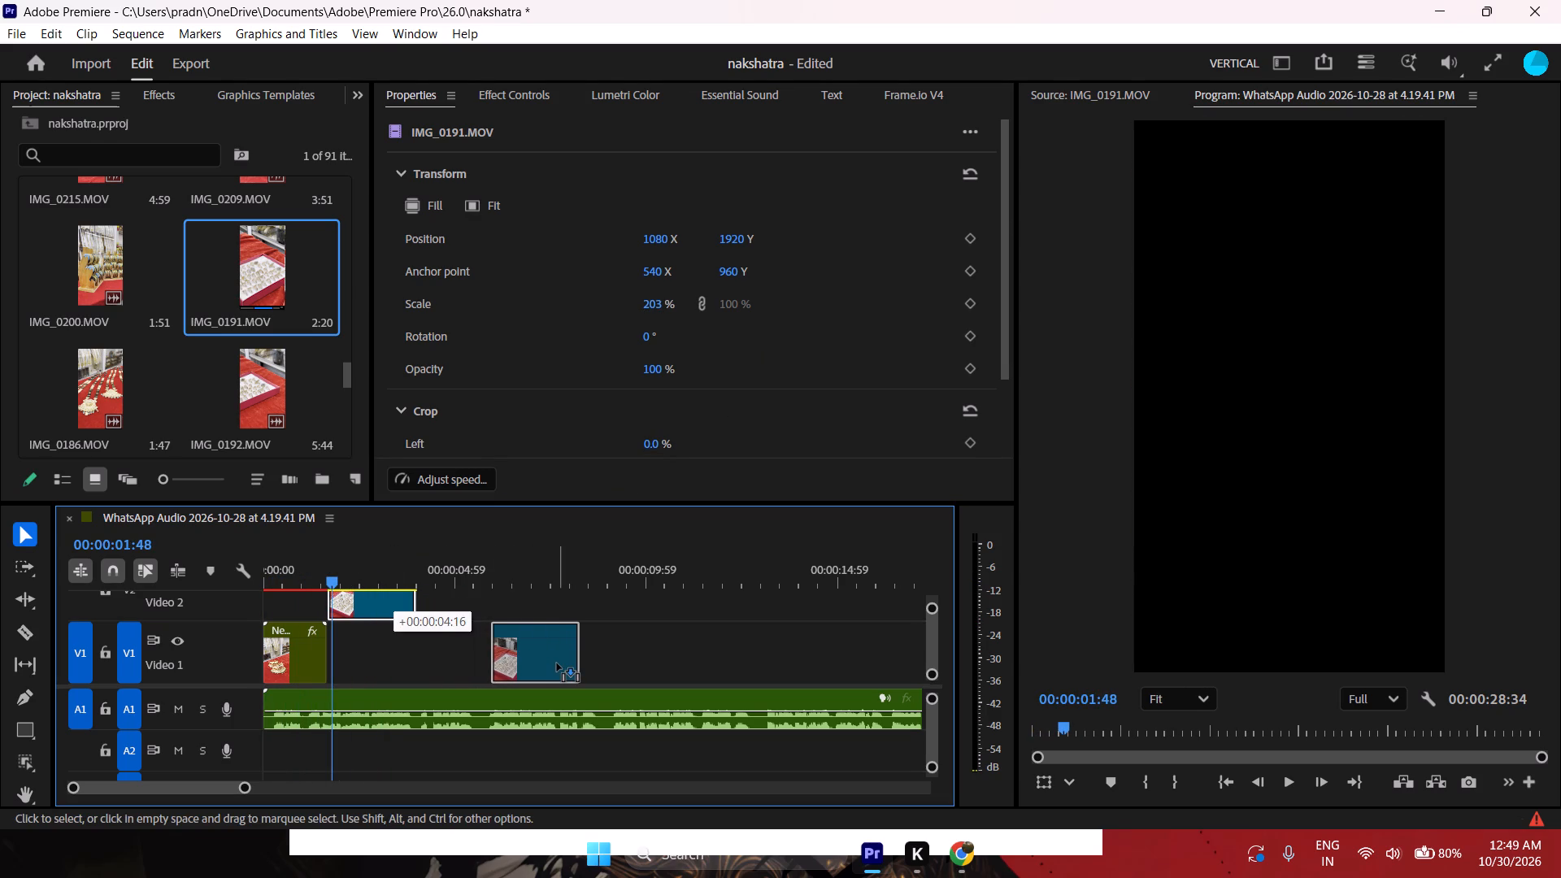
pyautogui.moveTo(557, 663); pyautogui.dragTo(571, 666)
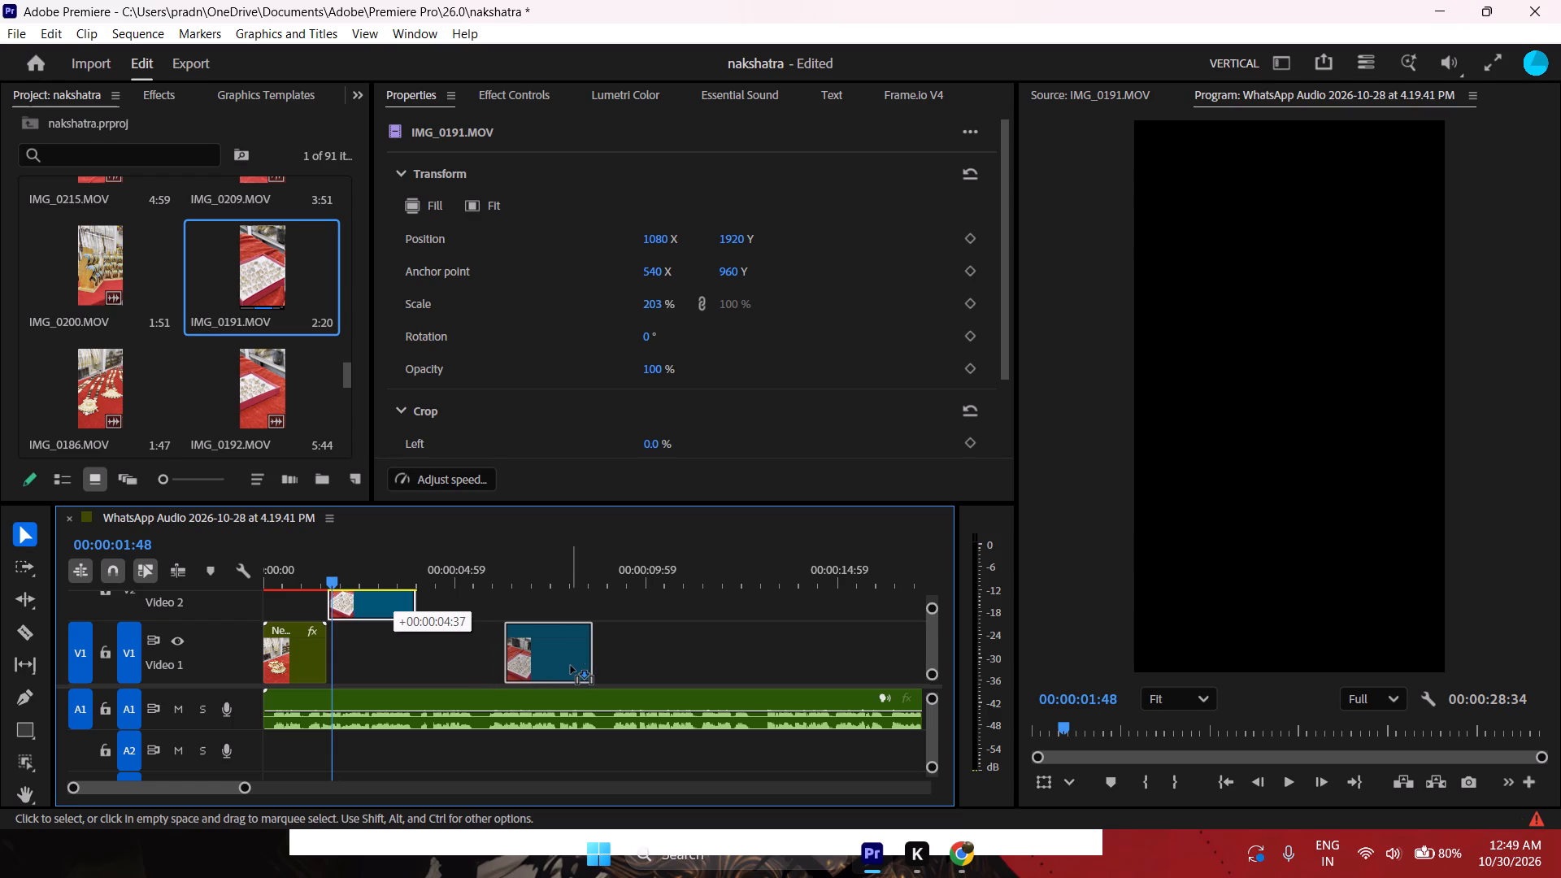
pyautogui.moveTo(571, 666); pyautogui.dragTo(558, 662)
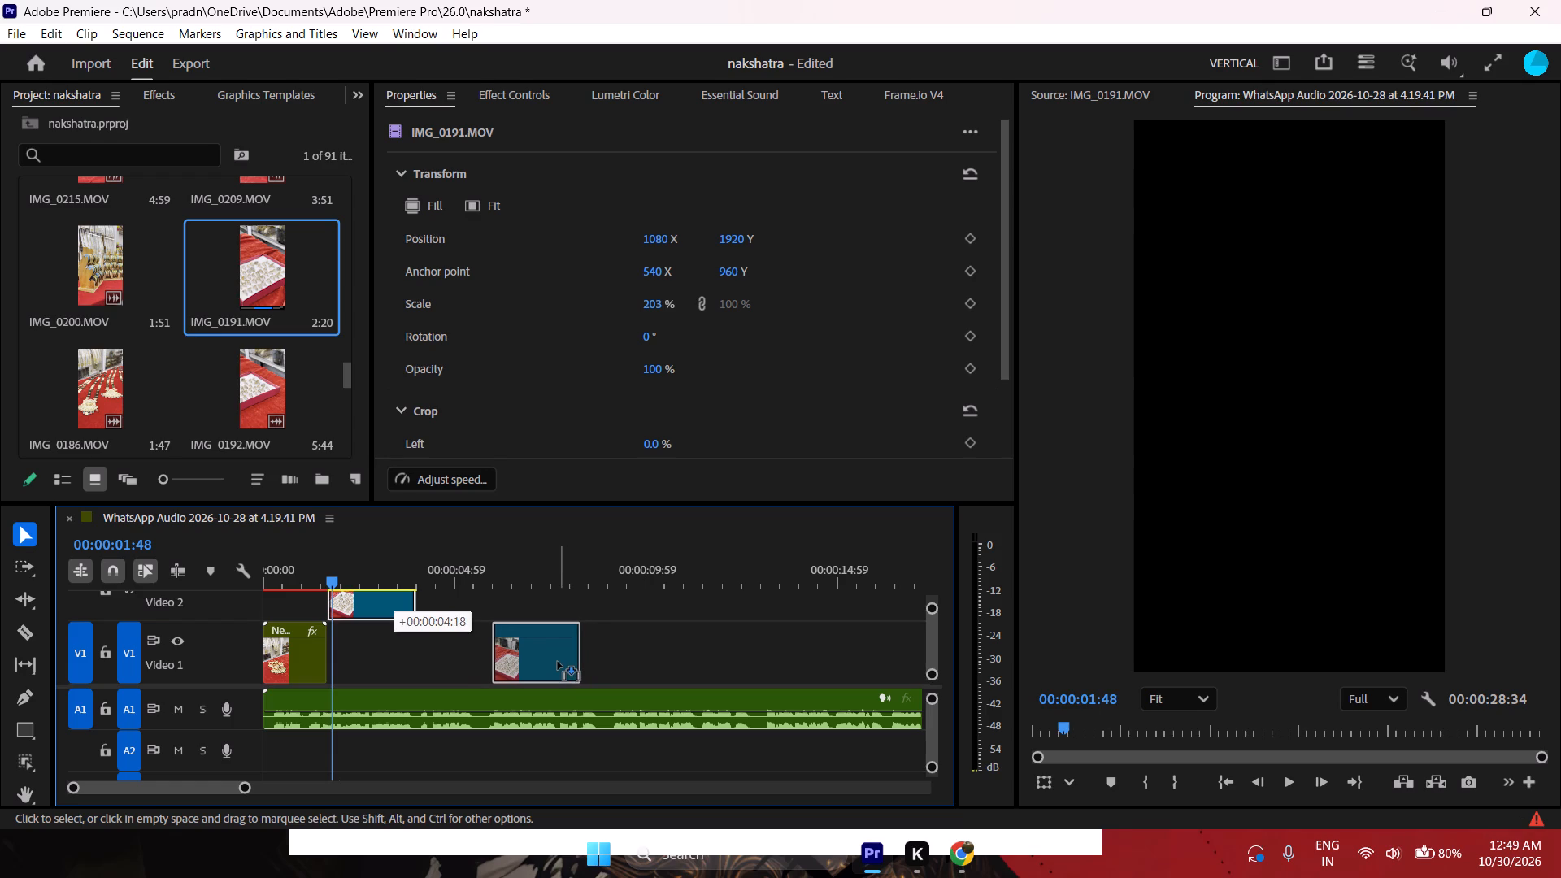
pyautogui.moveTo(558, 662); pyautogui.dragTo(556, 662)
# Nest the IMG_0191.MOV clip on Video 1, keeping the proposed sequence name.
pyautogui.moveTo(441, 578); pyautogui.dragTo(385, 587)
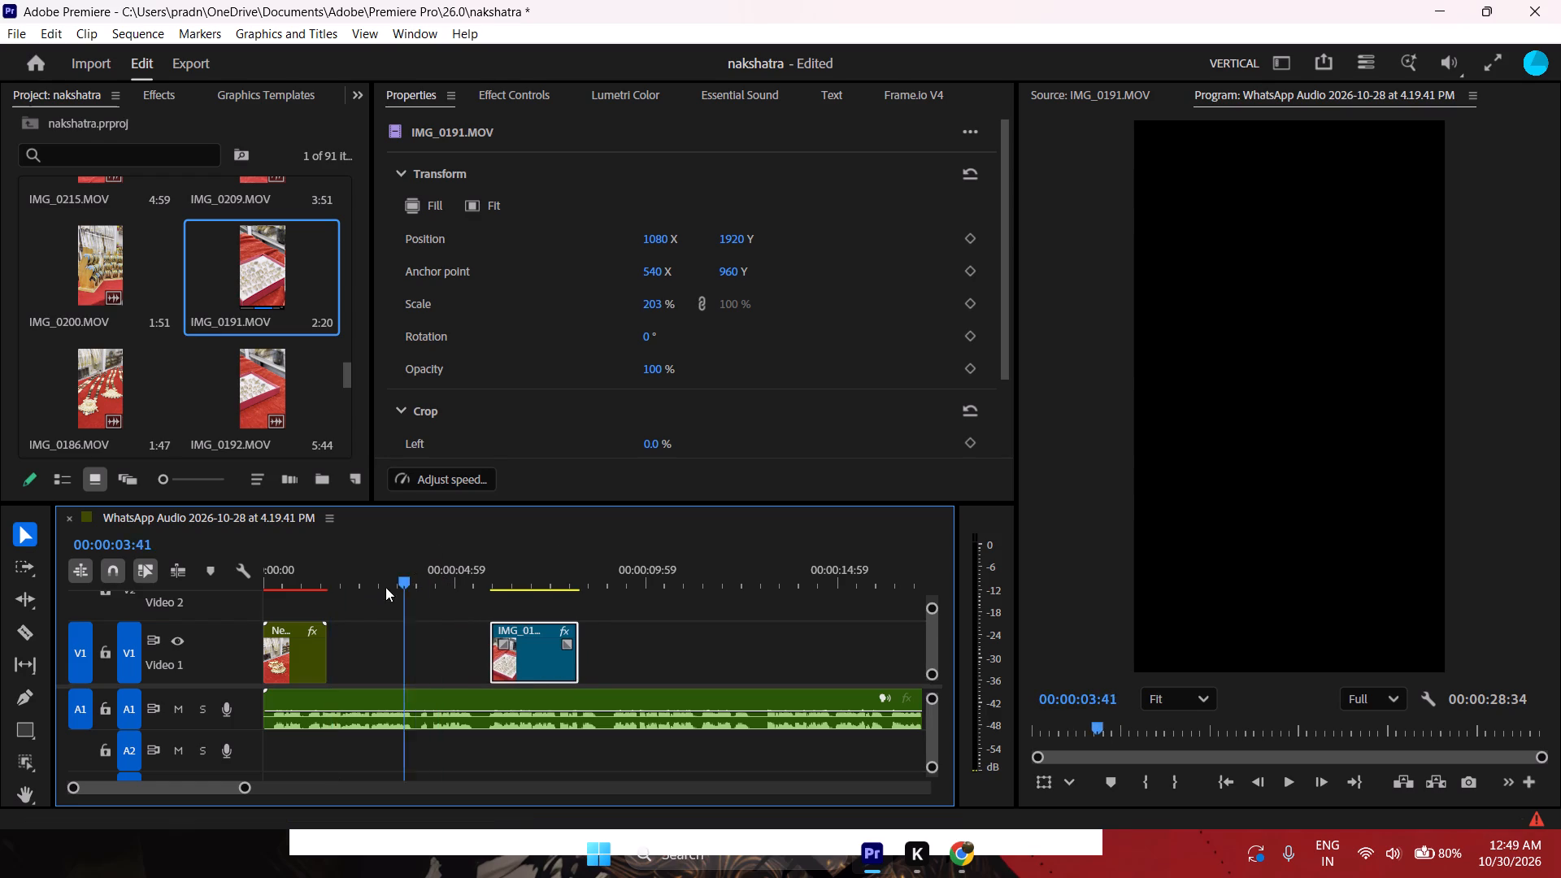
pyautogui.moveTo(385, 587); pyautogui.dragTo(494, 590)
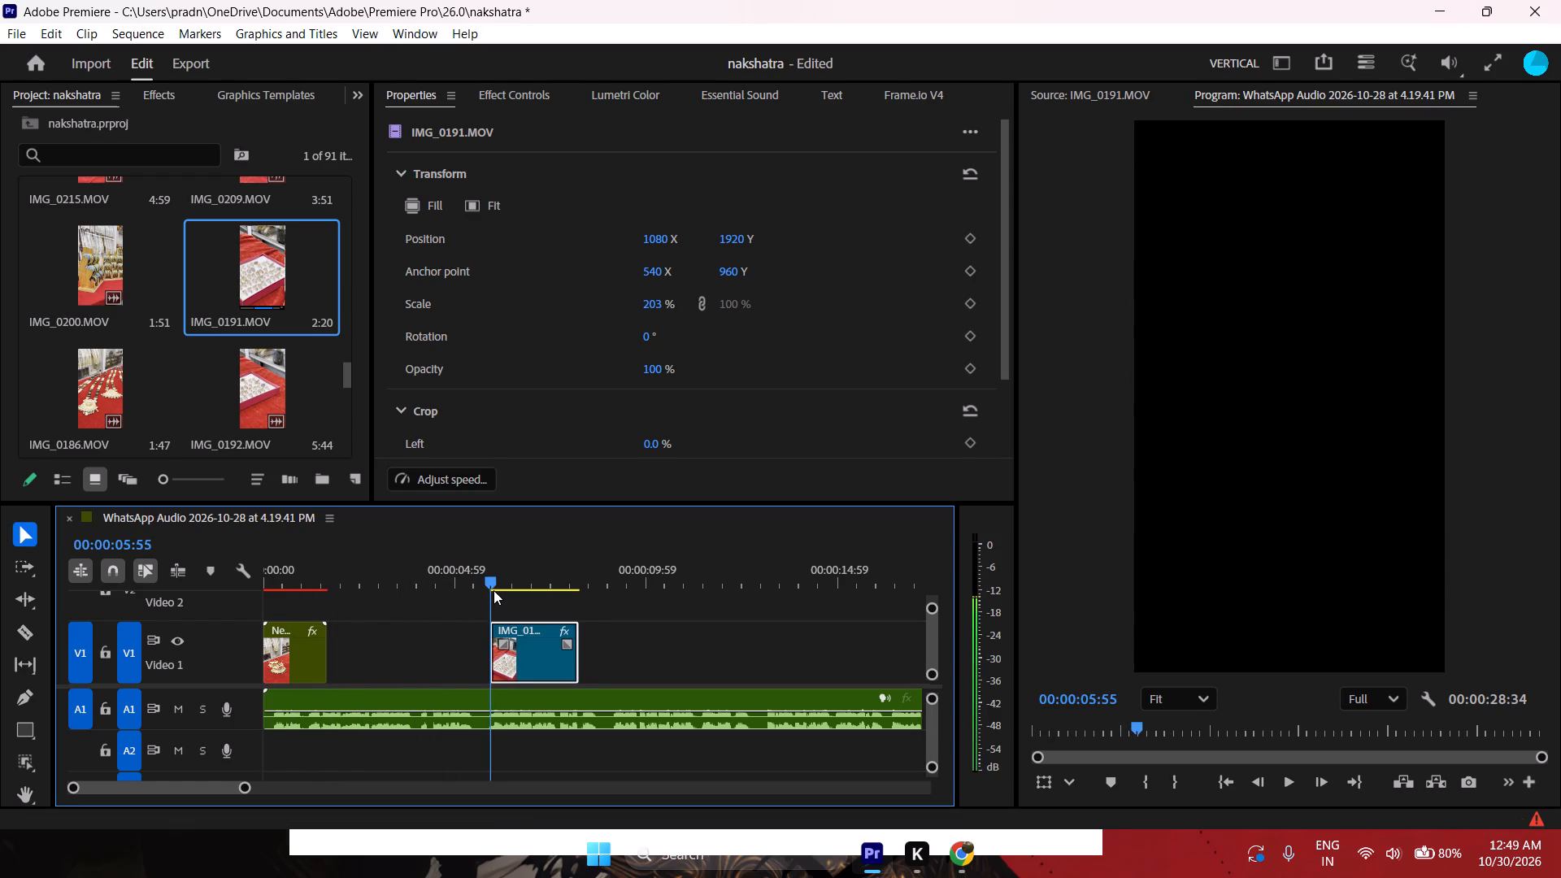
pyautogui.moveTo(494, 590); pyautogui.dragTo(522, 589)
pyautogui.rightClick(511, 657)
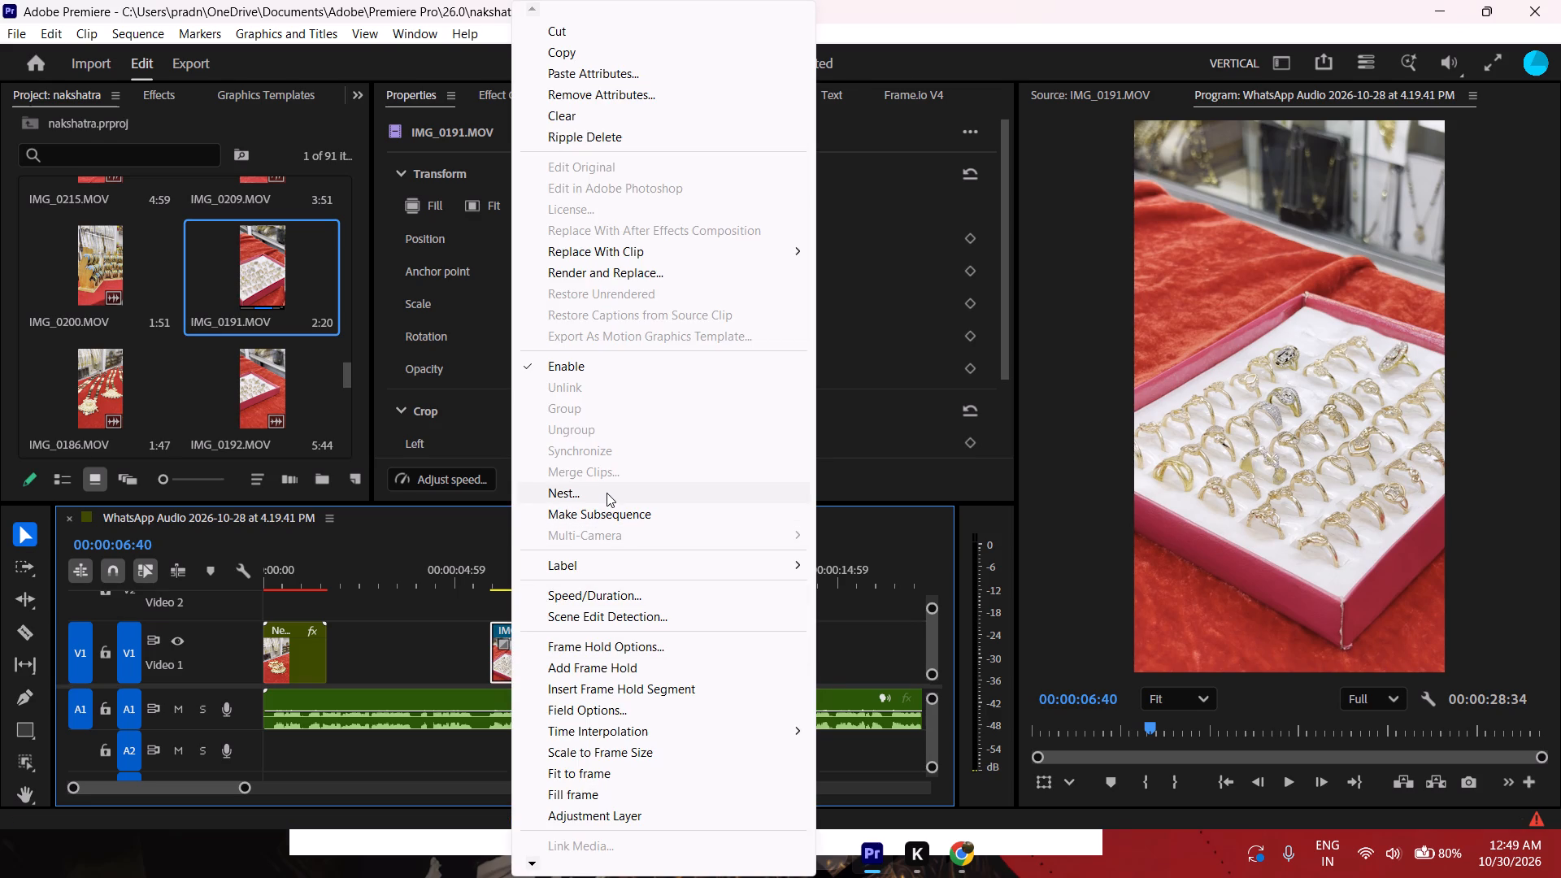
pyautogui.click(607, 493)
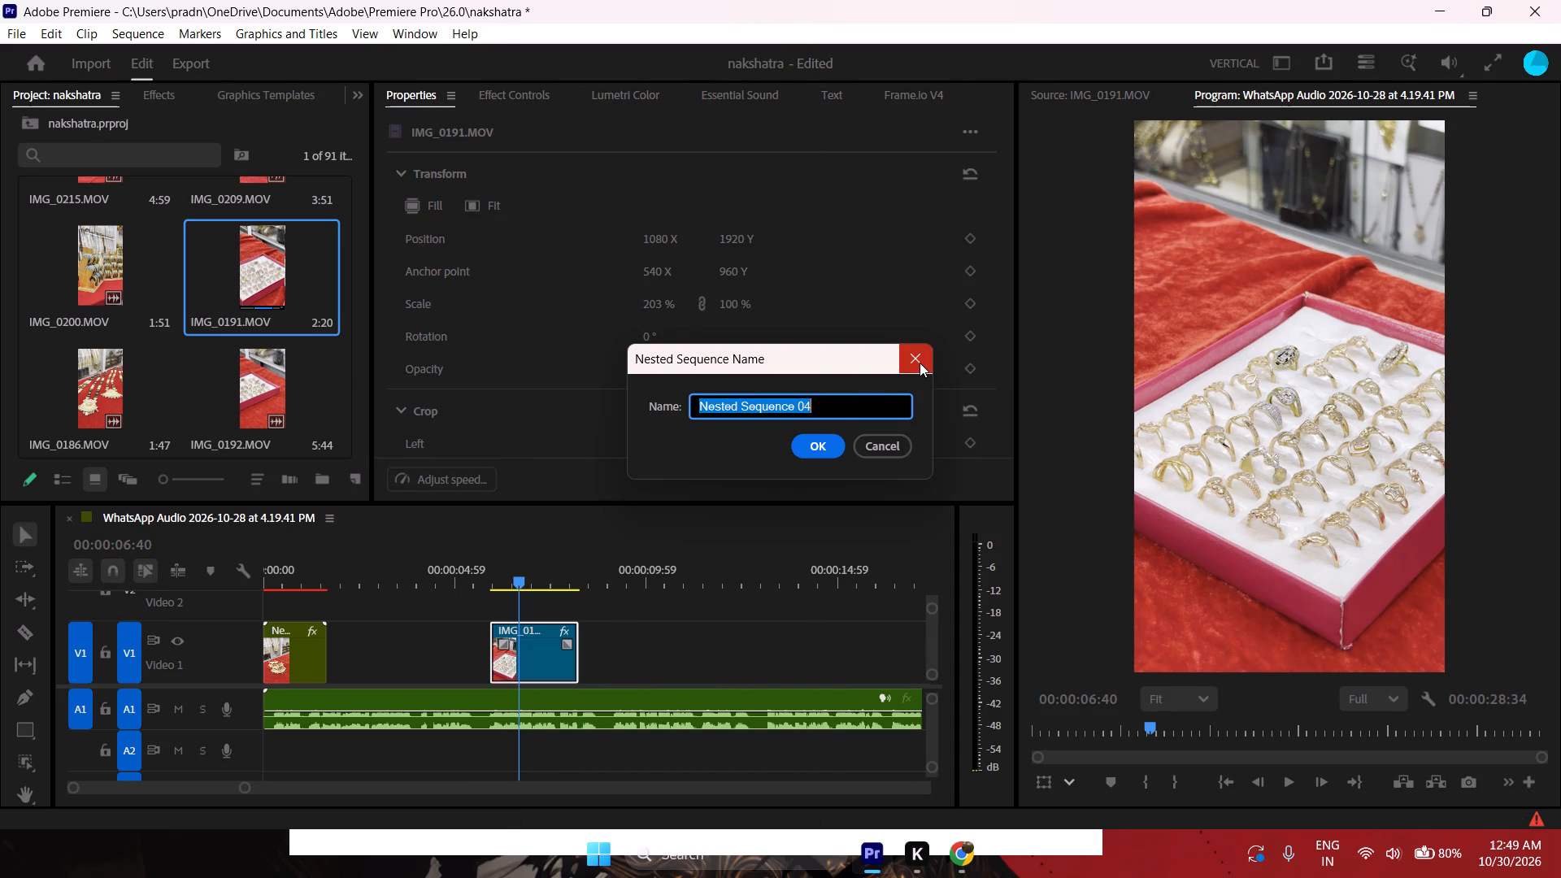
pyautogui.click(815, 445)
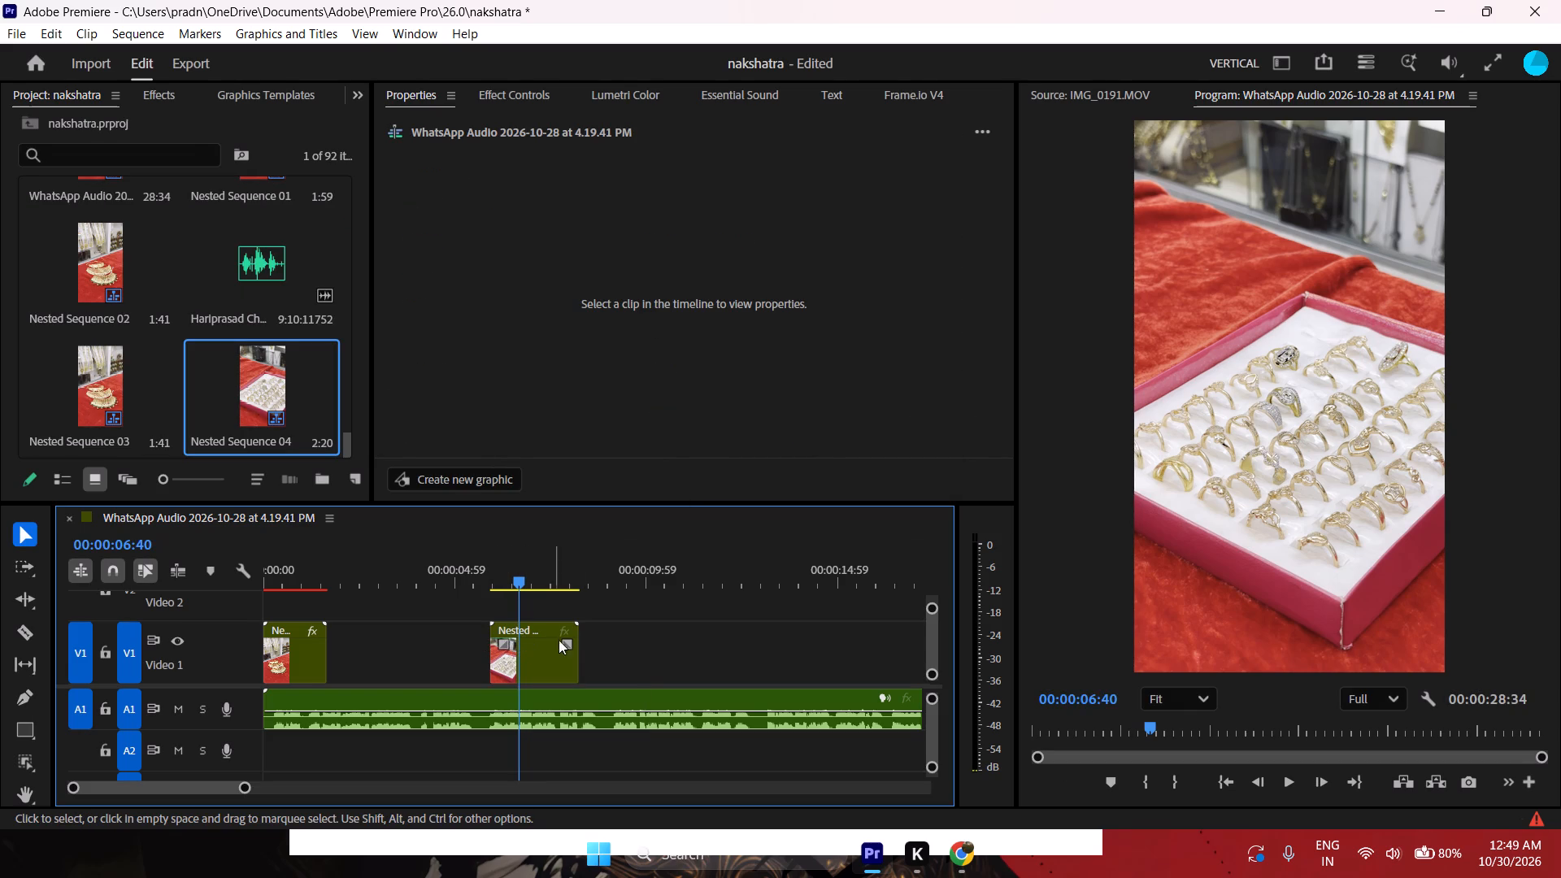
# Slow the nested ring clip on Video 1 to about 80.46% speed with Optical flow time interpolation.
pyautogui.rightClick(534, 656)
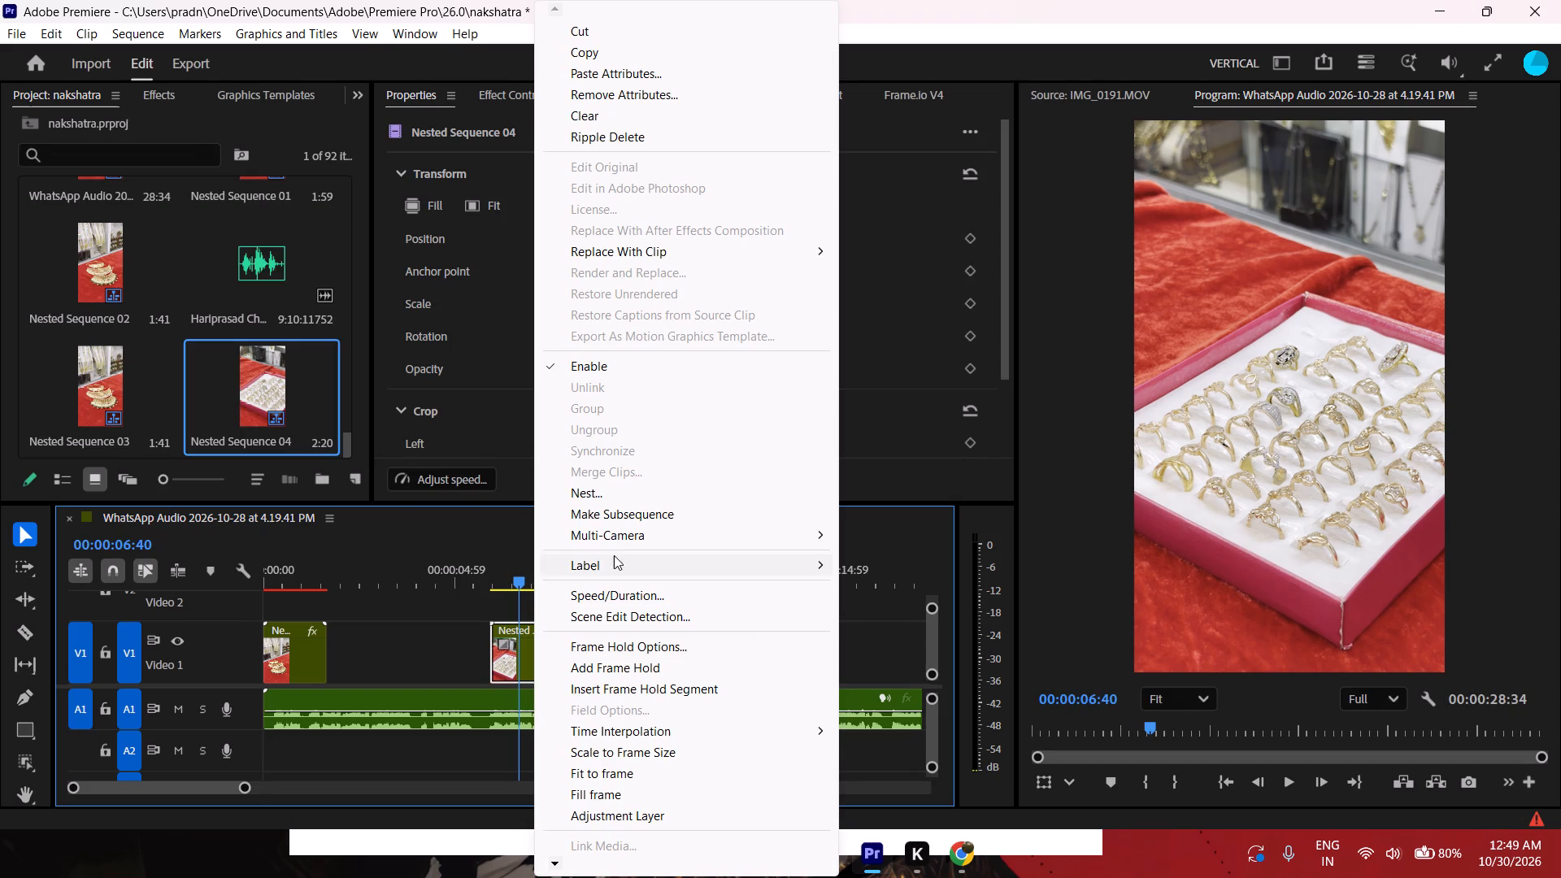
pyautogui.click(637, 604)
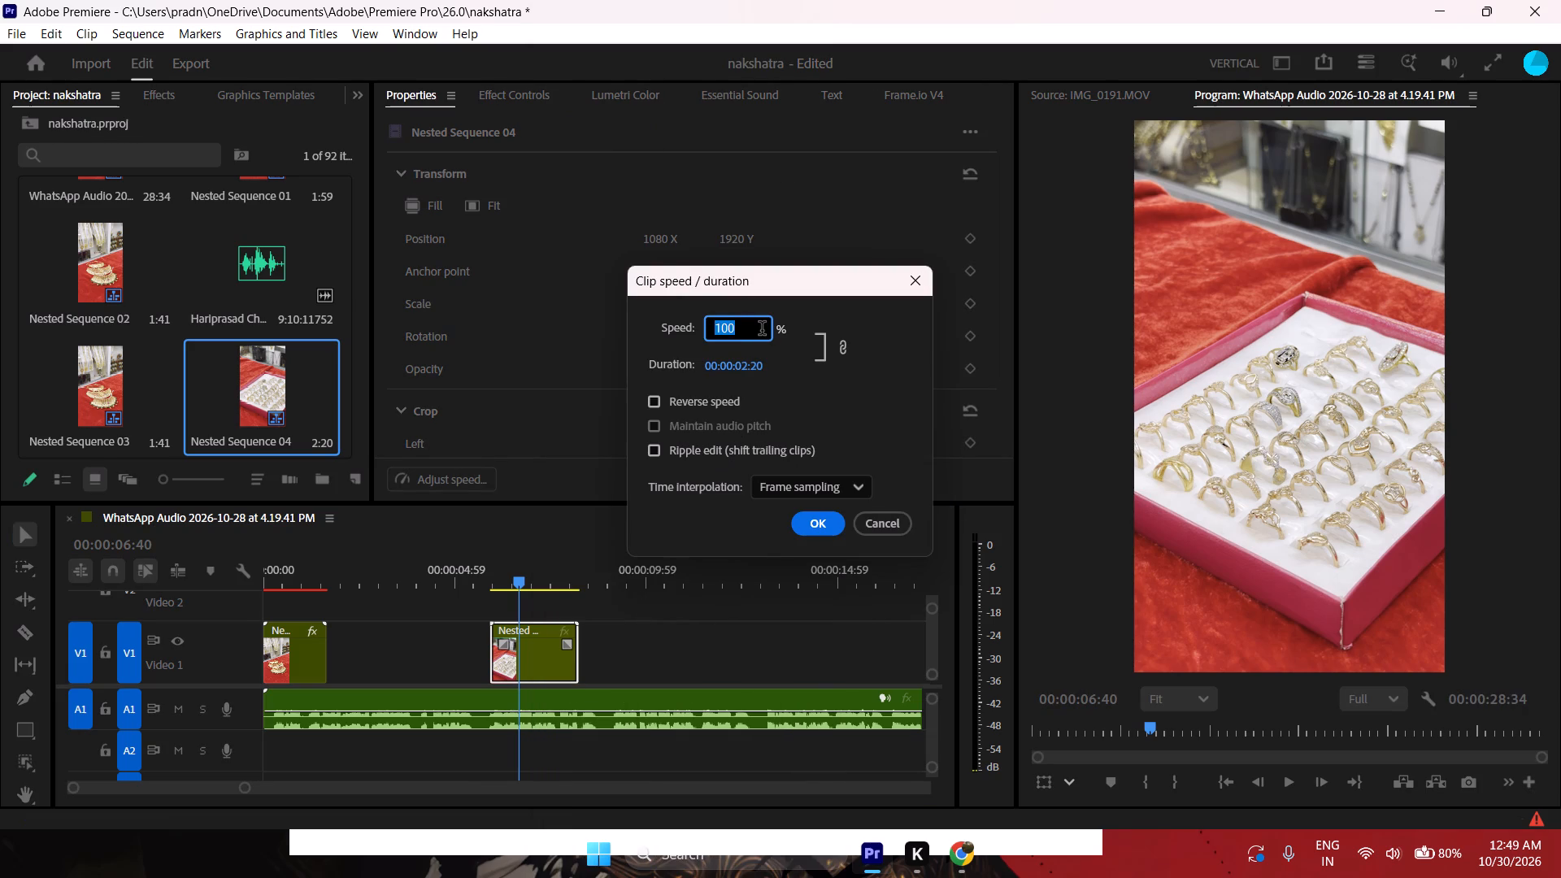
pyautogui.click(820, 479)
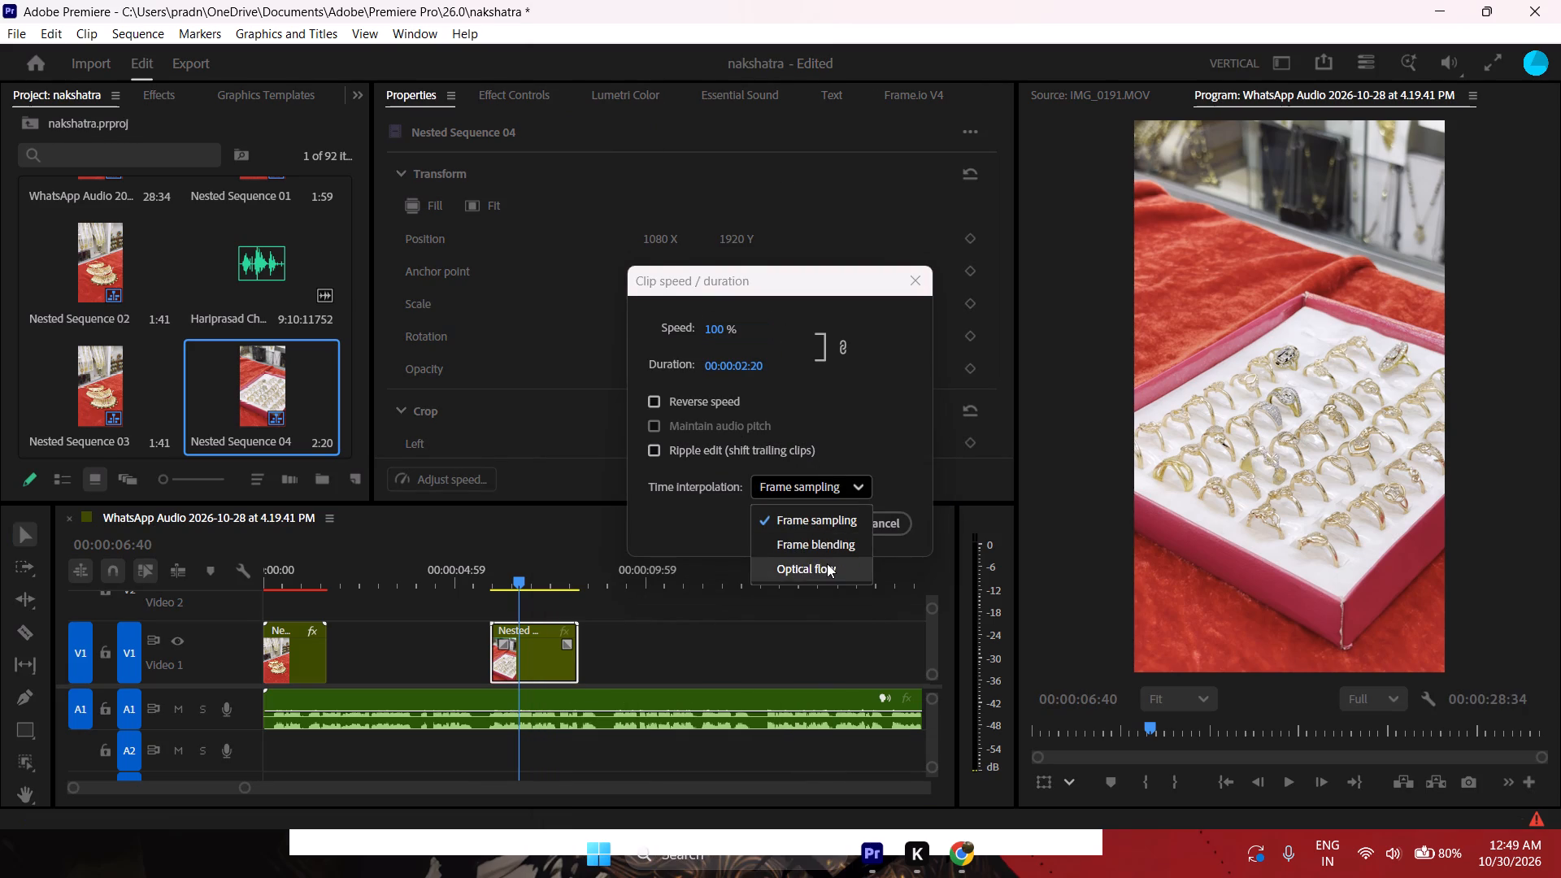
pyautogui.click(827, 563)
pyautogui.moveTo(737, 326); pyautogui.dragTo(730, 385)
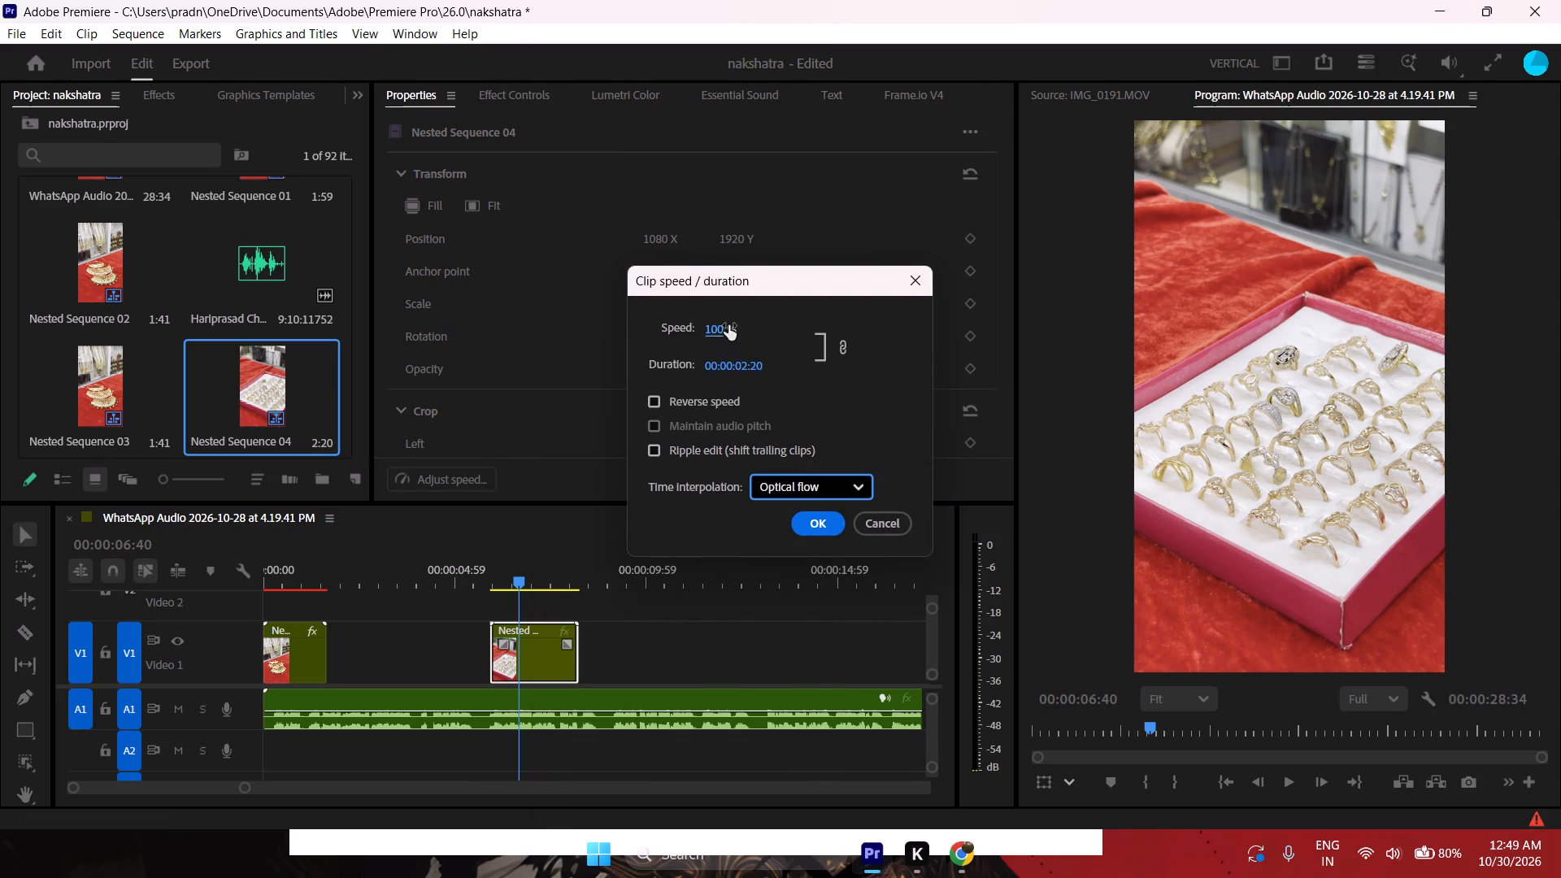
pyautogui.moveTo(728, 325); pyautogui.dragTo(726, 440)
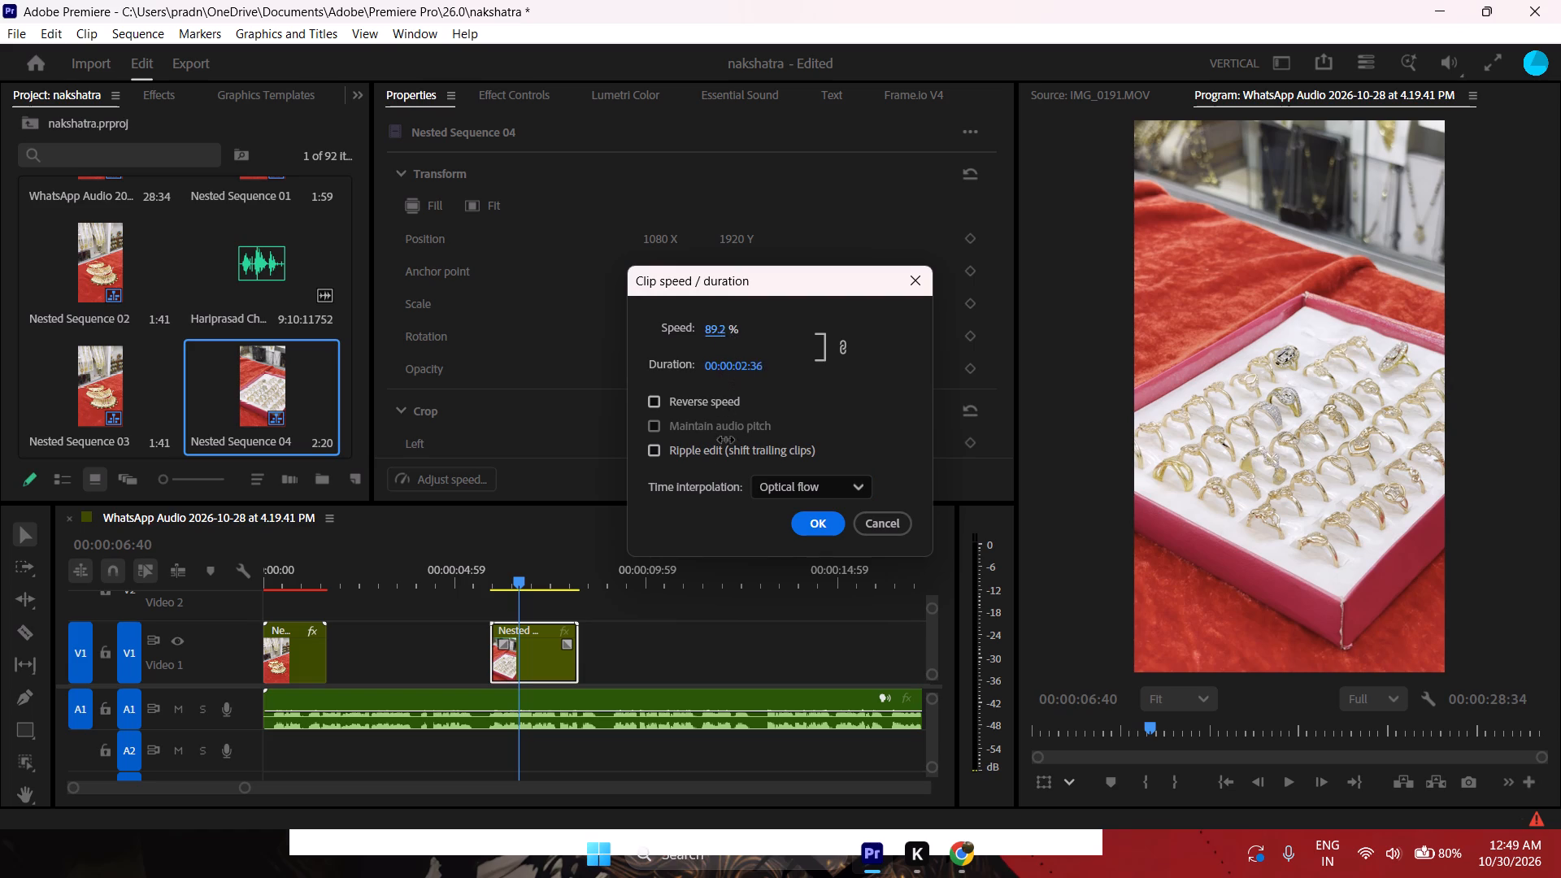
pyautogui.moveTo(726, 440); pyautogui.dragTo(732, 530)
pyautogui.click(819, 527)
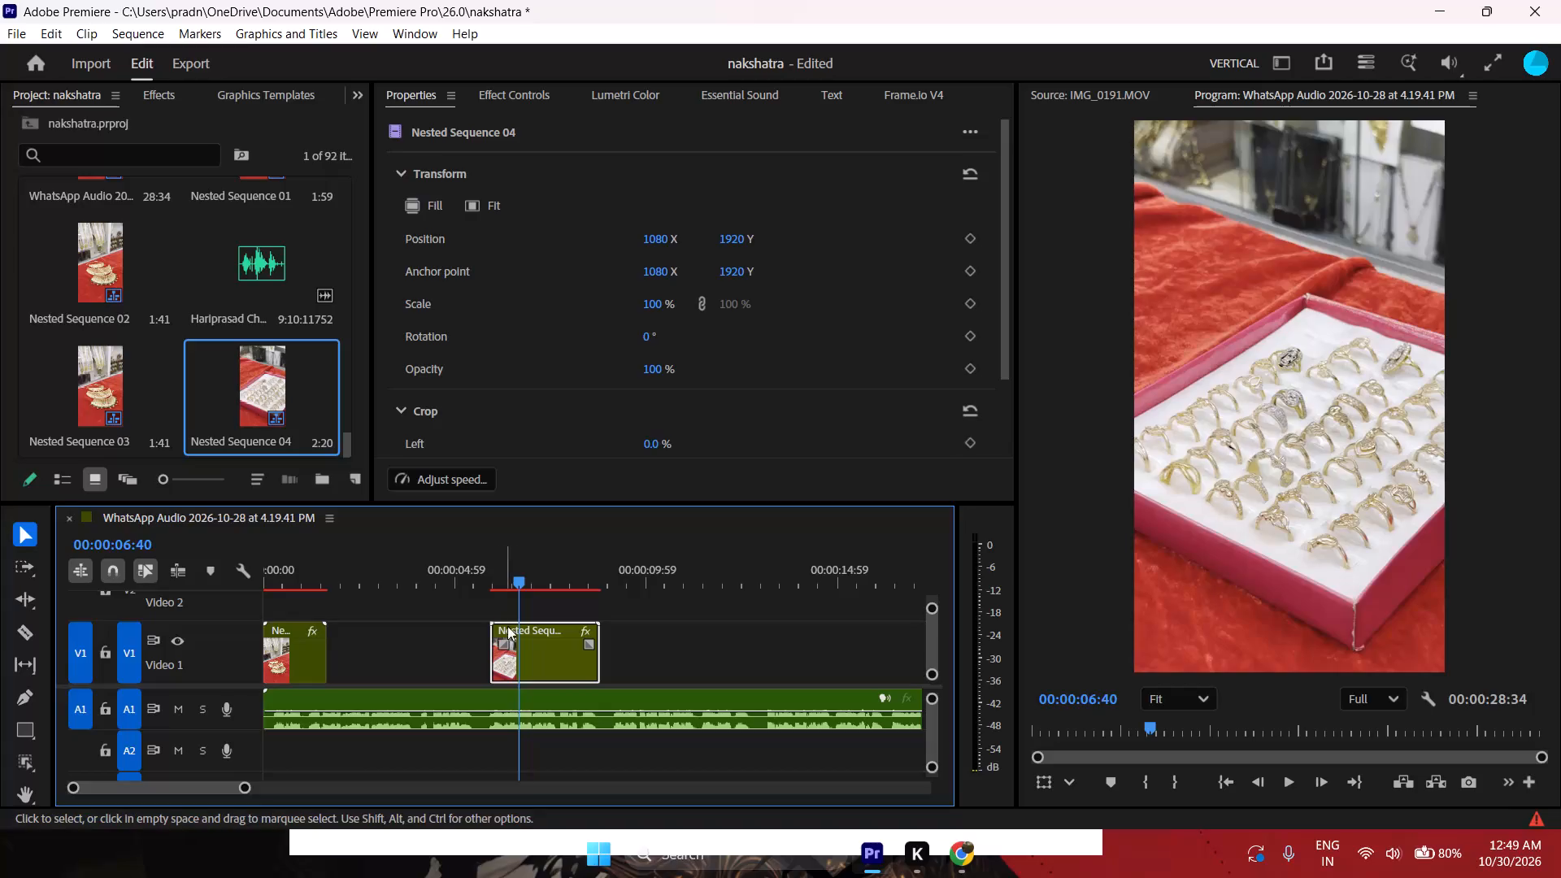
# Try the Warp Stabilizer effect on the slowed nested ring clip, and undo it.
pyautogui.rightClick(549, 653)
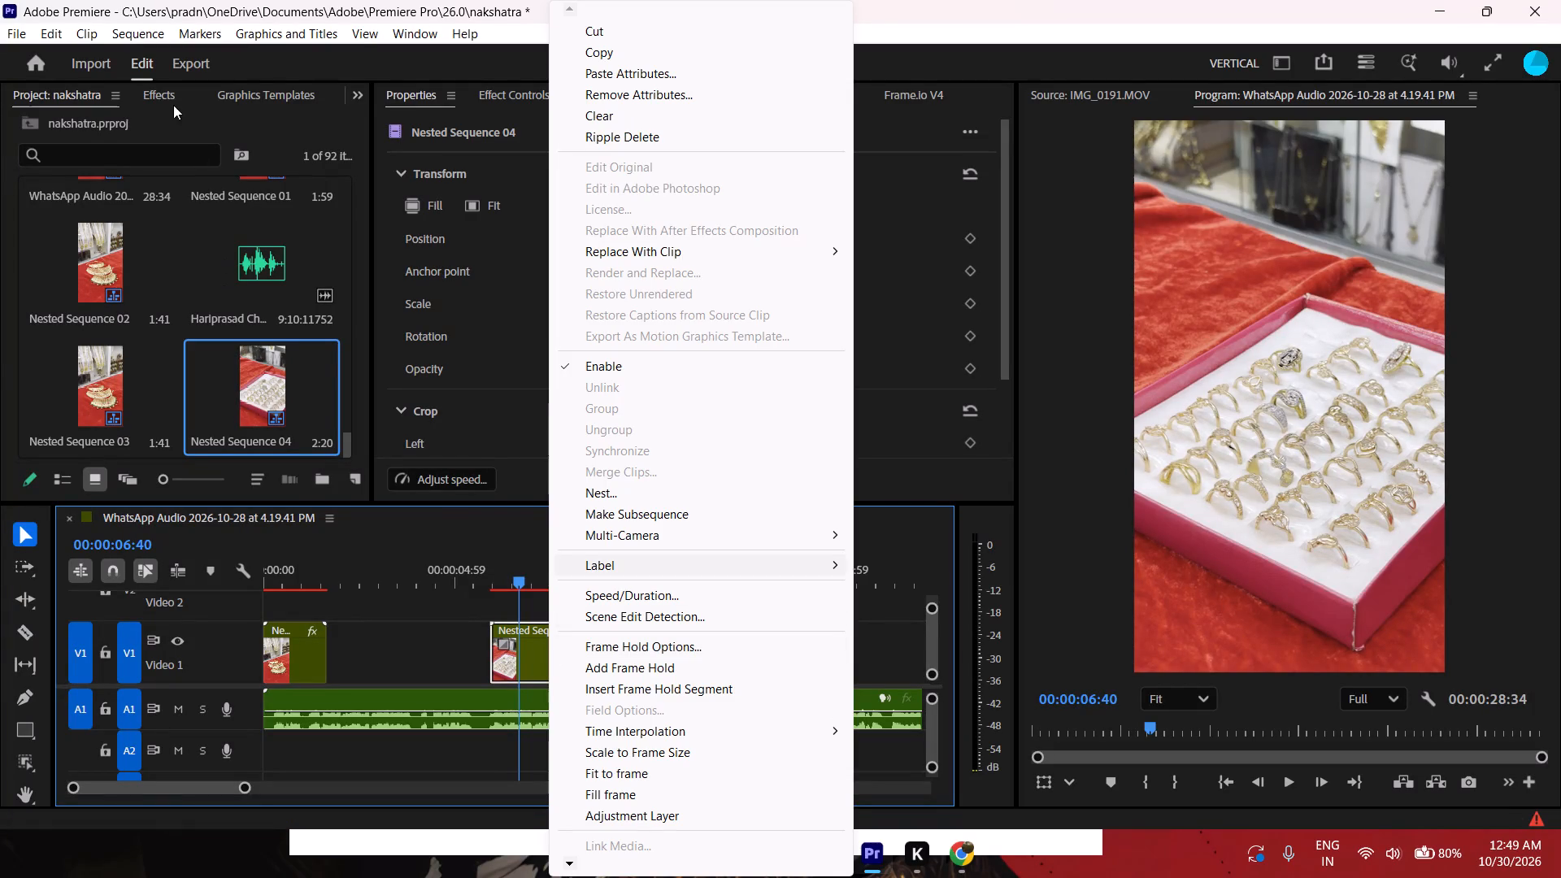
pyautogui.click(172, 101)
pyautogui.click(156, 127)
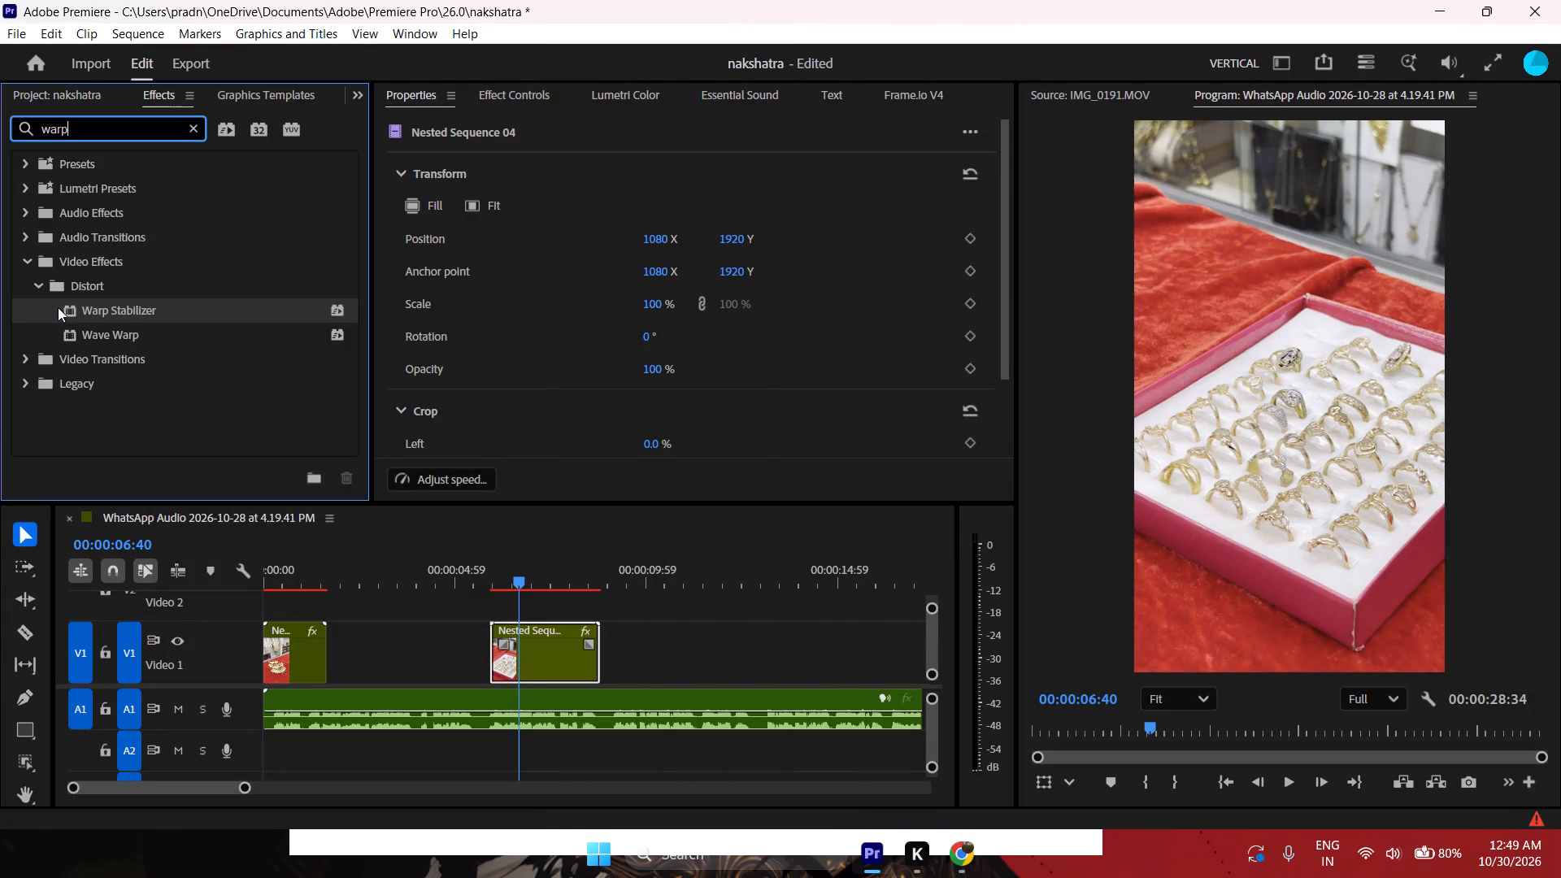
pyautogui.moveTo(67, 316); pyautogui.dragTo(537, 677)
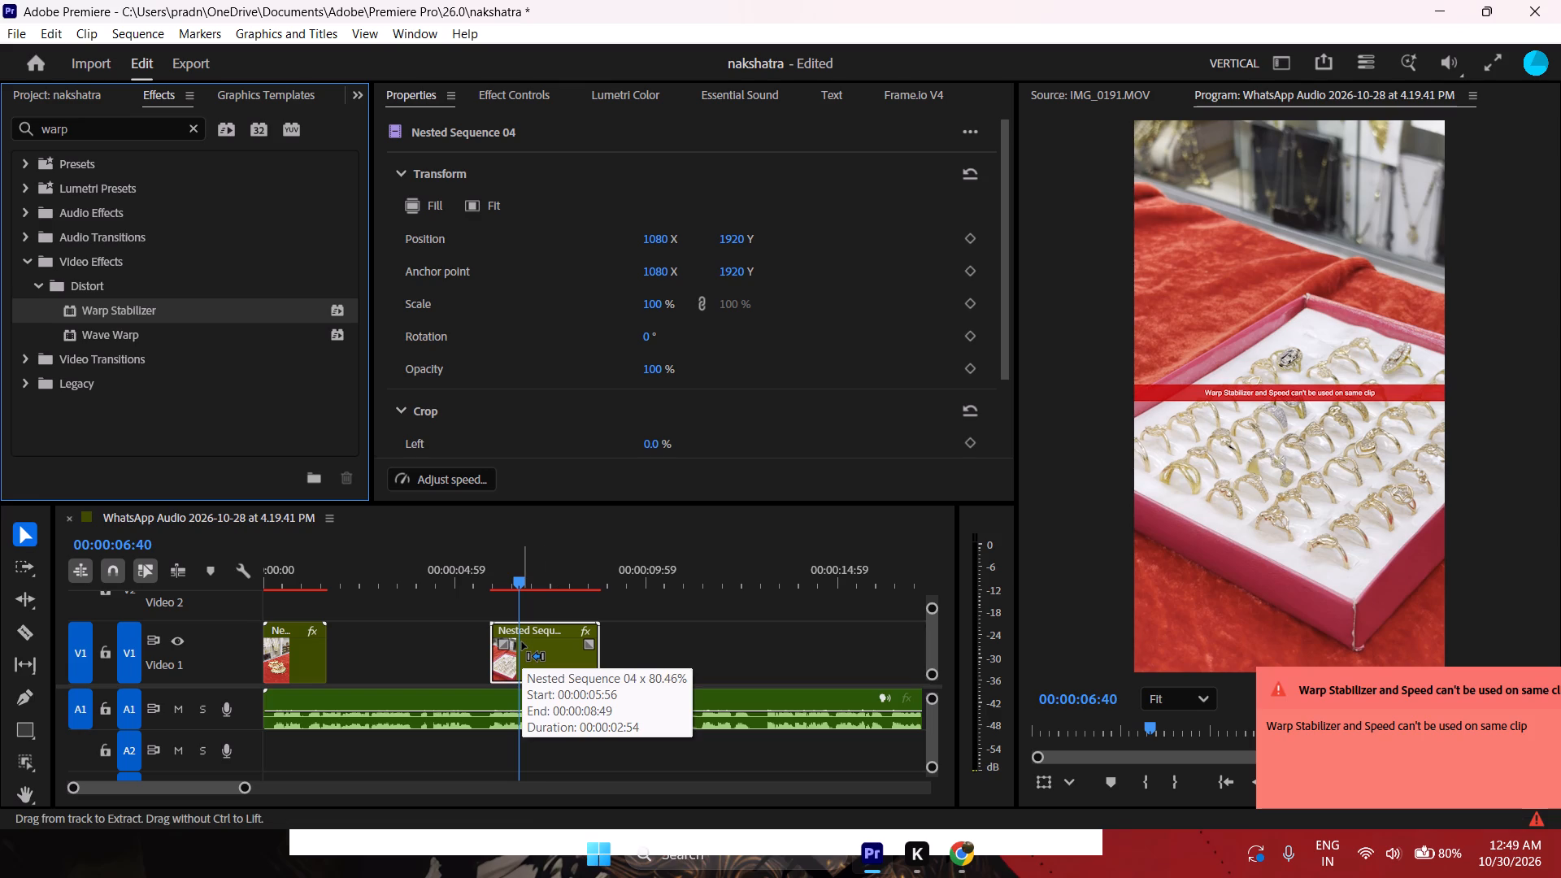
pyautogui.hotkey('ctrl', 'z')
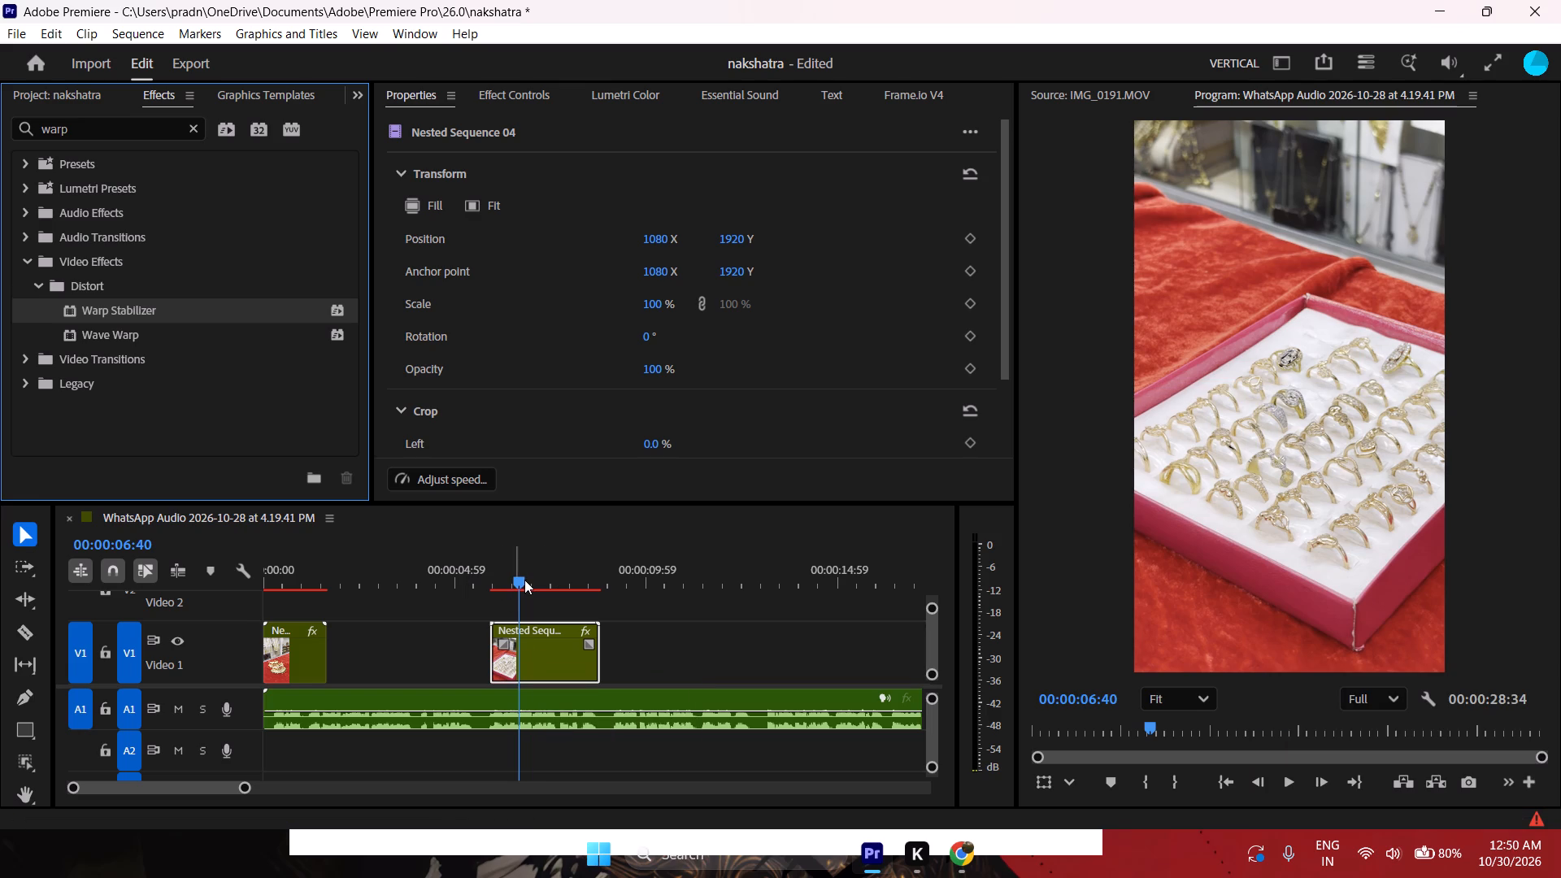
# Play through the slowed nested ring clip against the audio and return the playhead to its start.
pyautogui.moveTo(524, 580); pyautogui.dragTo(577, 576)
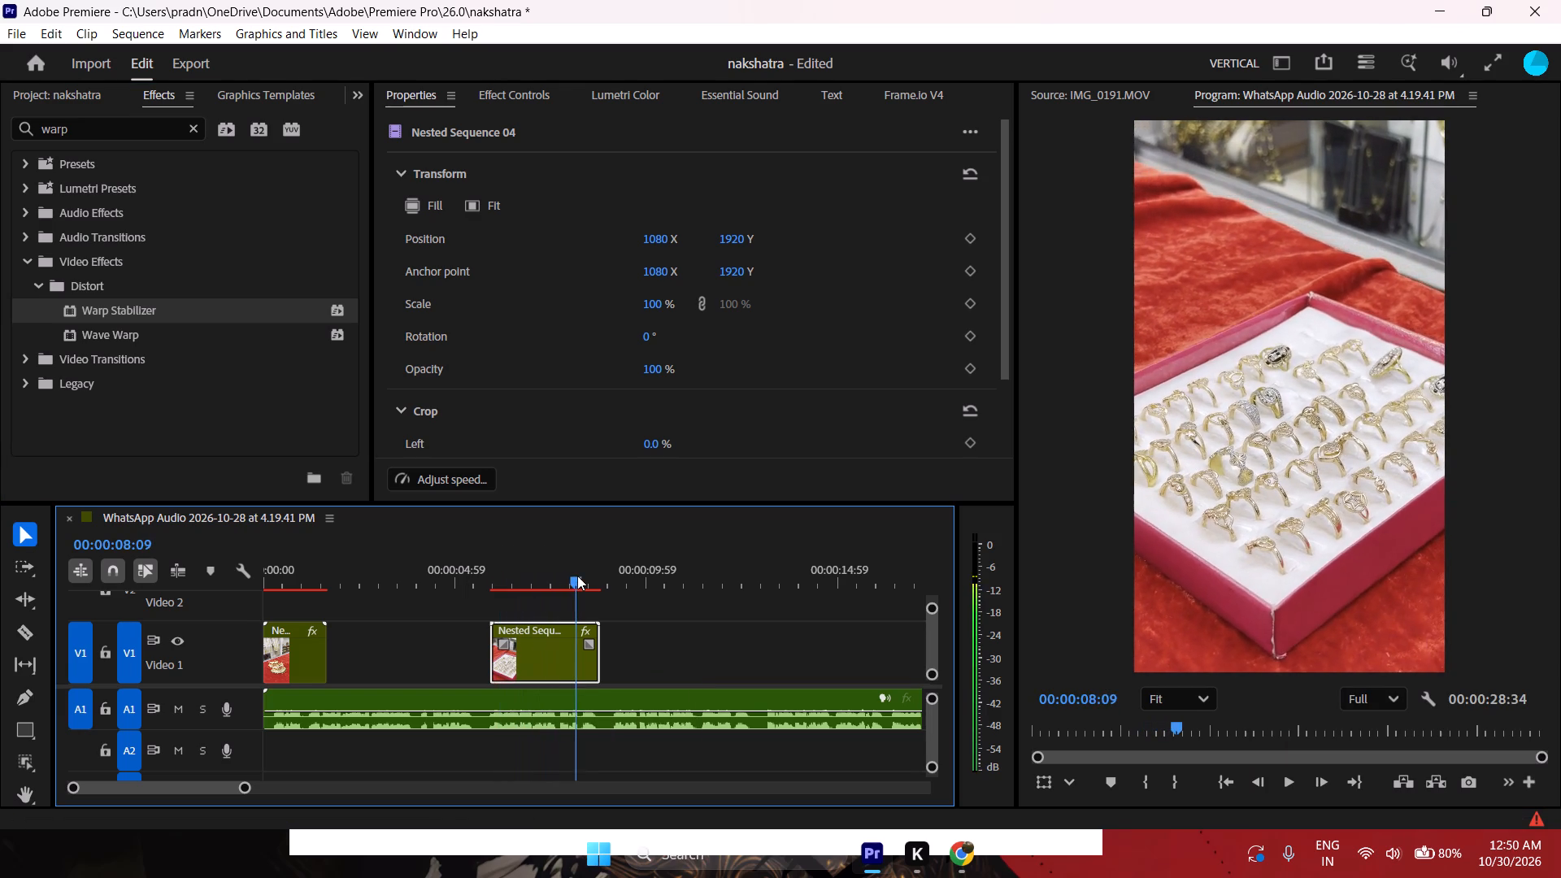
pyautogui.moveTo(577, 576); pyautogui.dragTo(494, 576)
pyautogui.press('space')
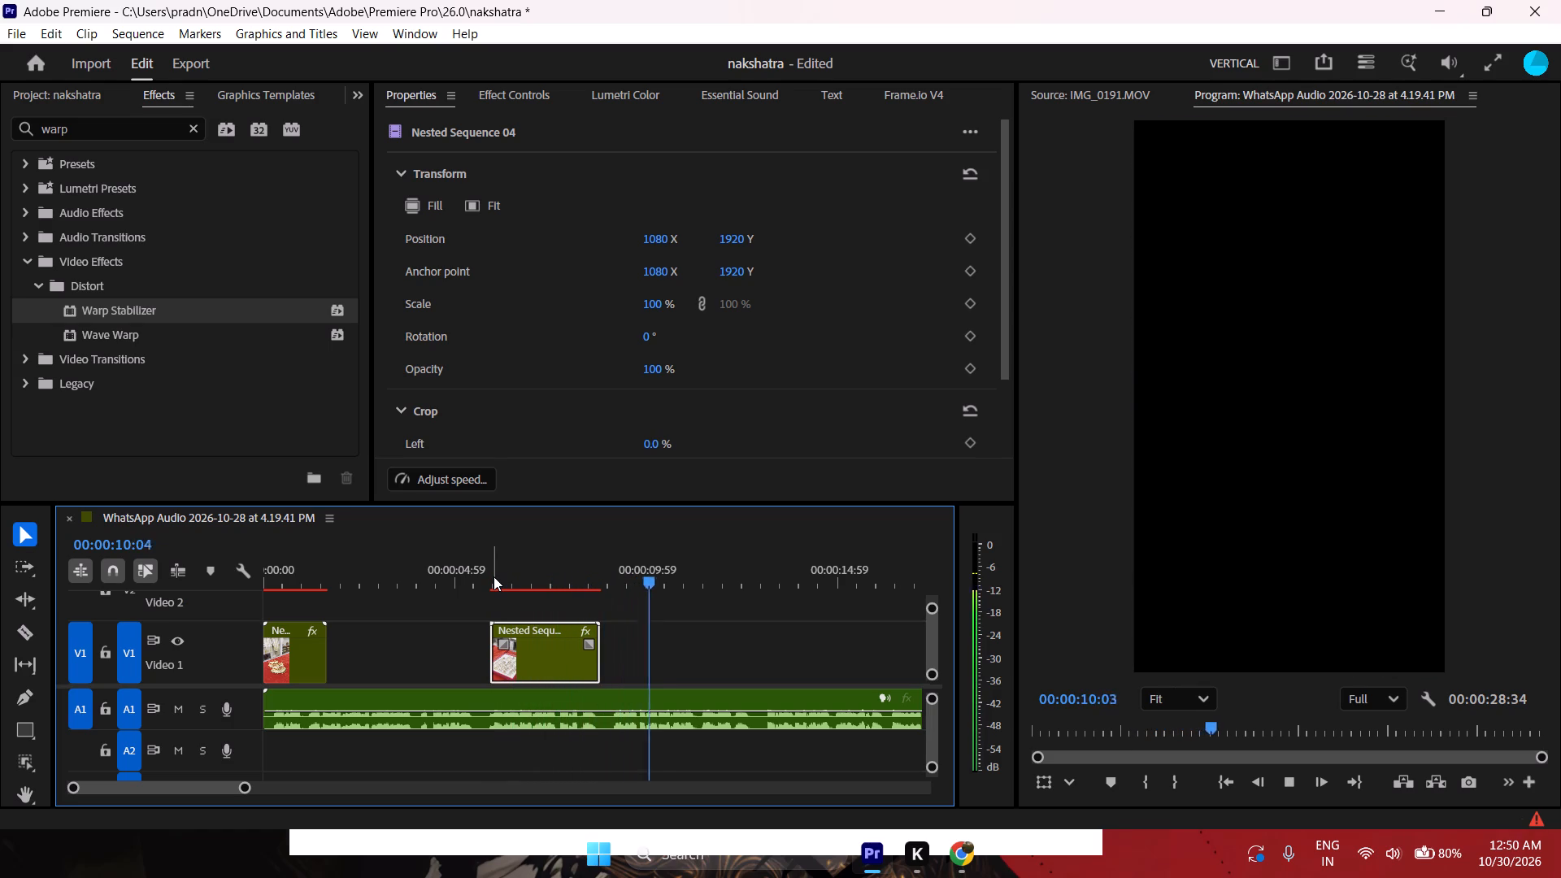
pyautogui.press('space')
pyautogui.moveTo(663, 580); pyautogui.dragTo(495, 608)
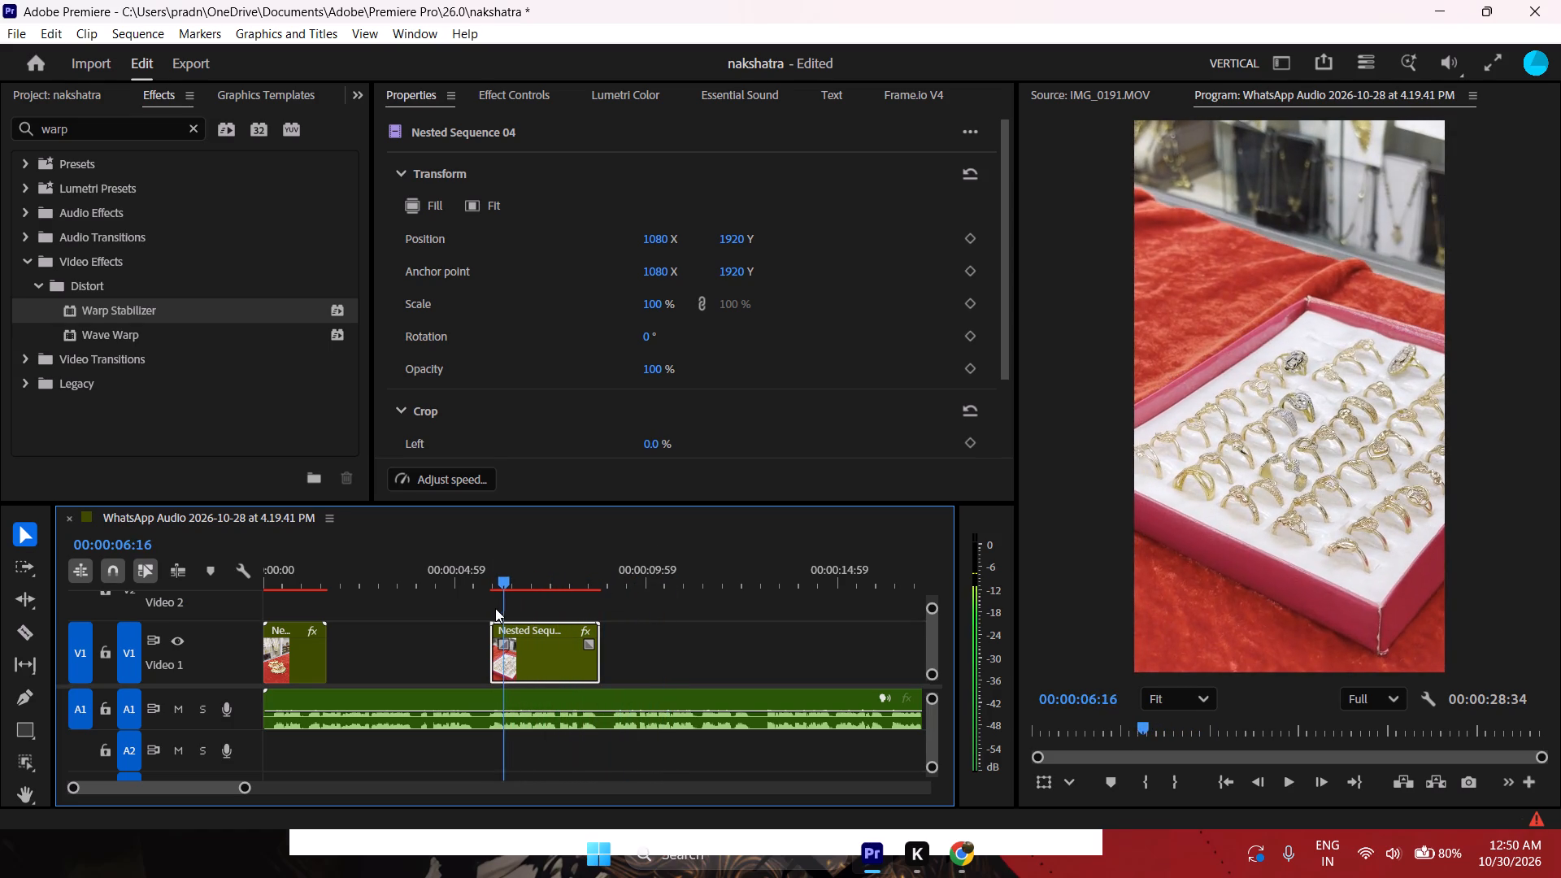
pyautogui.moveTo(495, 608); pyautogui.dragTo(488, 608)
pyautogui.press('space')
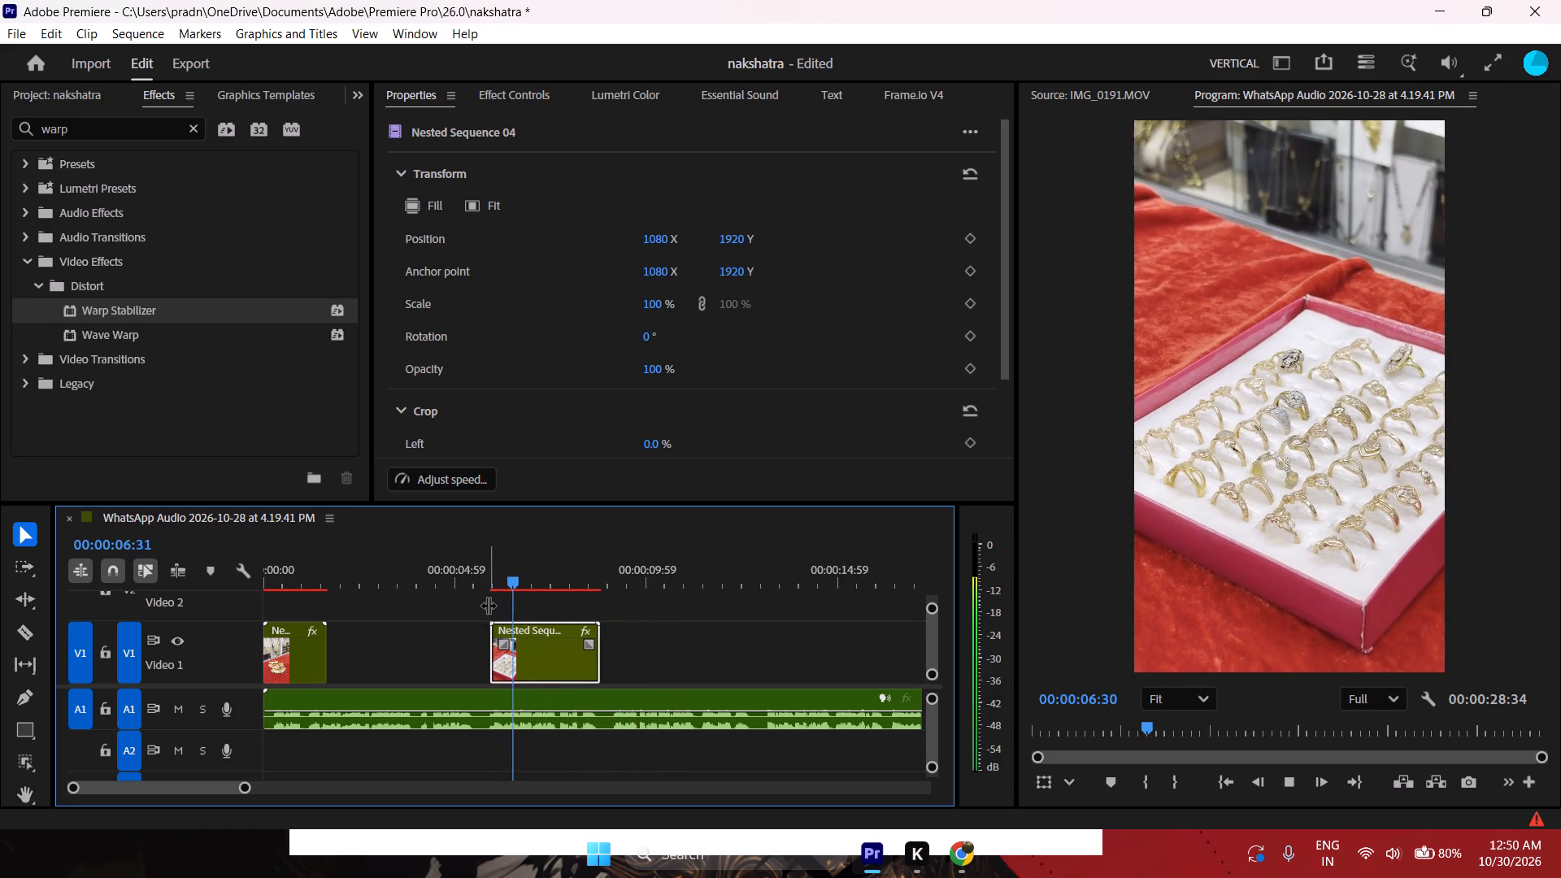
pyautogui.press('space')
pyautogui.press('space')
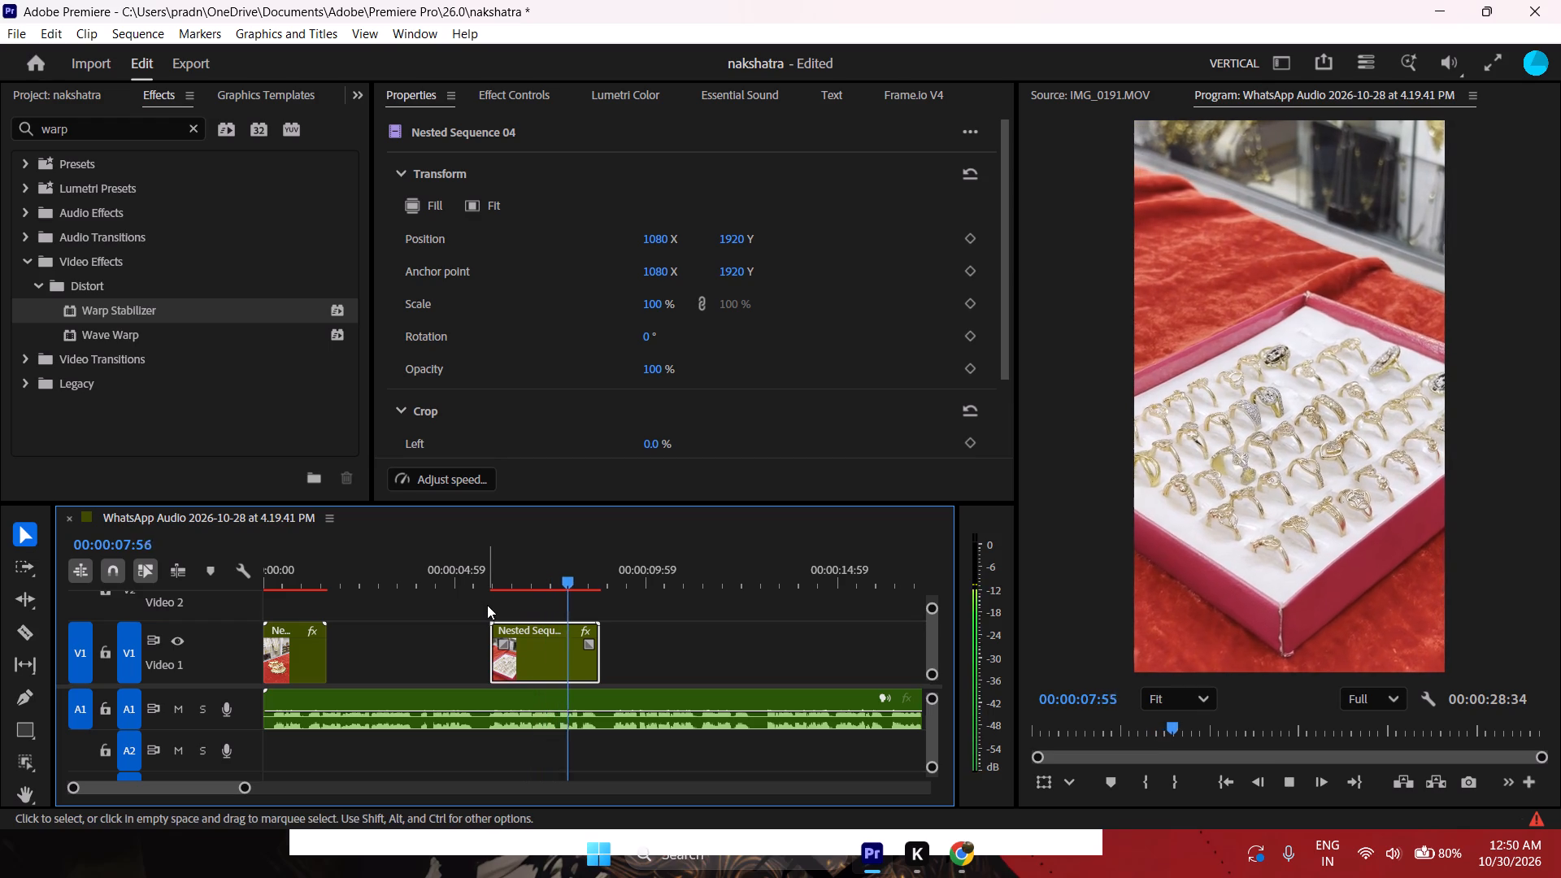
pyautogui.press('space')
pyautogui.moveTo(580, 581); pyautogui.dragTo(495, 592)
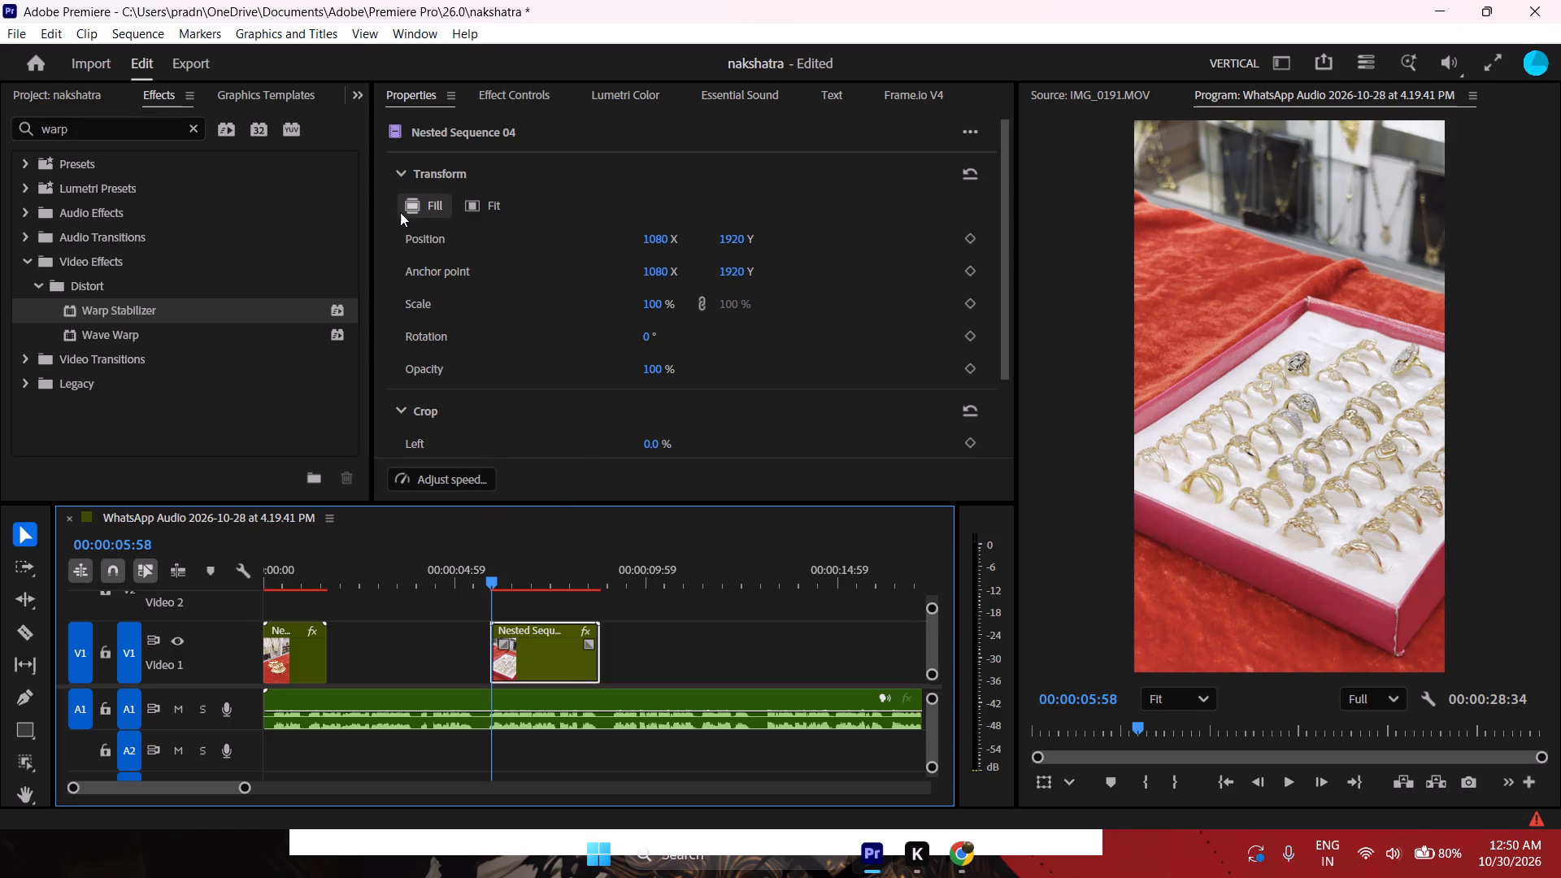
# Widen the Tools panel to two columns so that all the editing tools fit.
pyautogui.scroll(-2, 27, 709)
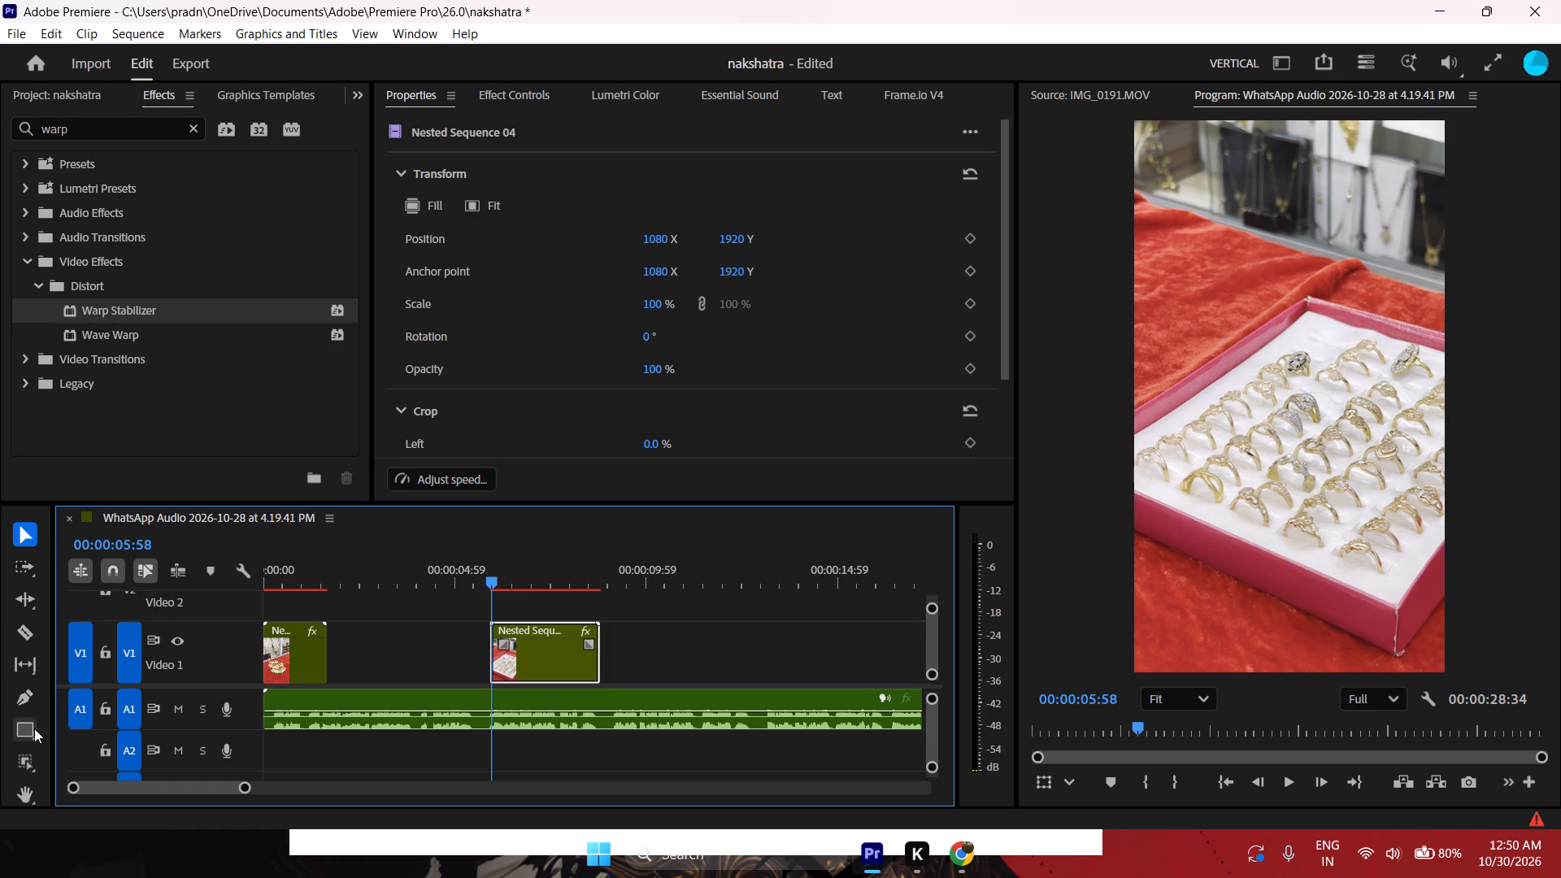
pyautogui.click(24, 576)
pyautogui.click(20, 614)
pyautogui.click(16, 597)
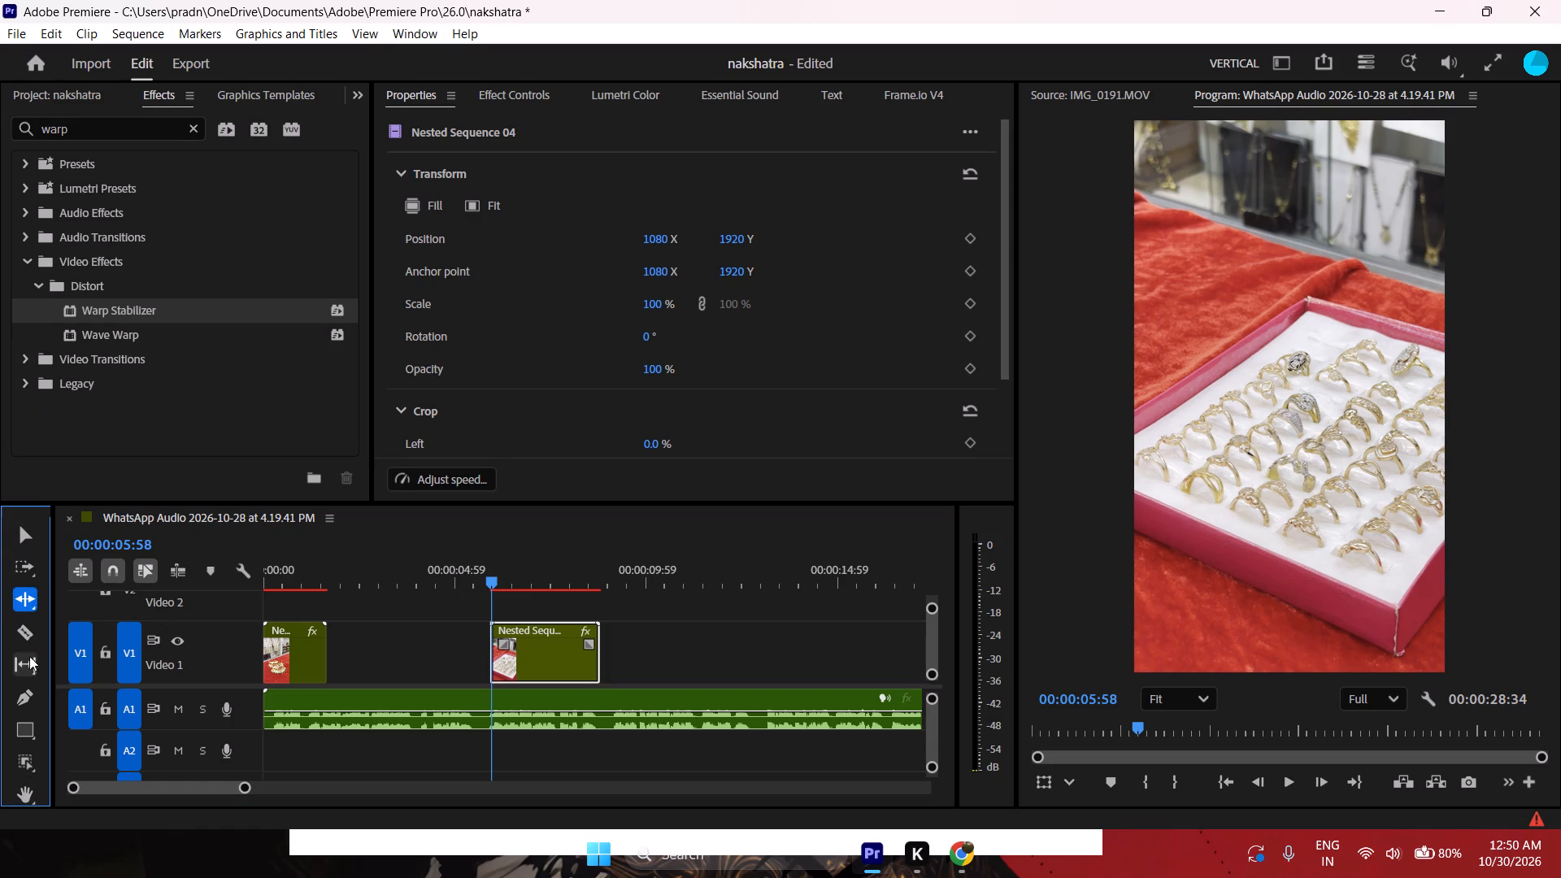
pyautogui.scroll(-3, 25, 769)
pyautogui.scroll(2, 25, 769)
pyautogui.click(15, 733)
pyautogui.click(33, 717)
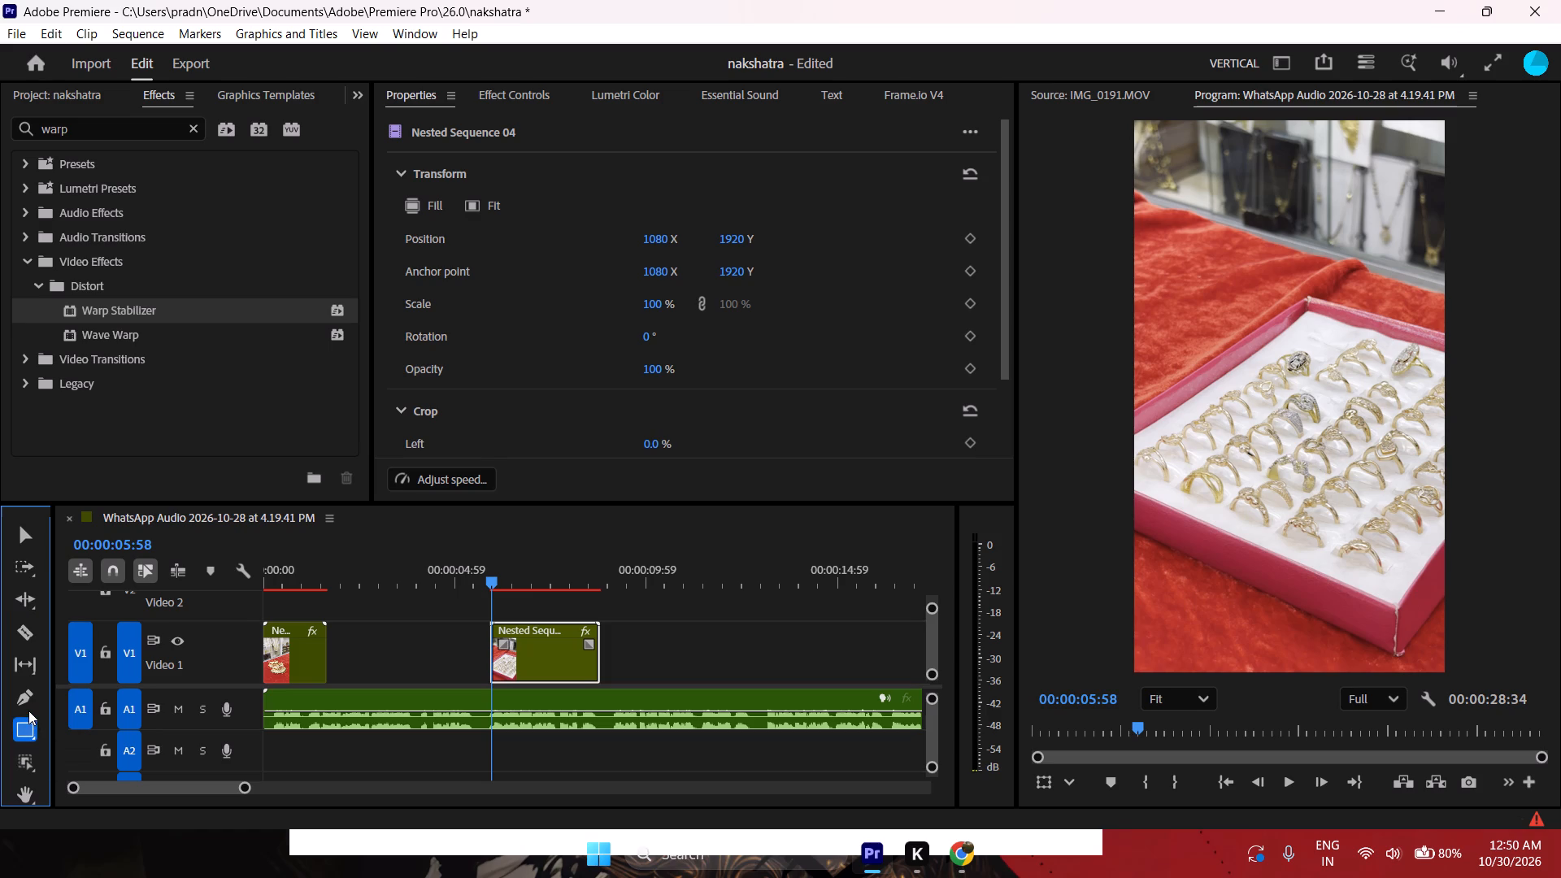
pyautogui.scroll(-2, 22, 705)
pyautogui.scroll(9, 22, 700)
pyautogui.scroll(-1, 22, 698)
pyautogui.scroll(1, 22, 698)
pyautogui.scroll(-1, 22, 693)
pyautogui.scroll(1, 51, 602)
pyautogui.moveTo(51, 574); pyautogui.dragTo(176, 572)
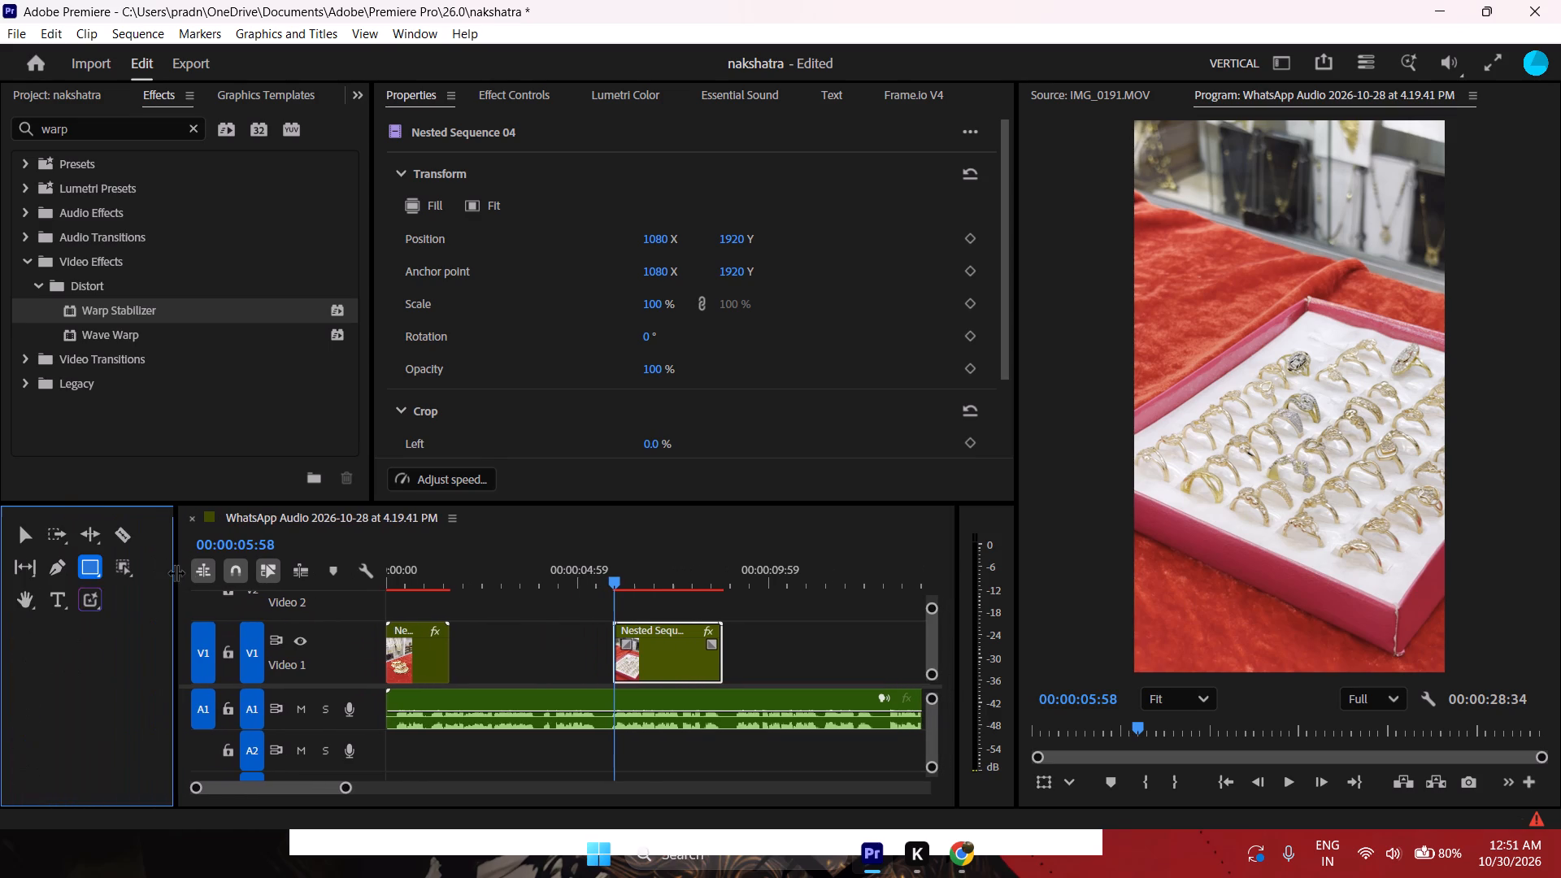
pyautogui.moveTo(176, 572); pyautogui.dragTo(95, 576)
# Start a text layer with the Type tool on the red cloth above the ring tray, at the nested ring clip's start.
pyautogui.click(58, 658)
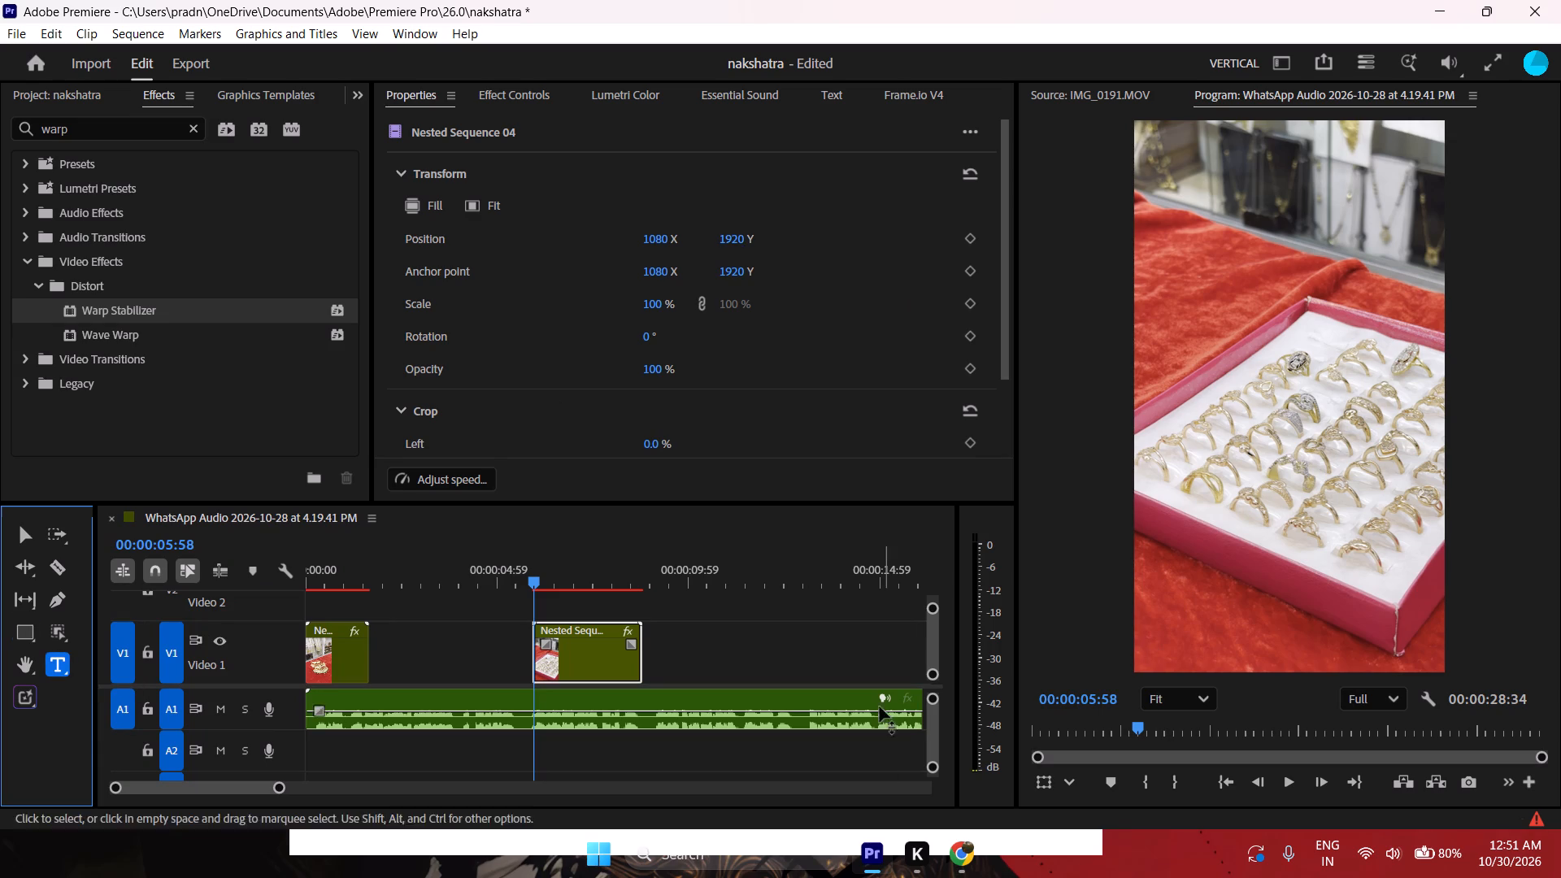
pyautogui.click(1183, 269)
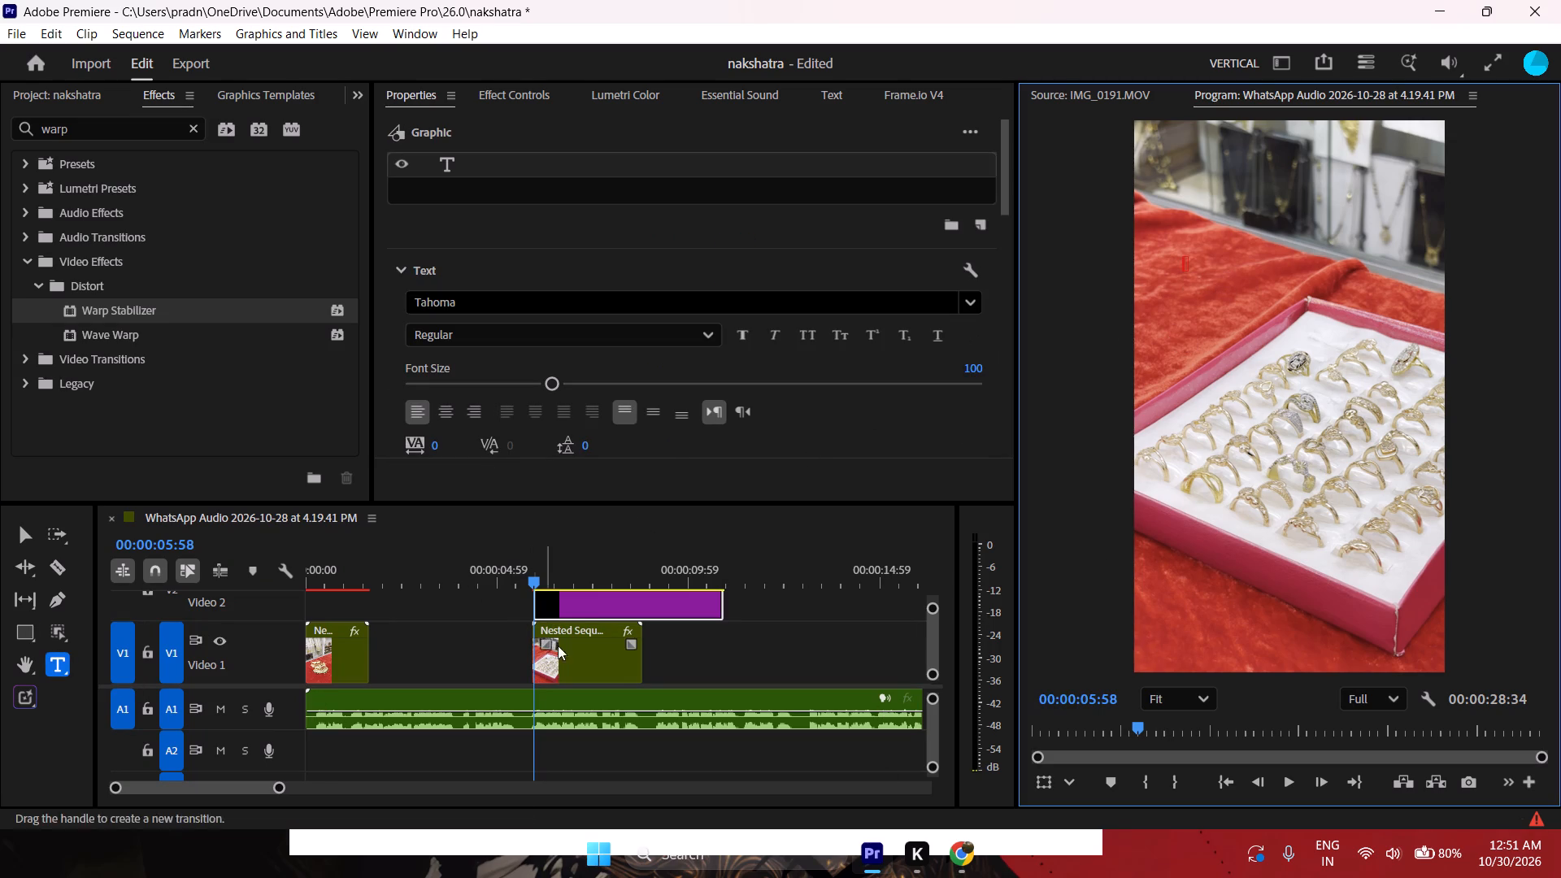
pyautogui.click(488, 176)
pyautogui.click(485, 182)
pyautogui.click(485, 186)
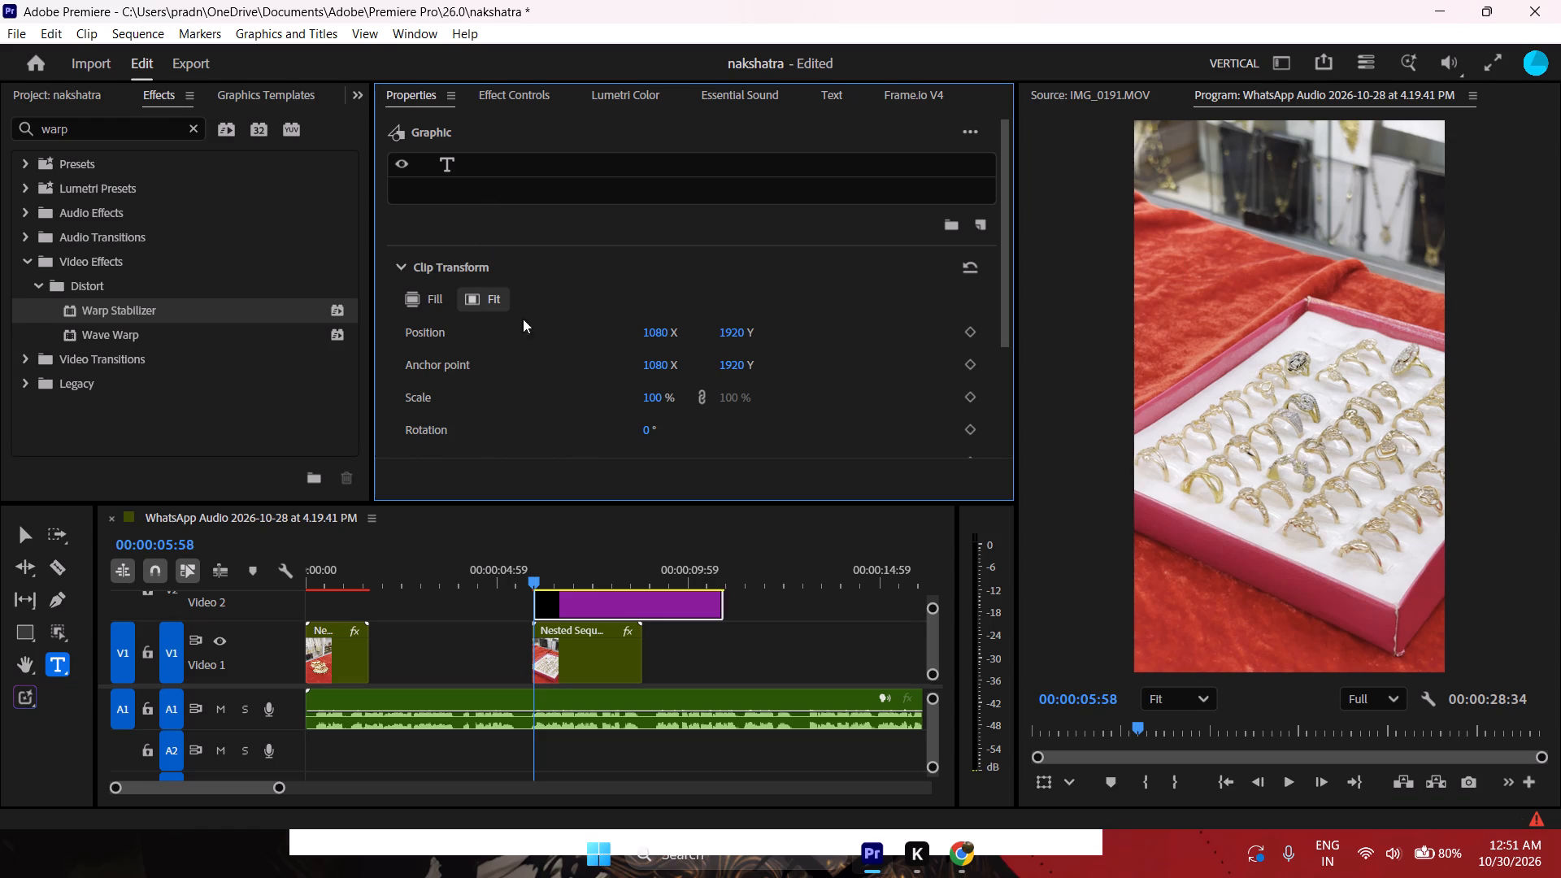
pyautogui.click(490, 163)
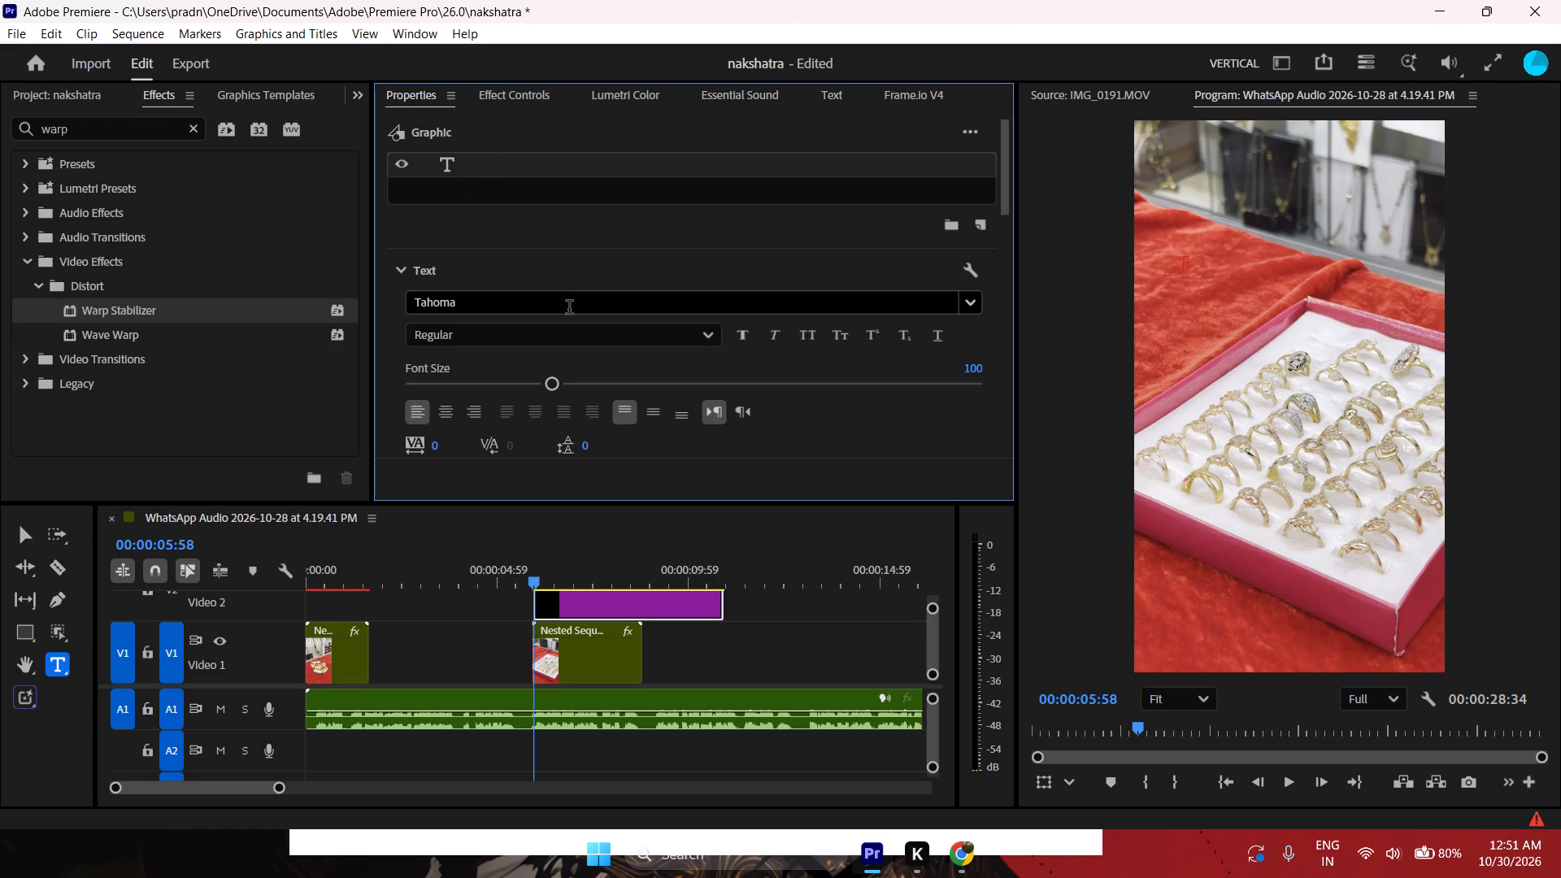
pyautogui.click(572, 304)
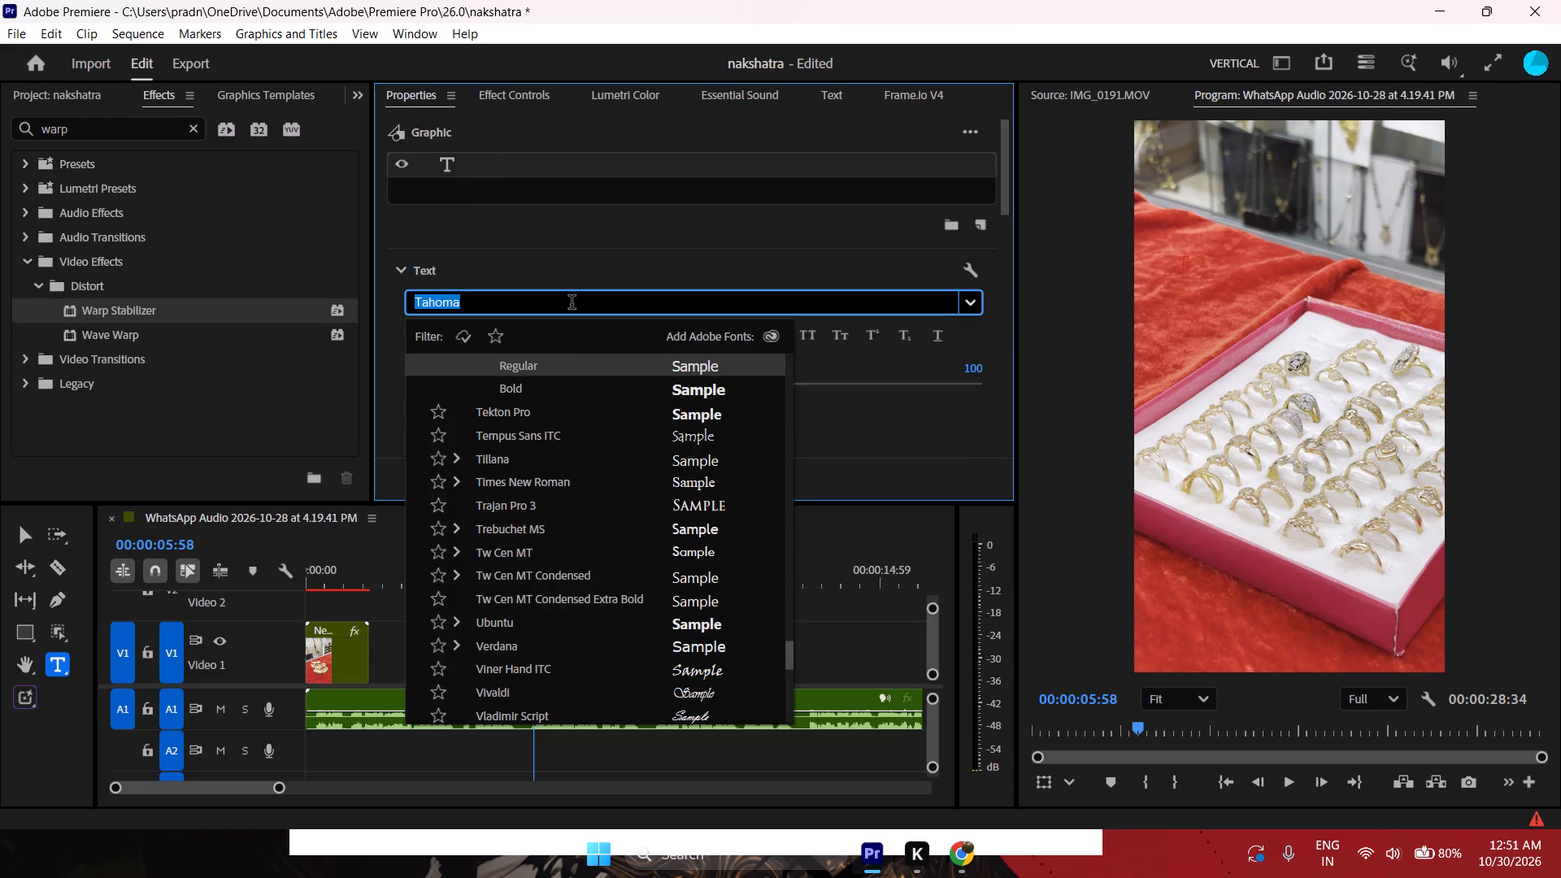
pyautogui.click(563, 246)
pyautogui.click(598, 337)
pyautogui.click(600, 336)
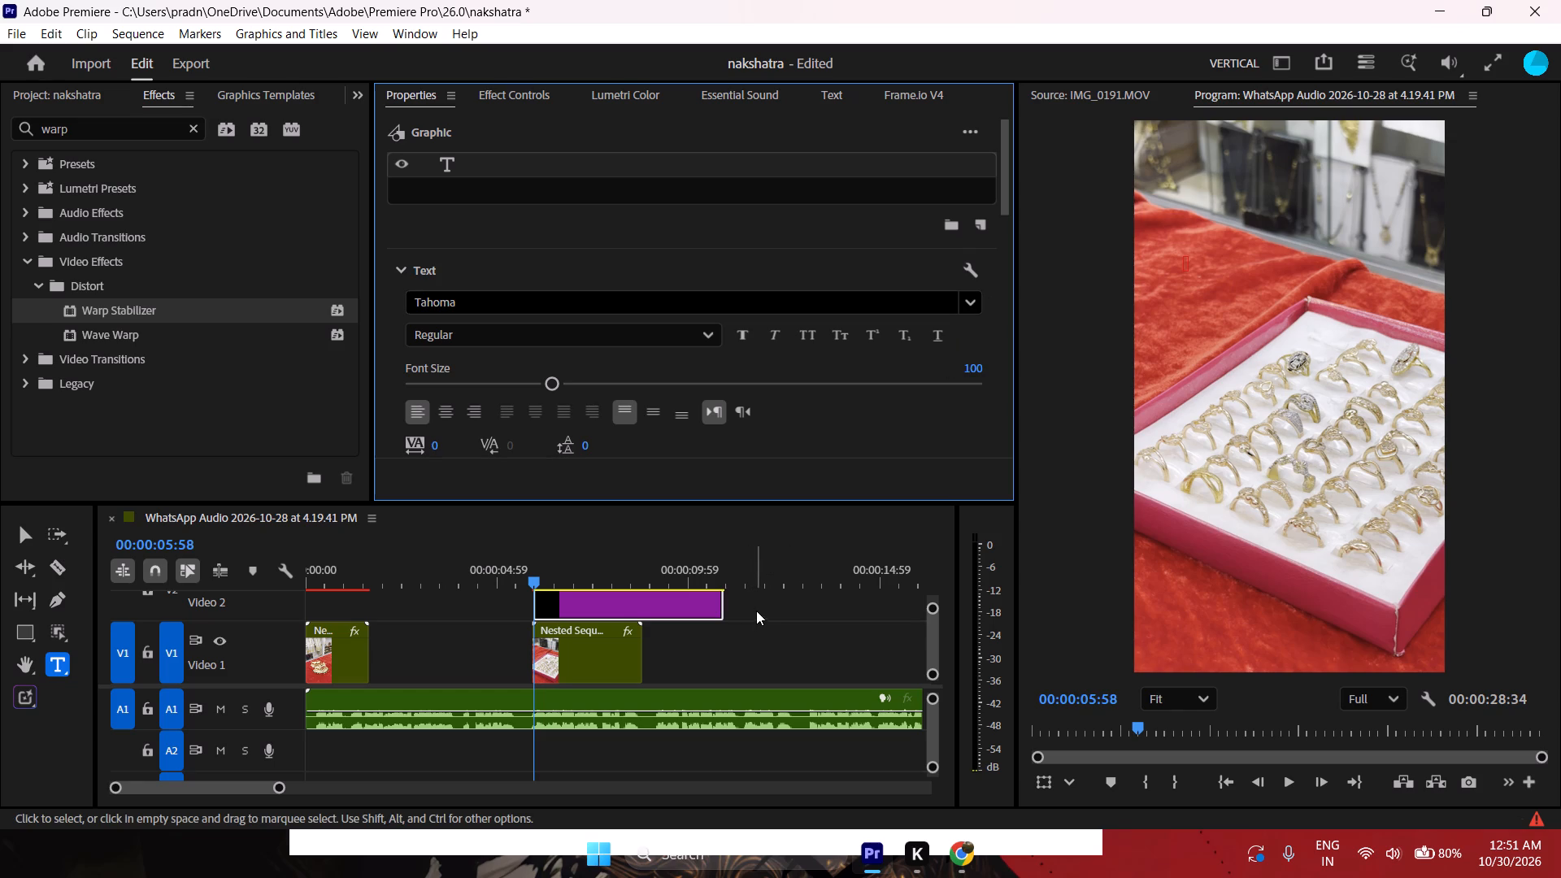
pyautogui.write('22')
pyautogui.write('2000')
# Enter the caption text "2000 chya kharadi vr" in the text layer on the red cloth above the ring tray.
pyautogui.click(653, 607)
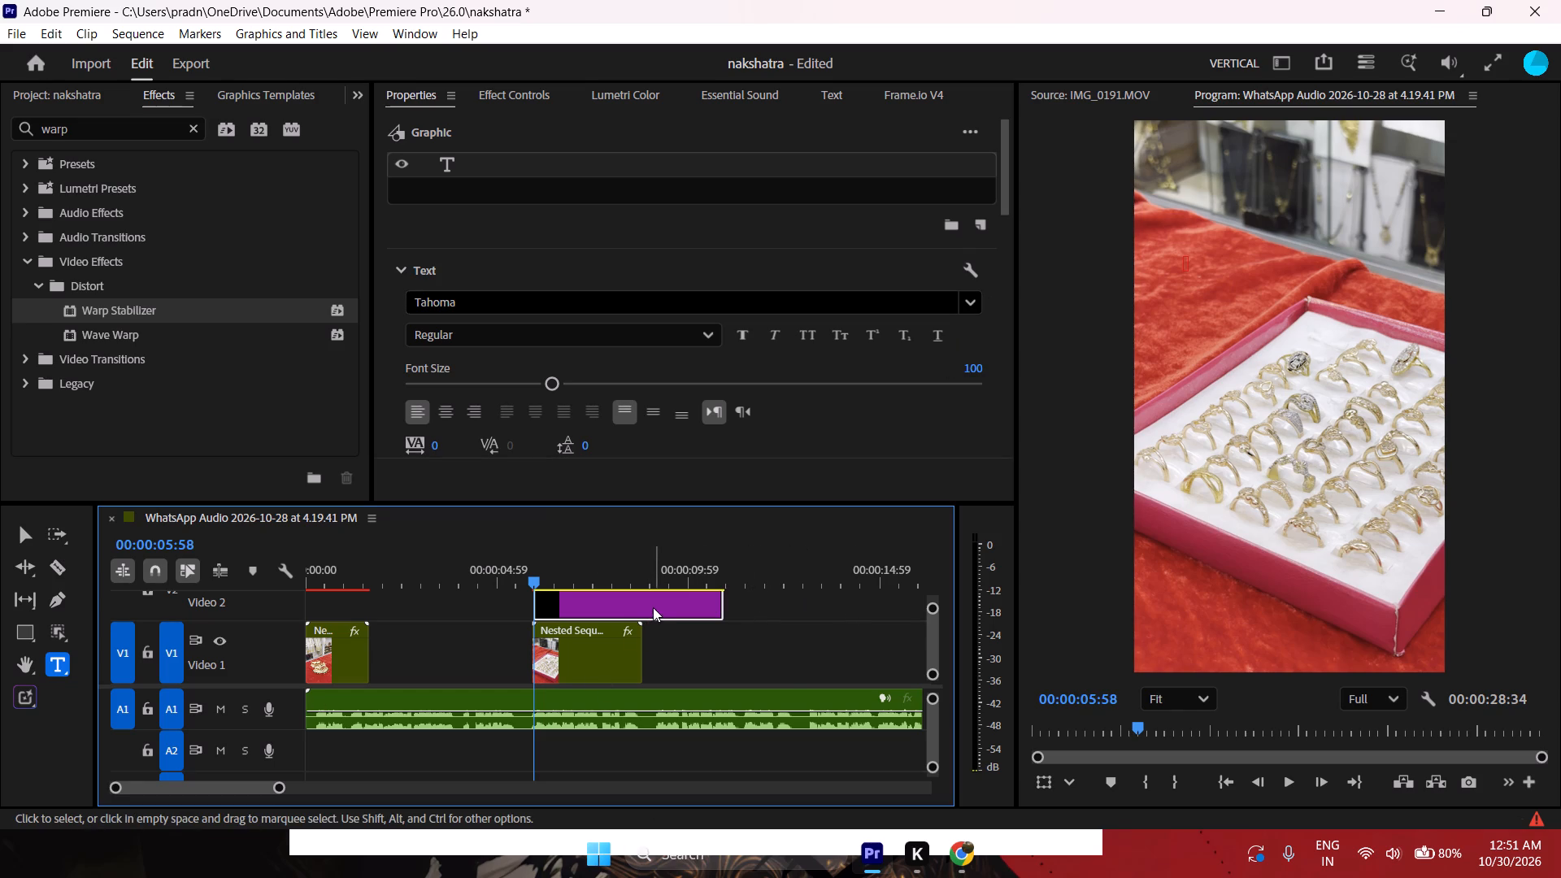
pyautogui.click(1187, 266)
pyautogui.doubleClick(1187, 266)
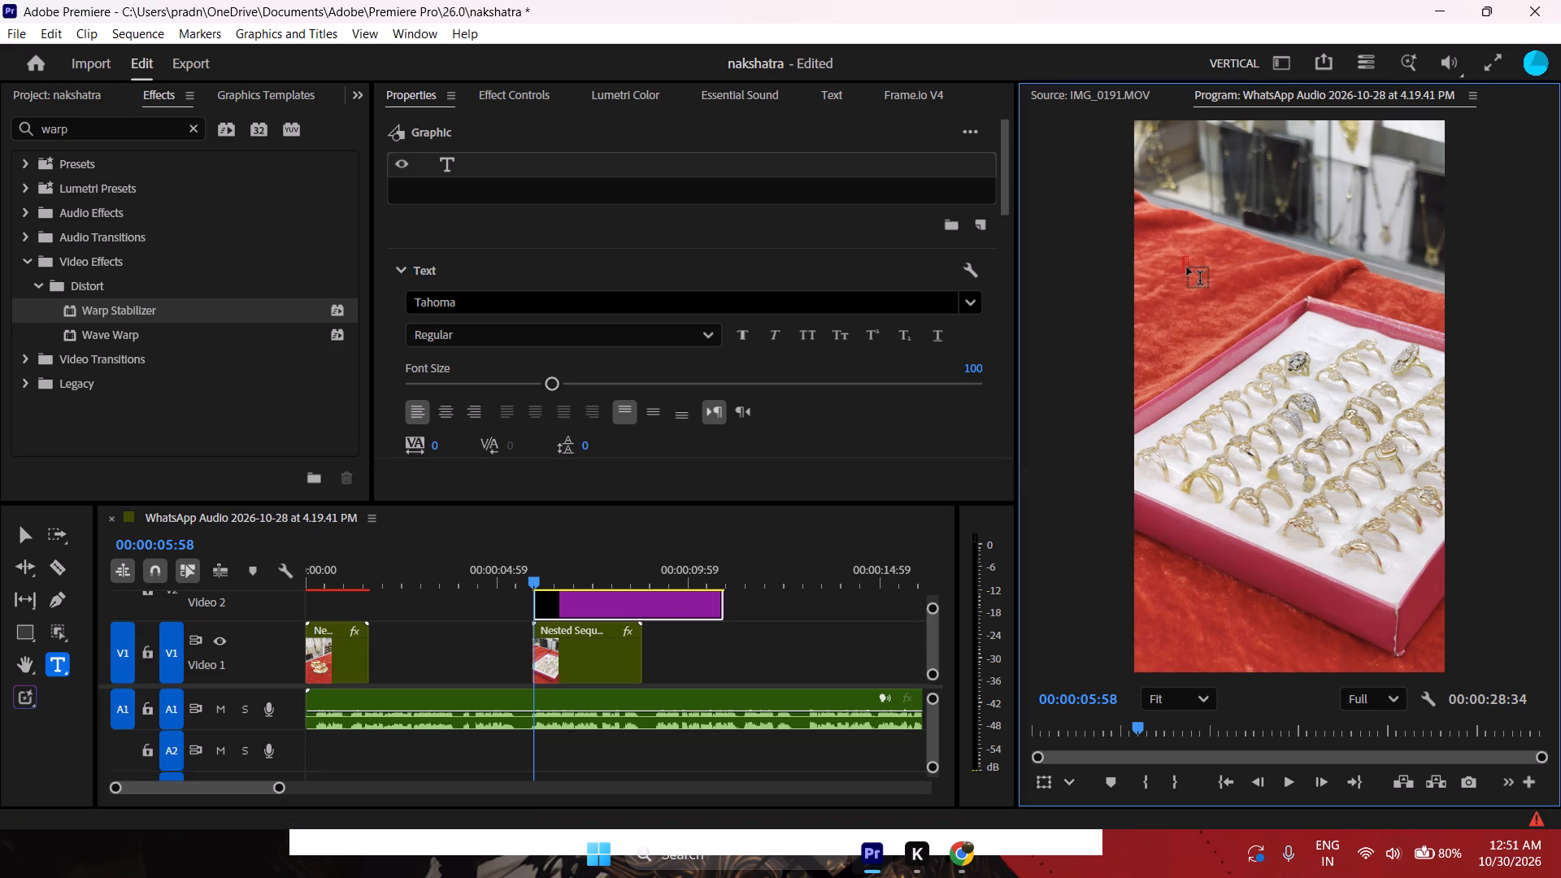
pyautogui.press('2')
pyautogui.write('00')
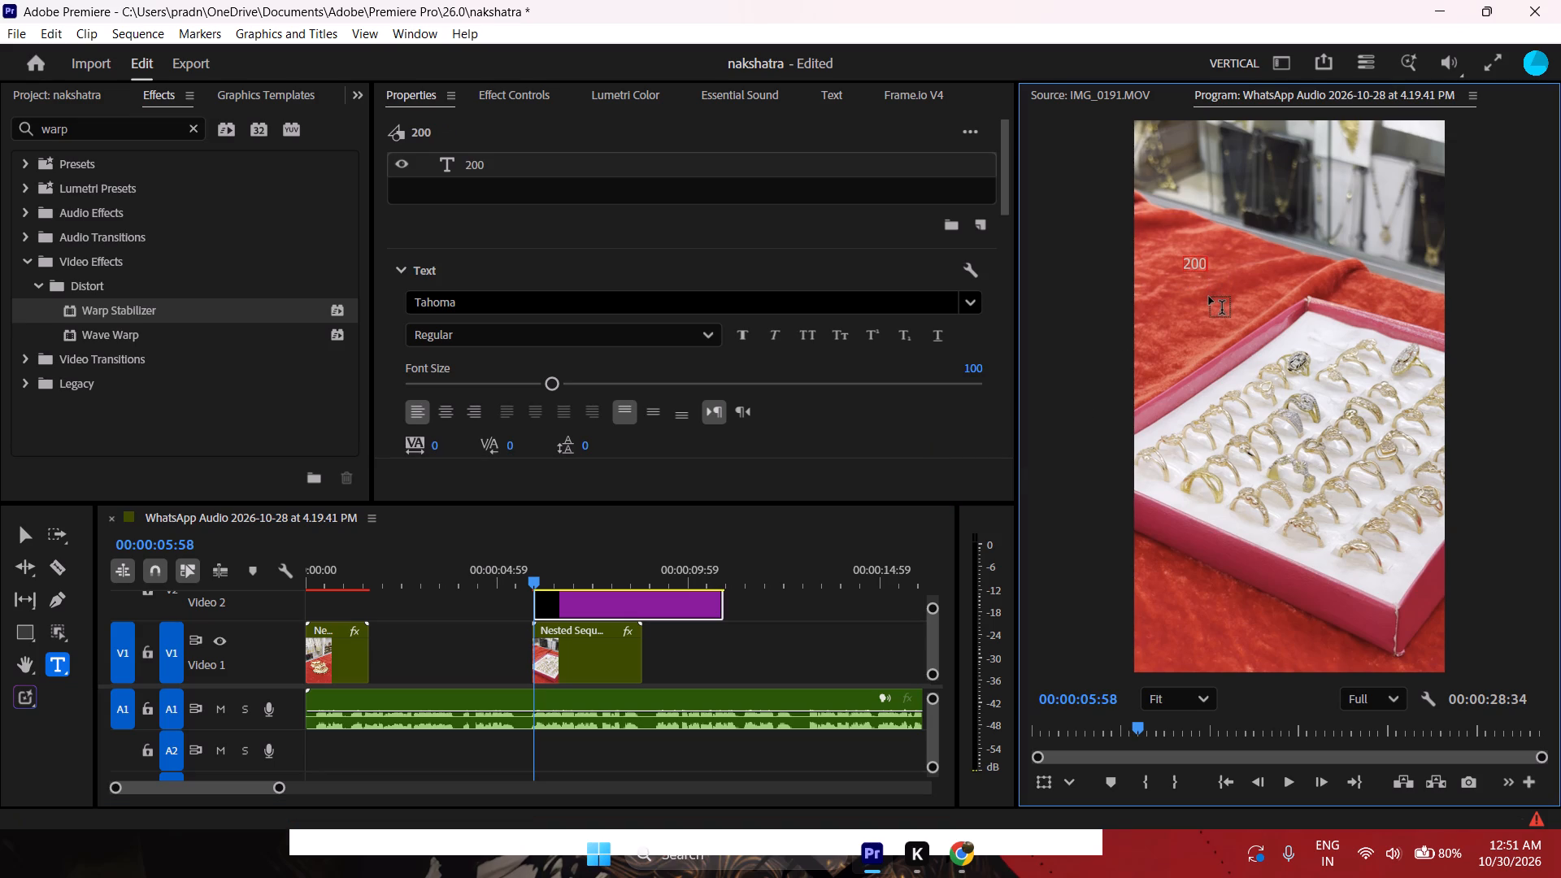
pyautogui.press('0')
pyautogui.press('space')
pyautogui.write('chya')
pyautogui.press('space')
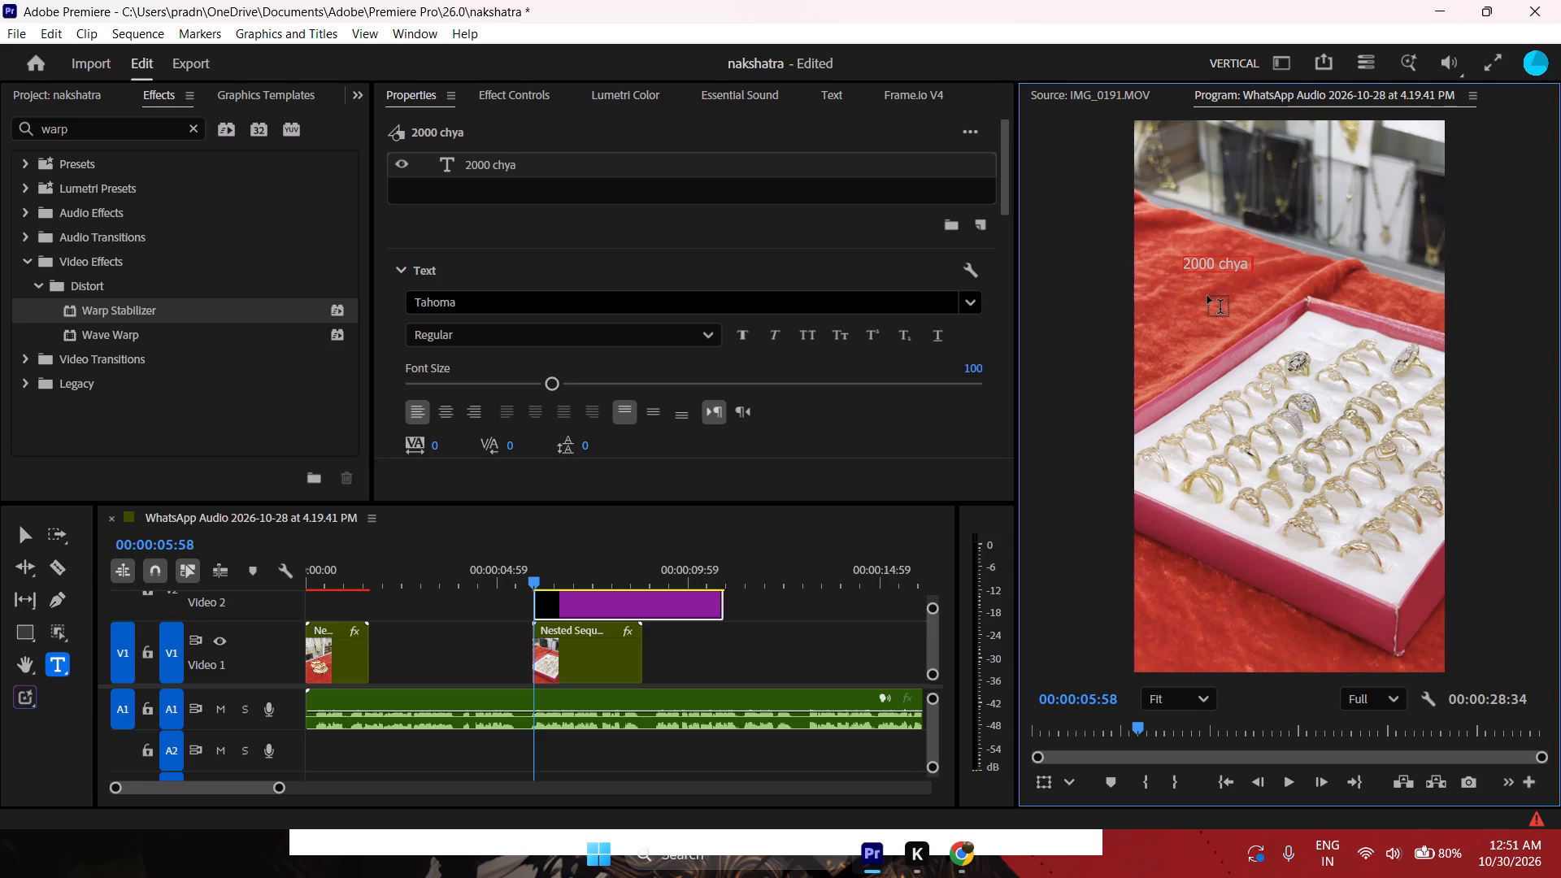
pyautogui.press('k')
pyautogui.write('haradi vr')
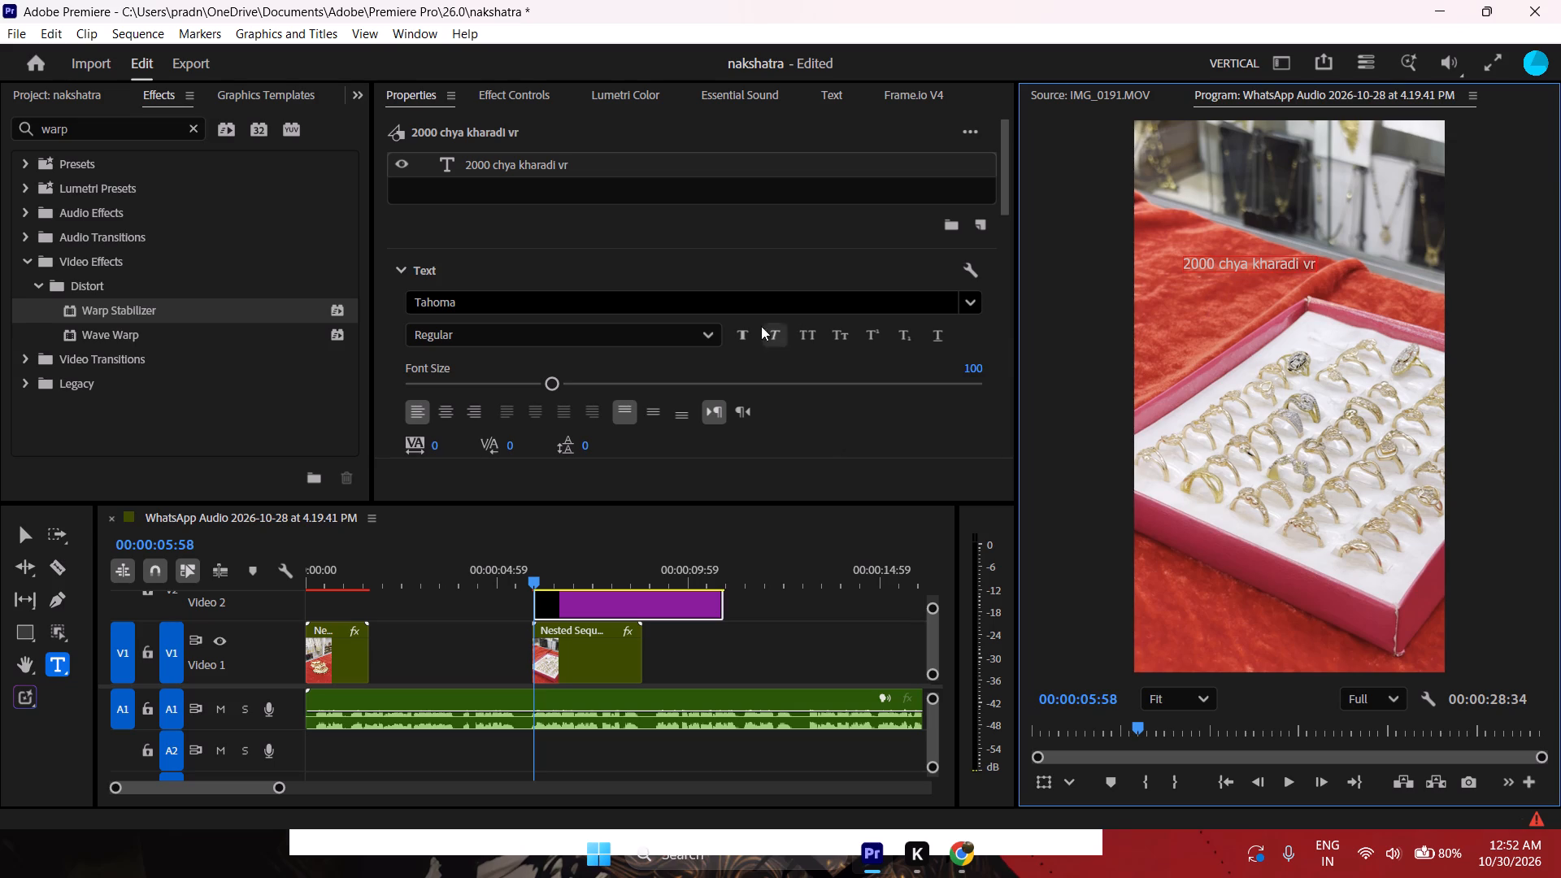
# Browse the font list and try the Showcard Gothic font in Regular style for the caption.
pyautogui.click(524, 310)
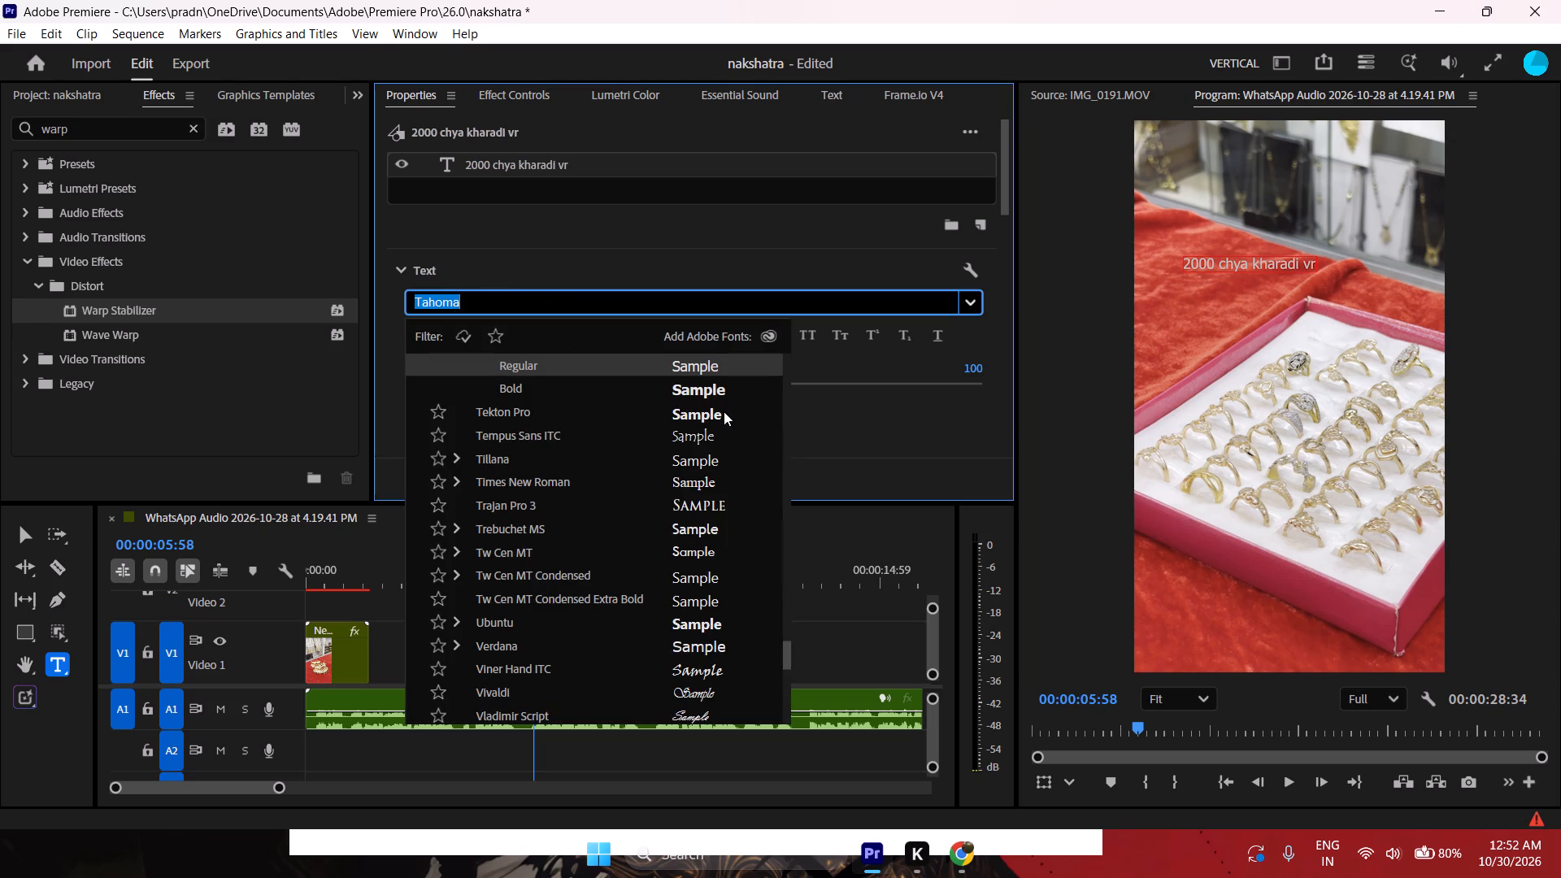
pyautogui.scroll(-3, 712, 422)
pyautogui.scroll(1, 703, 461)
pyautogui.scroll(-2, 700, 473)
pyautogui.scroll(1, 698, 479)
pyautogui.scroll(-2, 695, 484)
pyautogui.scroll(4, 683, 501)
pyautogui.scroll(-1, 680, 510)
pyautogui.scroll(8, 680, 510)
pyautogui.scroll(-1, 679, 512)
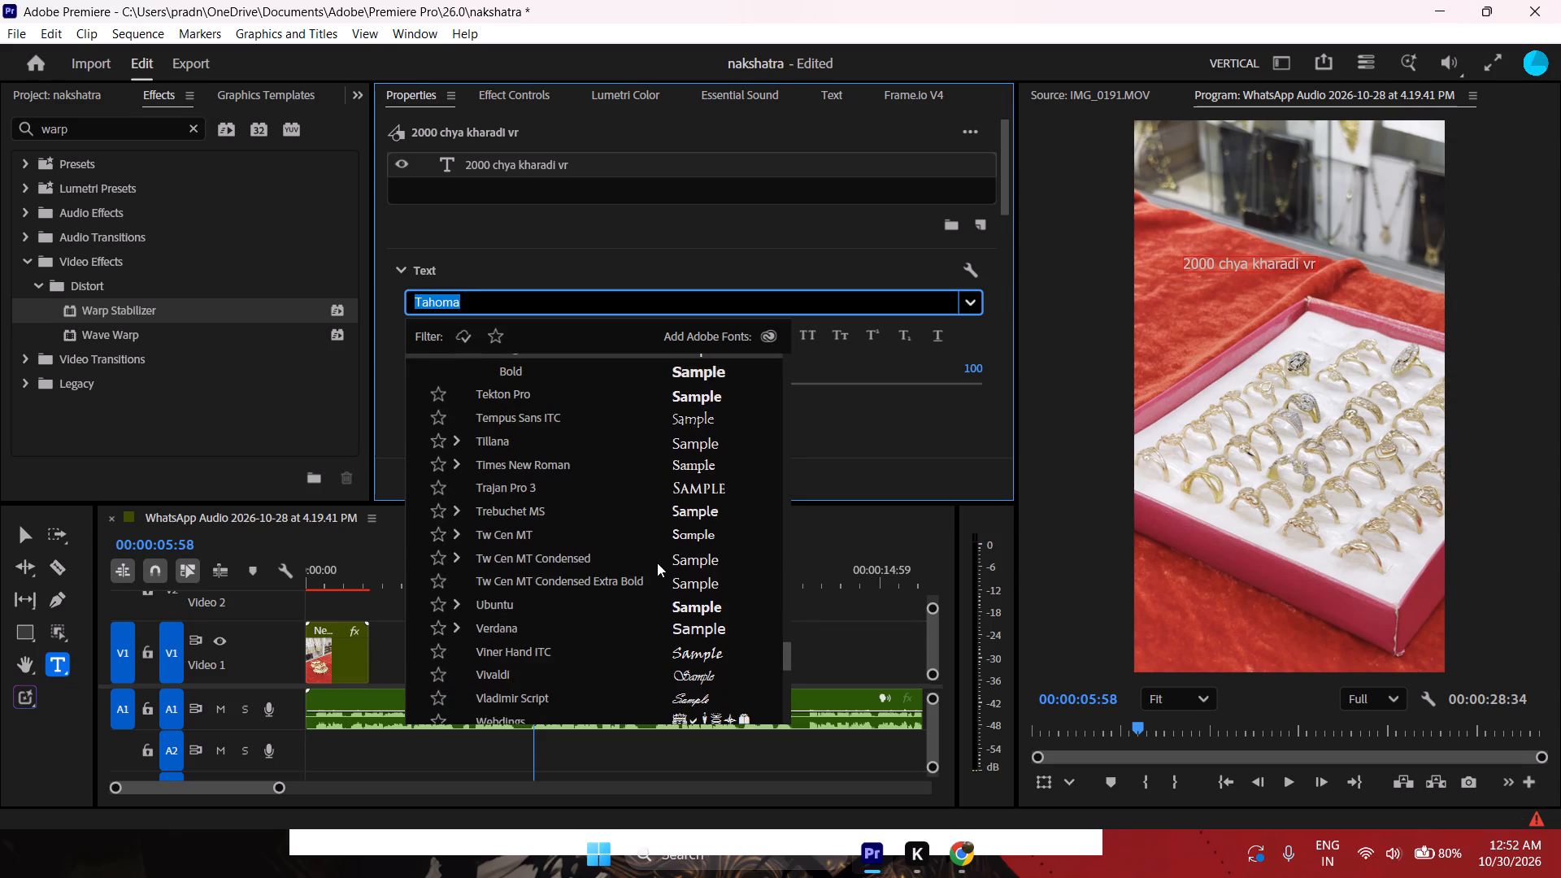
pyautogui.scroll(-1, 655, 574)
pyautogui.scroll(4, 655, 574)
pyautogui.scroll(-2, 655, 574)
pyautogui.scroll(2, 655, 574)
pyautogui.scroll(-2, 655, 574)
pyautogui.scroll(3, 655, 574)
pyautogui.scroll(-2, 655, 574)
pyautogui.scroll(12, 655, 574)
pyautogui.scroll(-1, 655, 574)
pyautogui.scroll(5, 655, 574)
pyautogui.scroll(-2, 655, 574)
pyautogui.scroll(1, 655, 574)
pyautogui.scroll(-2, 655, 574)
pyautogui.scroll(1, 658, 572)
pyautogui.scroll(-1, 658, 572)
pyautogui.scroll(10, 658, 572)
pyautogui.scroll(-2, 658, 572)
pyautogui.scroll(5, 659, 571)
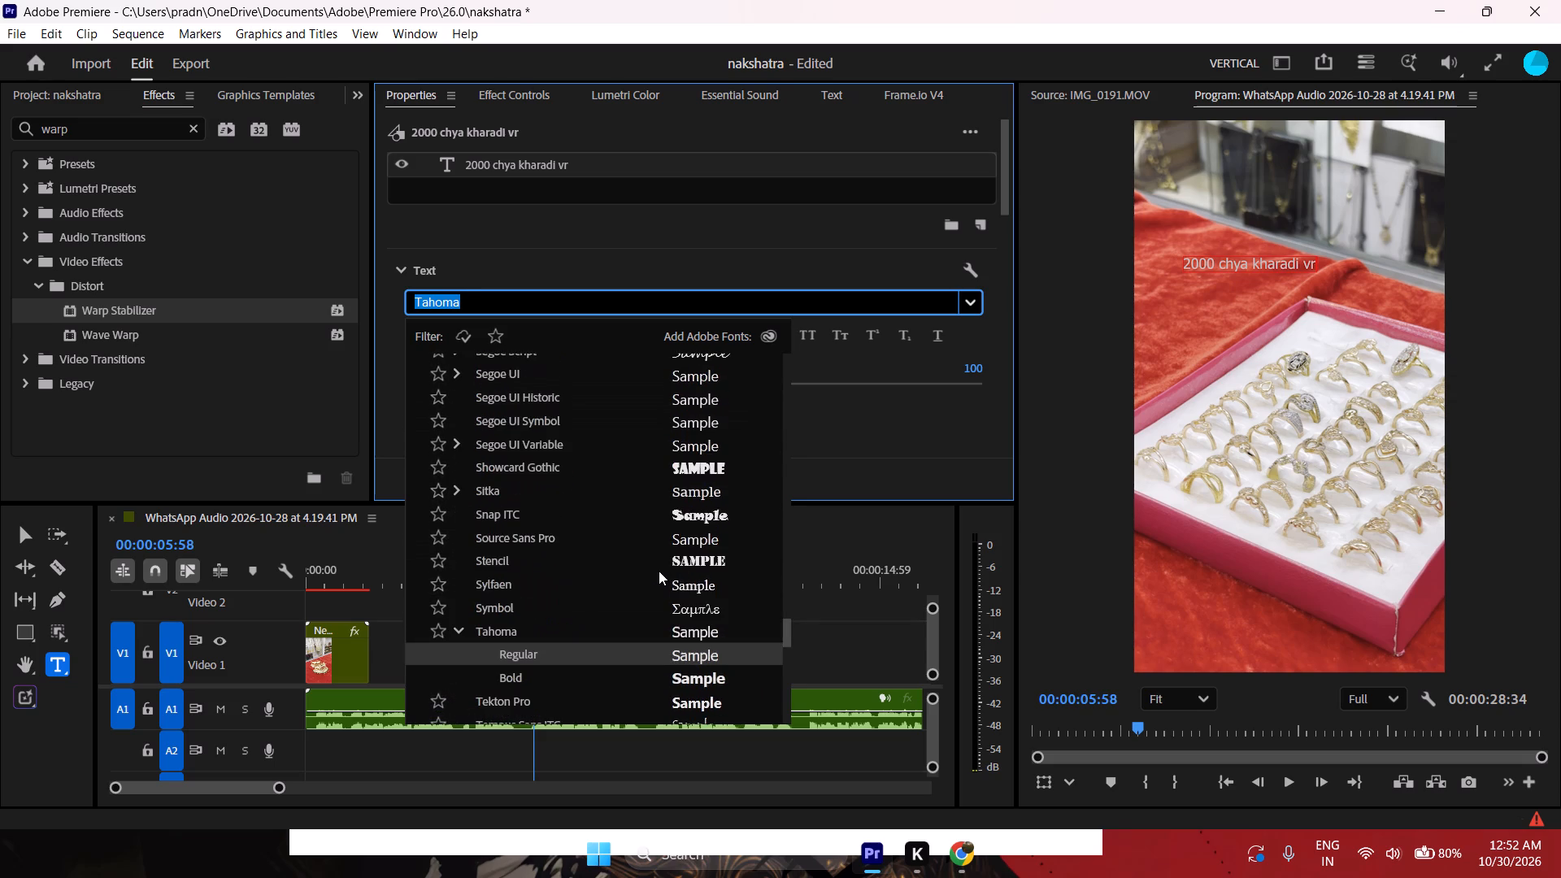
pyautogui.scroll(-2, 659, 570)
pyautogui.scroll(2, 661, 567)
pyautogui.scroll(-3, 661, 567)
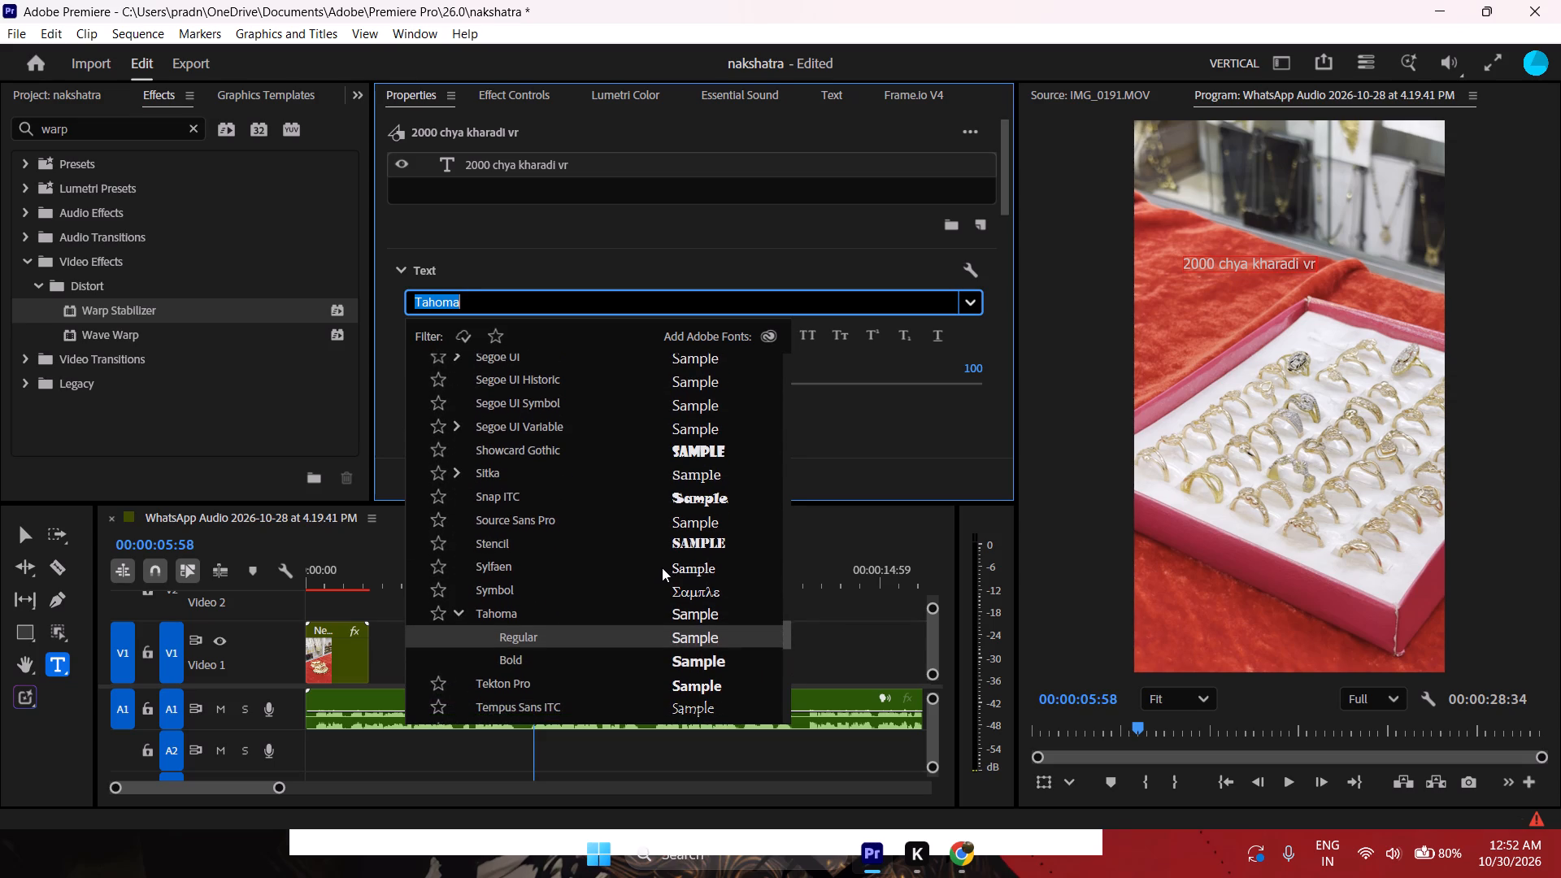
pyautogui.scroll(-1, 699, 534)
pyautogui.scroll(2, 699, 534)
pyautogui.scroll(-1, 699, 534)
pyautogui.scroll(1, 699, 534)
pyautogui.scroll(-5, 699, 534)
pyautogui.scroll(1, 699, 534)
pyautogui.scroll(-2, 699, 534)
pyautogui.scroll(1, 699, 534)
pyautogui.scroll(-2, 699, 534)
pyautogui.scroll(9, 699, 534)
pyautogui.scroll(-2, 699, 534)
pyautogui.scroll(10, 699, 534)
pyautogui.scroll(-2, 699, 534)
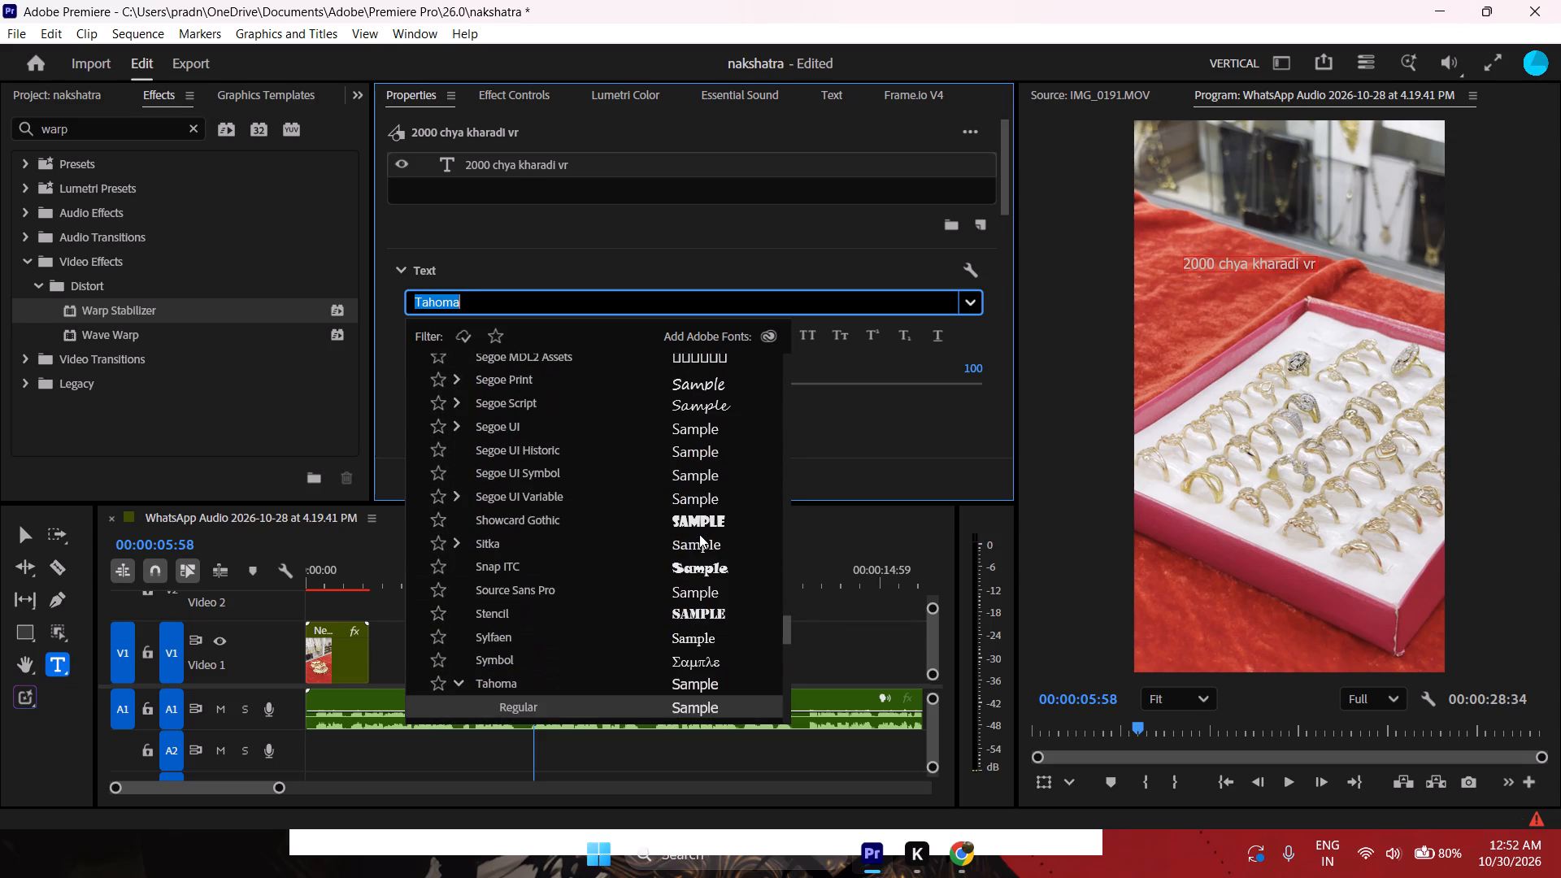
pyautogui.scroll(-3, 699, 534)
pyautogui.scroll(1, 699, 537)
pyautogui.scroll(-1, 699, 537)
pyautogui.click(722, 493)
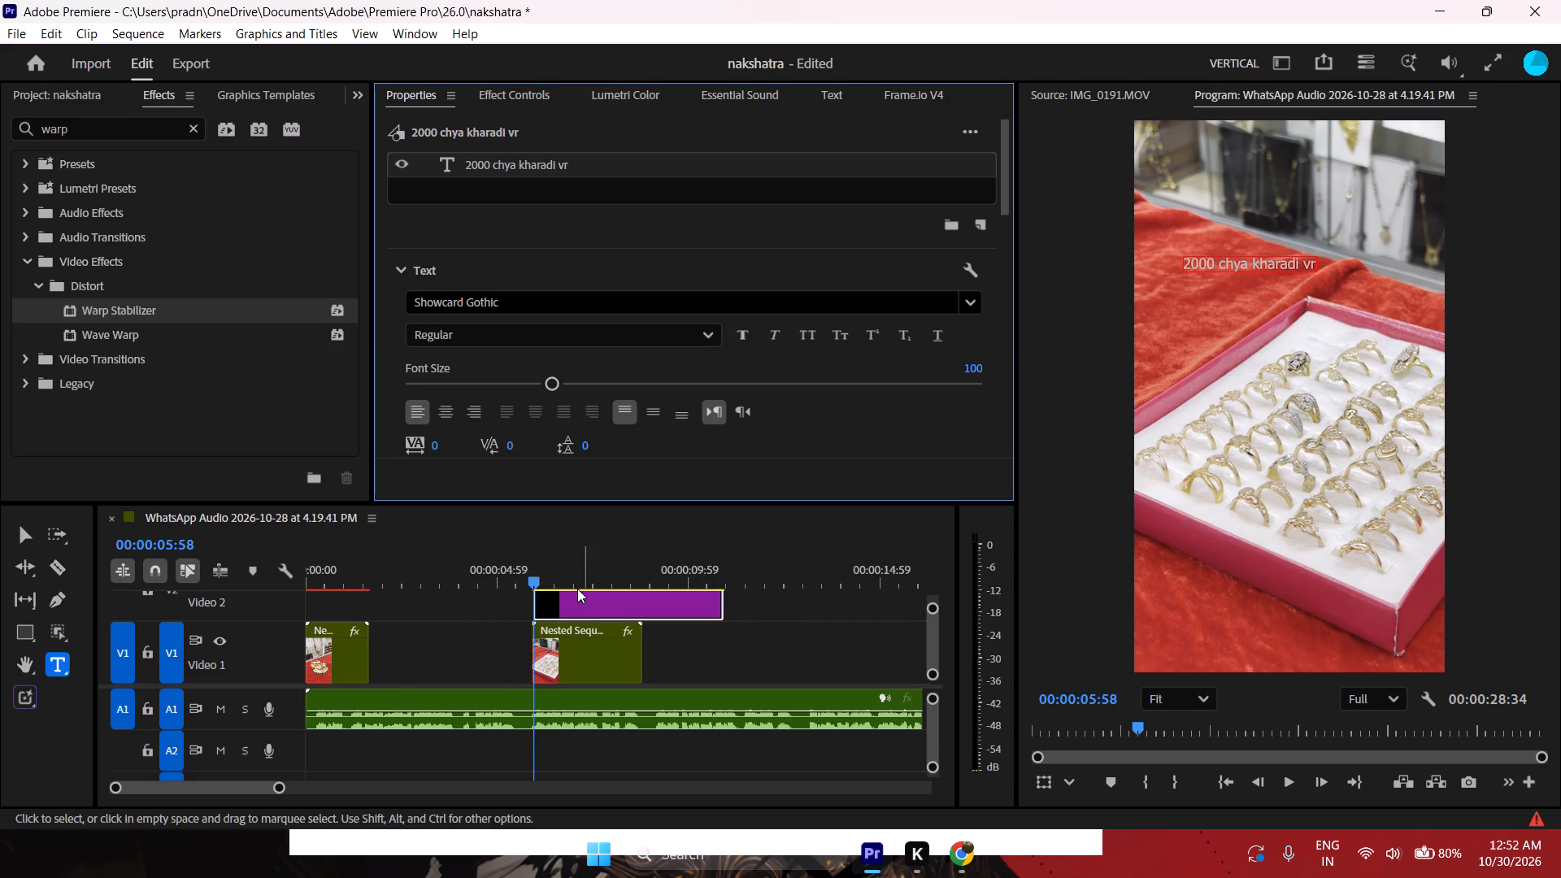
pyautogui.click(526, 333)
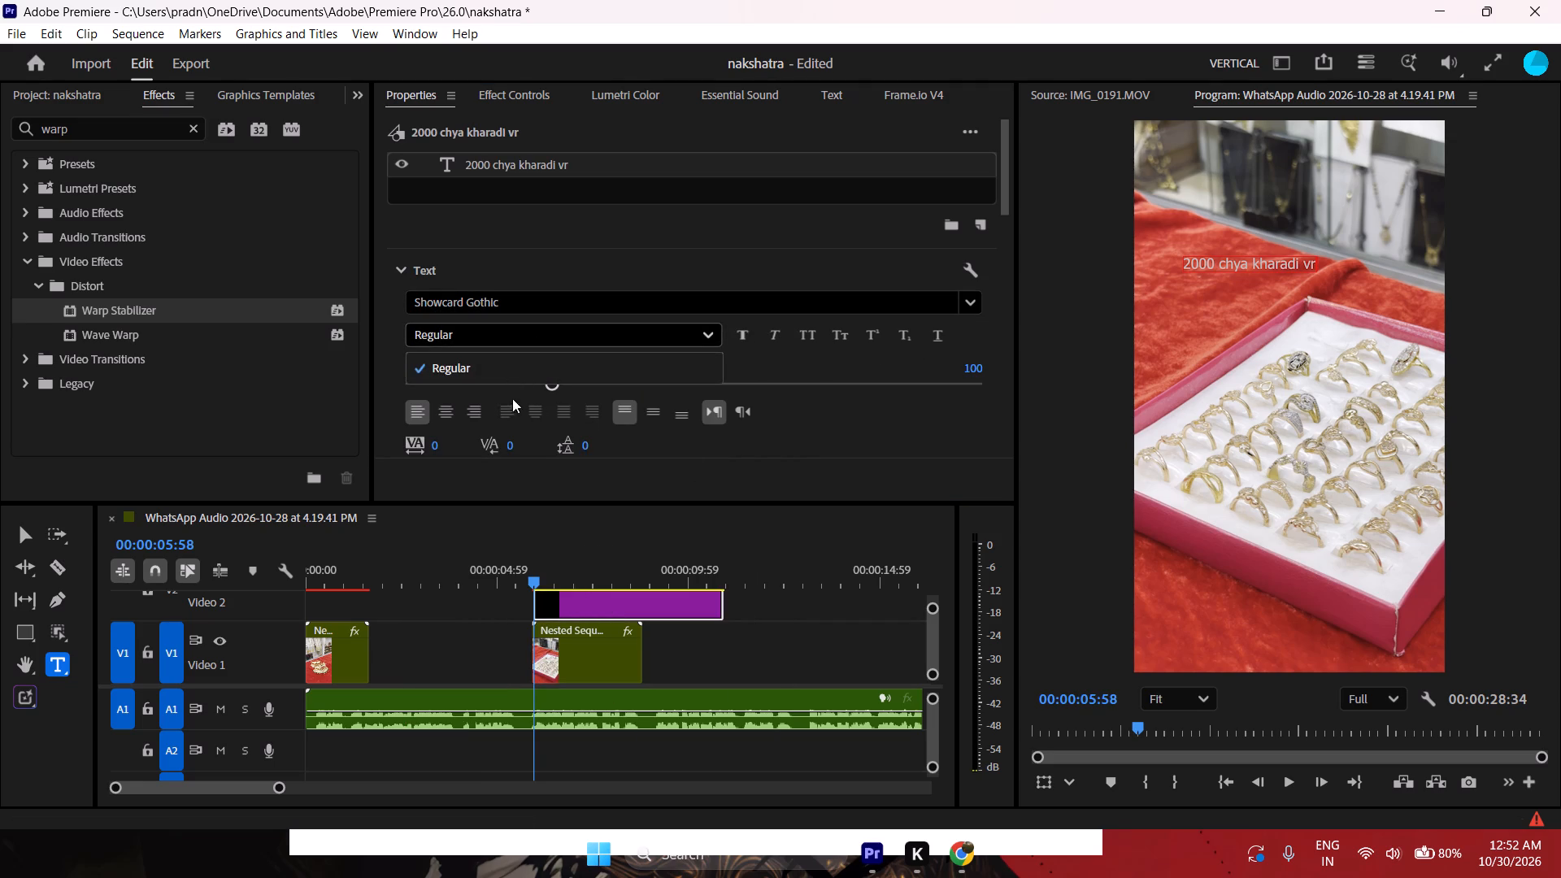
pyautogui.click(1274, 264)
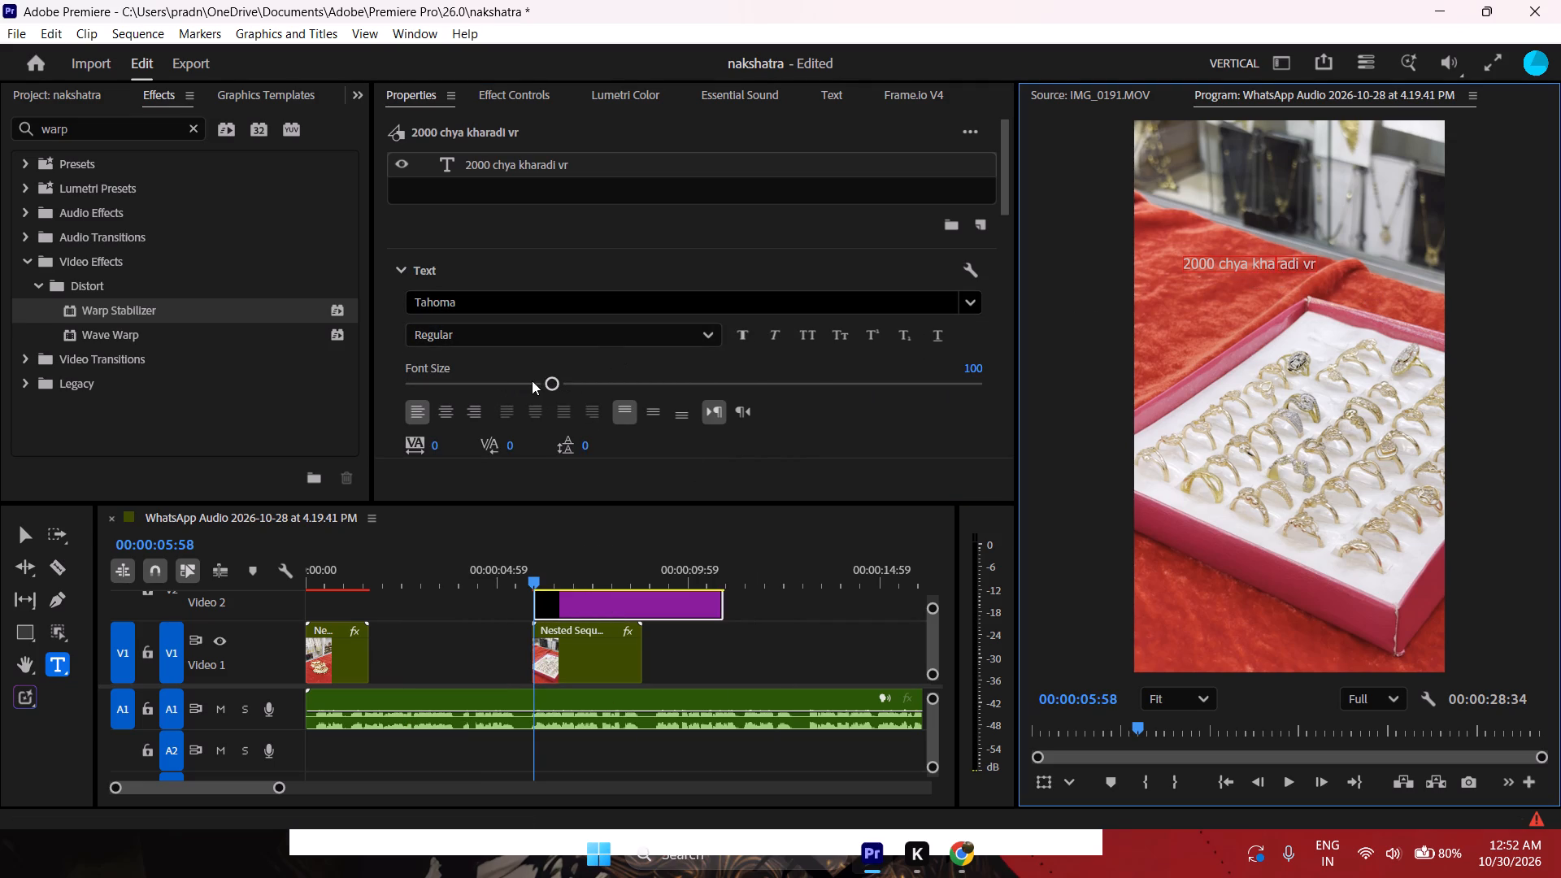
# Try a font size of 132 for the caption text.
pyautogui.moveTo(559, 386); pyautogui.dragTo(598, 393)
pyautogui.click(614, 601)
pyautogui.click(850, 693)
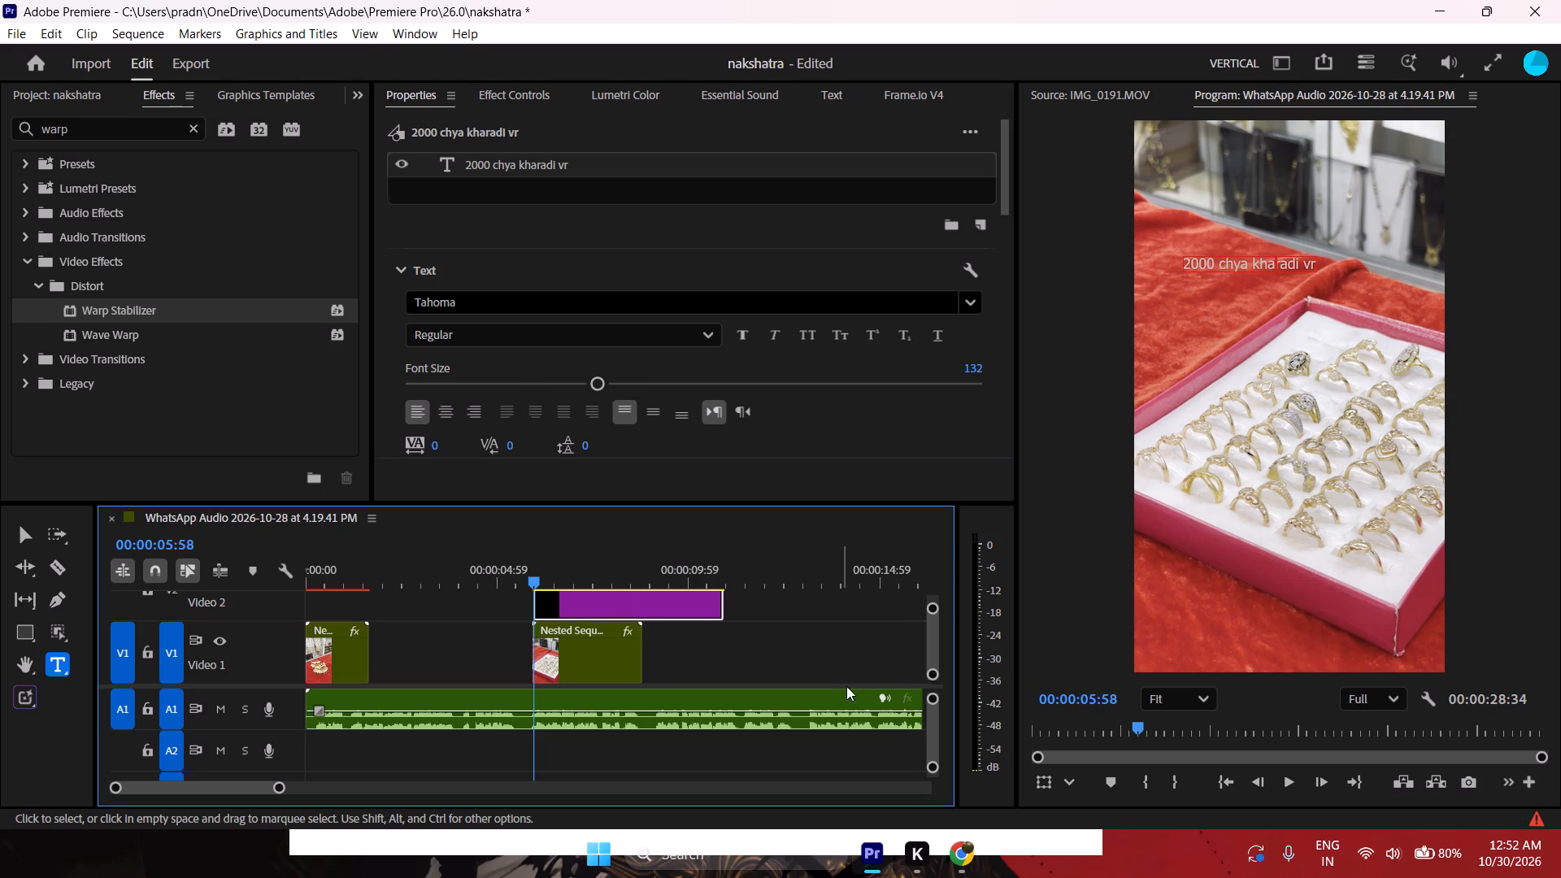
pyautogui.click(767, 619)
# Select the caption clip on Video 2 and scale it to 129%.
pyautogui.click(680, 609)
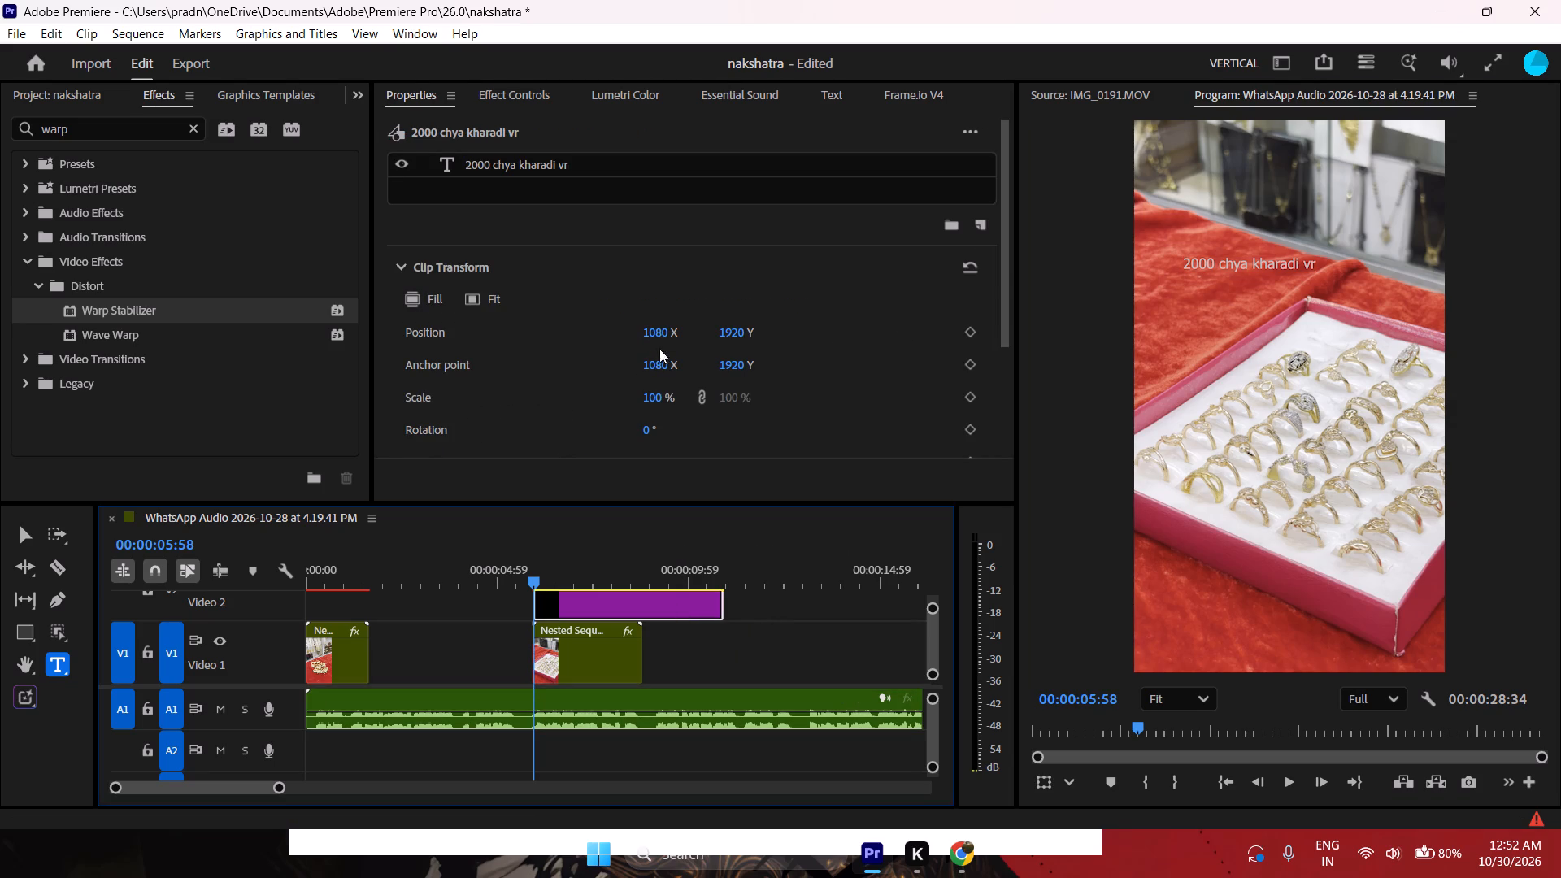
pyautogui.moveTo(649, 399); pyautogui.dragTo(693, 407)
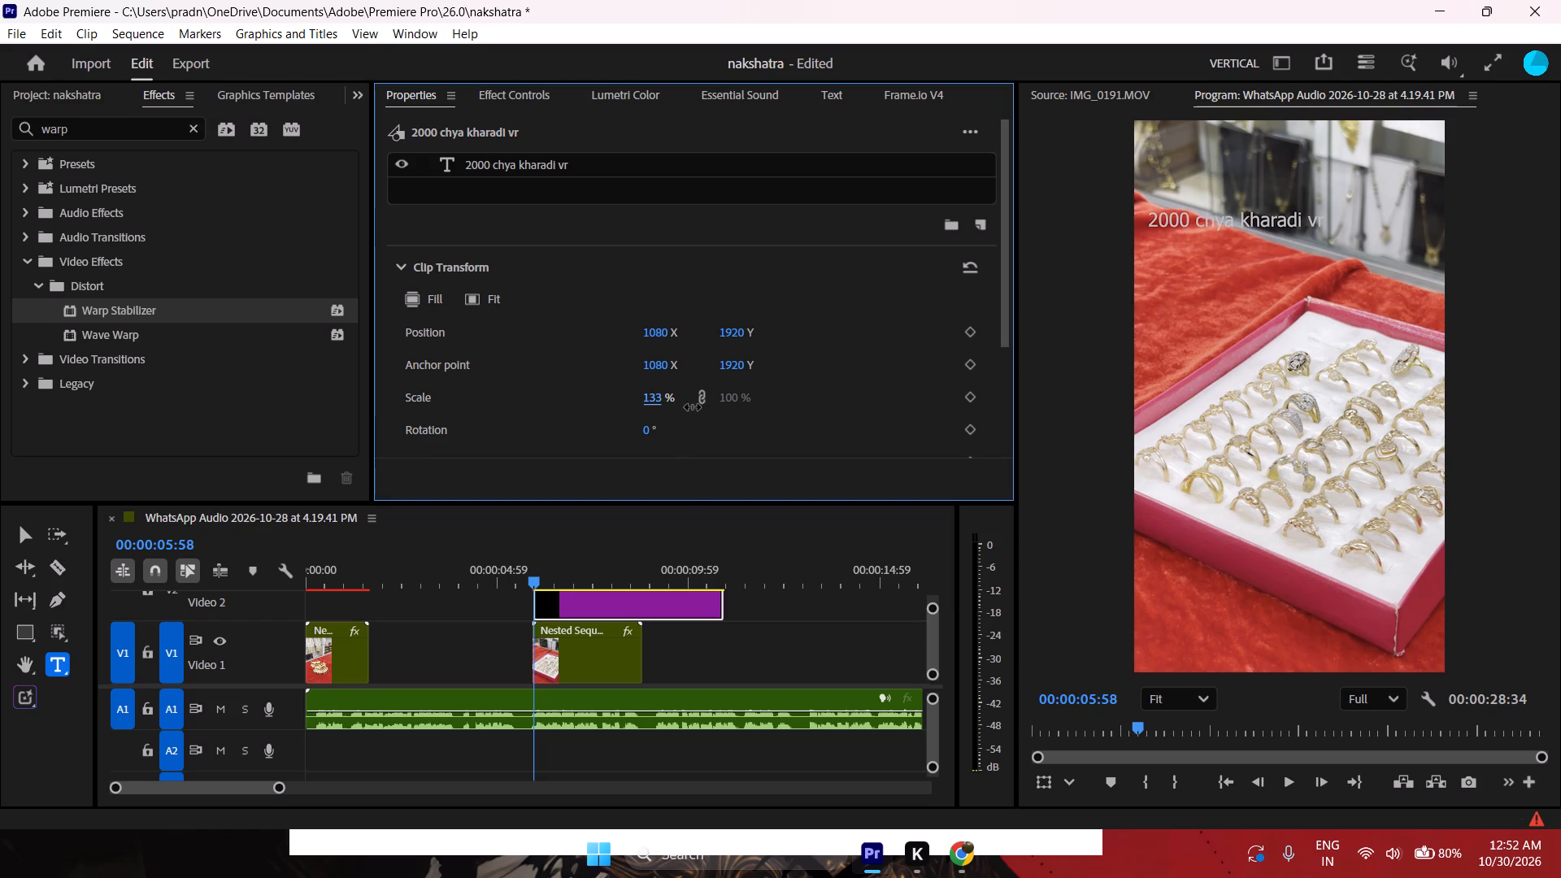
pyautogui.moveTo(693, 407); pyautogui.dragTo(691, 412)
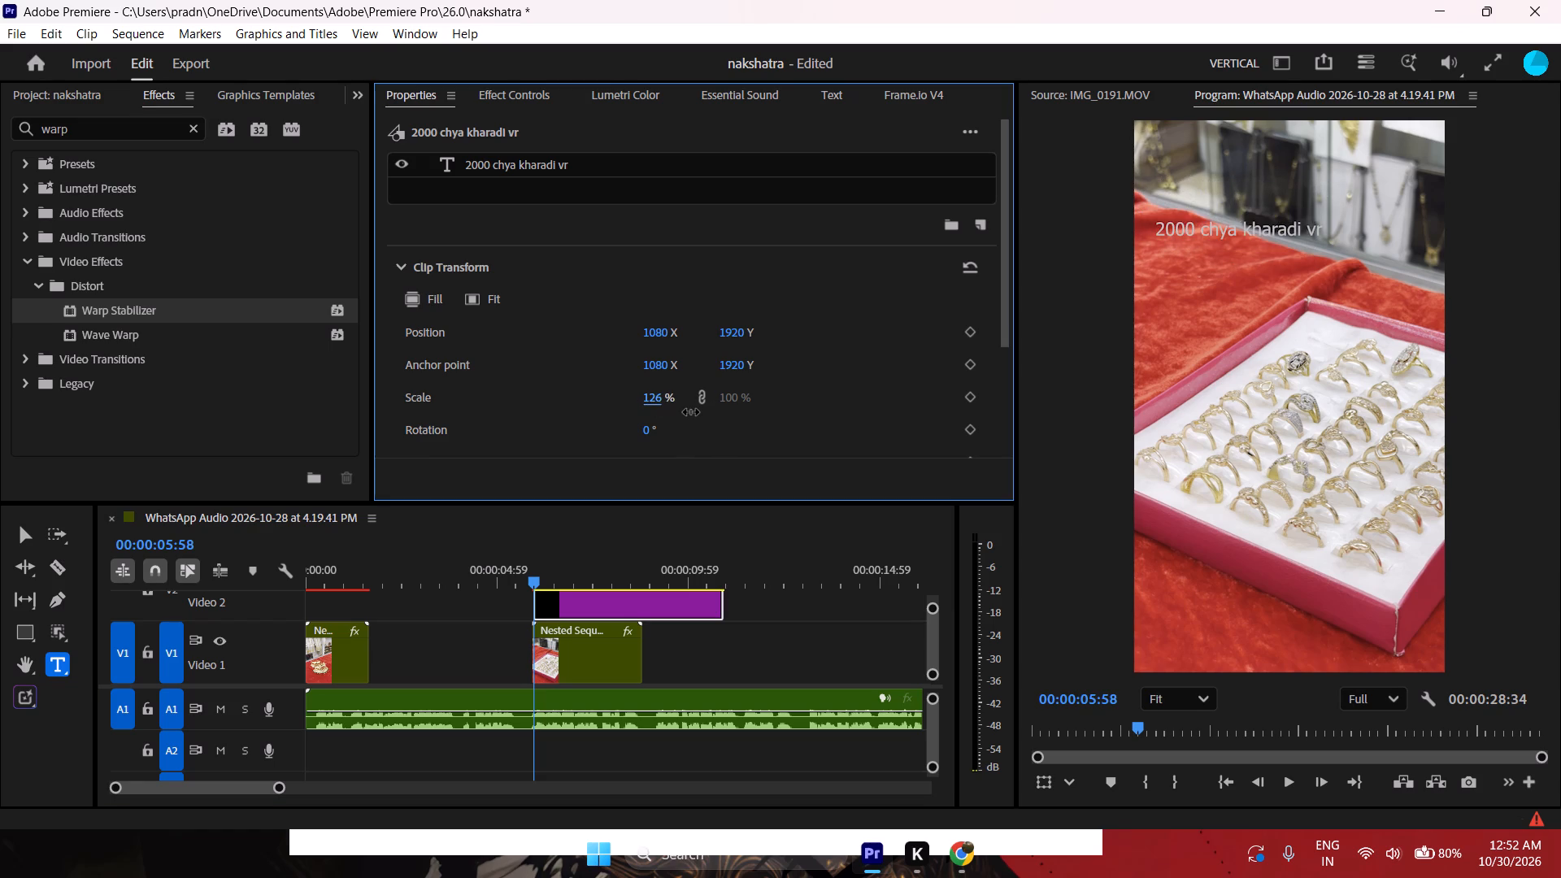
pyautogui.moveTo(691, 412); pyautogui.dragTo(698, 415)
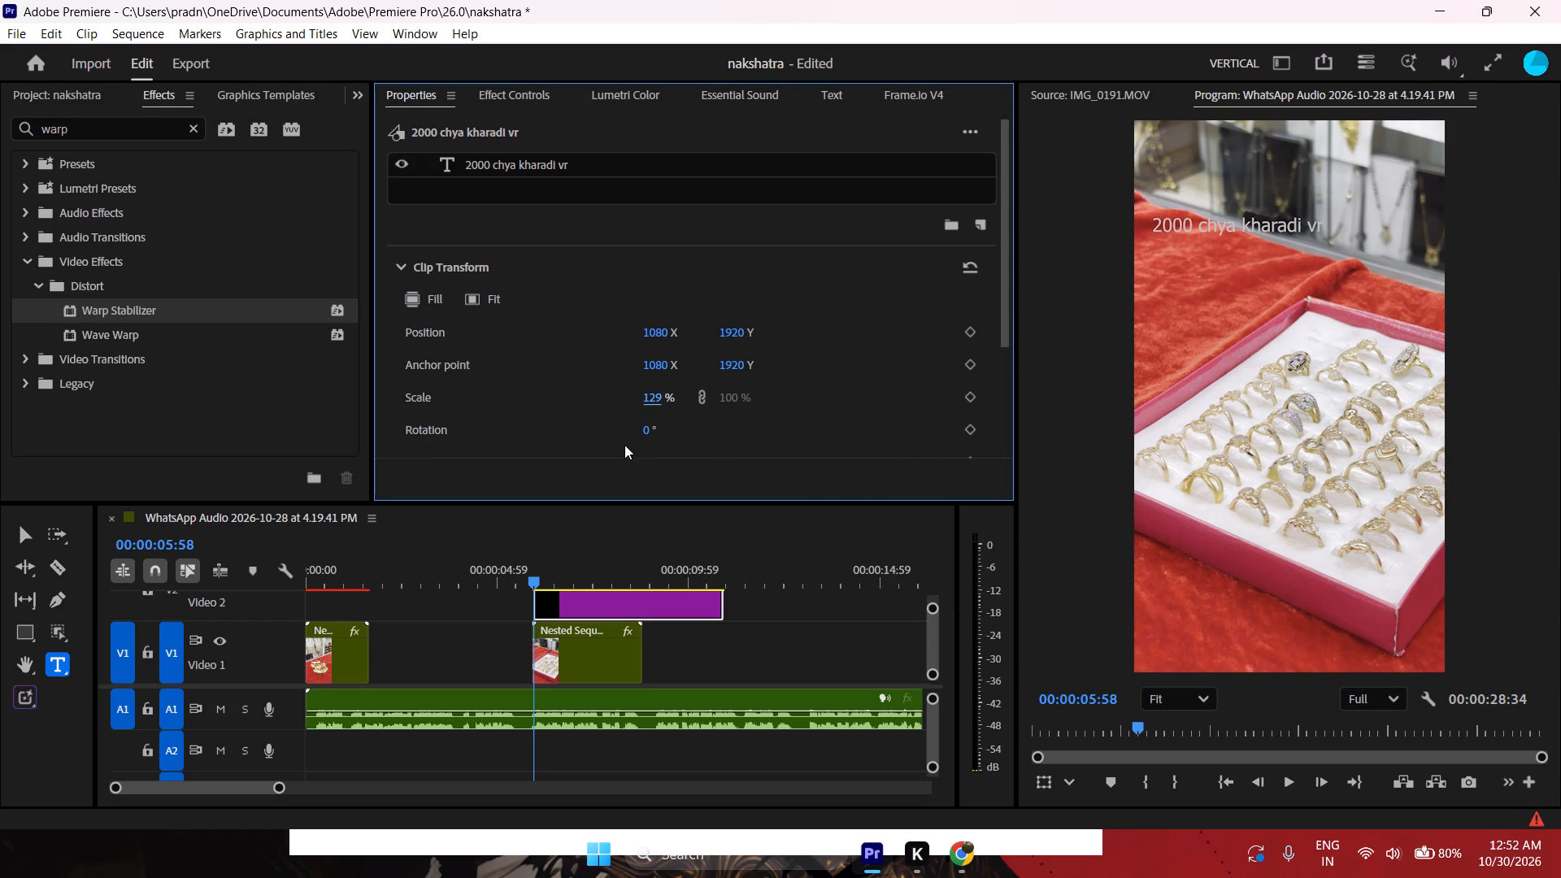
# Reposition the caption clip on the red cloth above the ring tray, at X 1025 and Y 2191.
pyautogui.moveTo(665, 340); pyautogui.dragTo(643, 346)
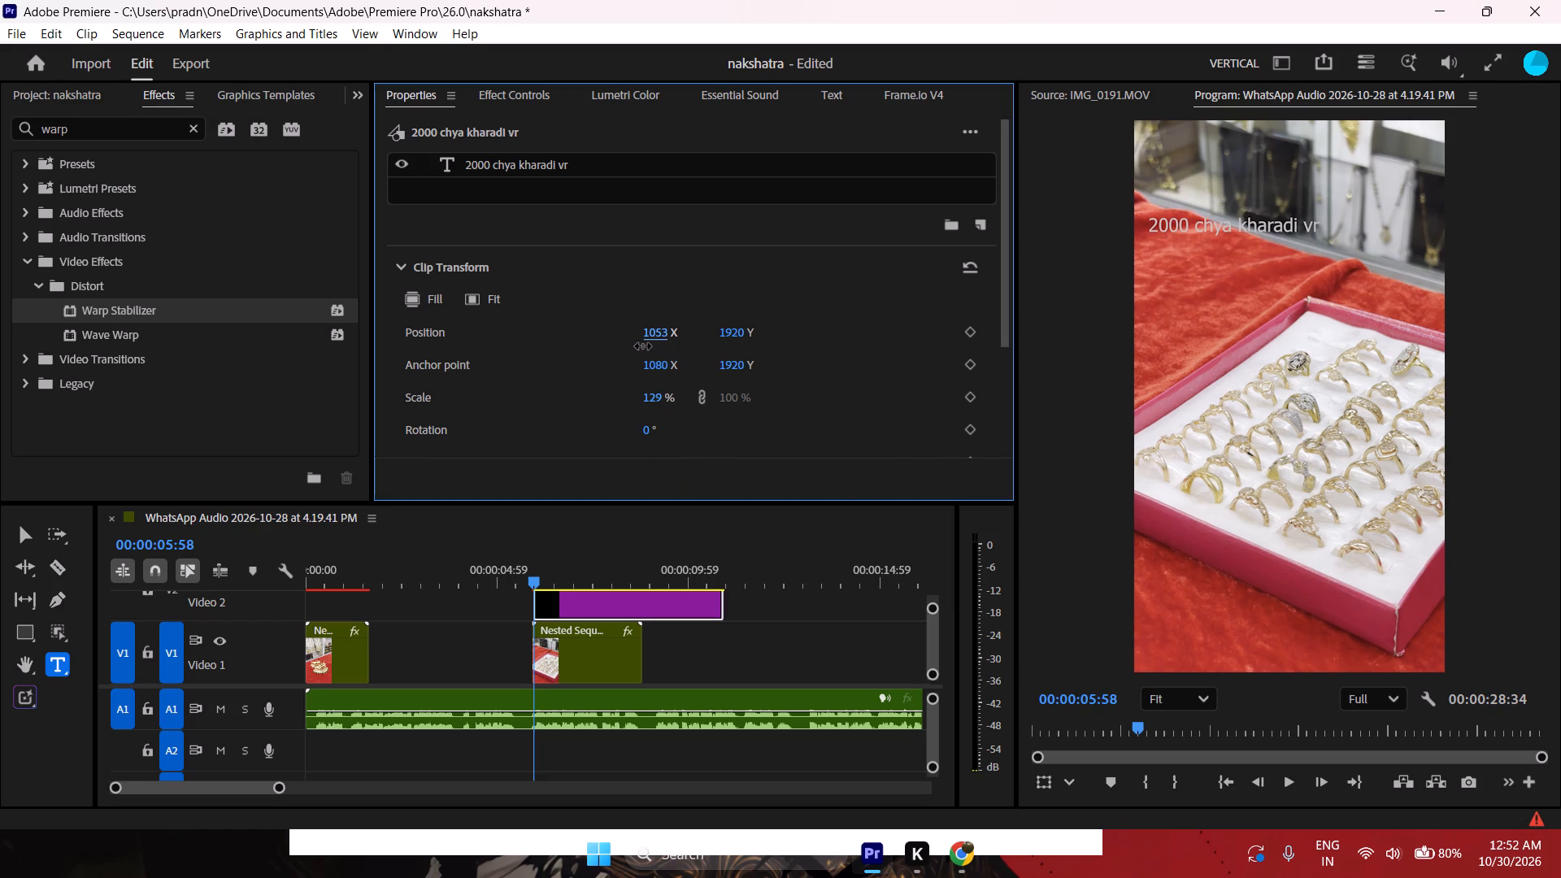
pyautogui.moveTo(643, 346); pyautogui.dragTo(686, 350)
pyautogui.moveTo(733, 333); pyautogui.dragTo(773, 346)
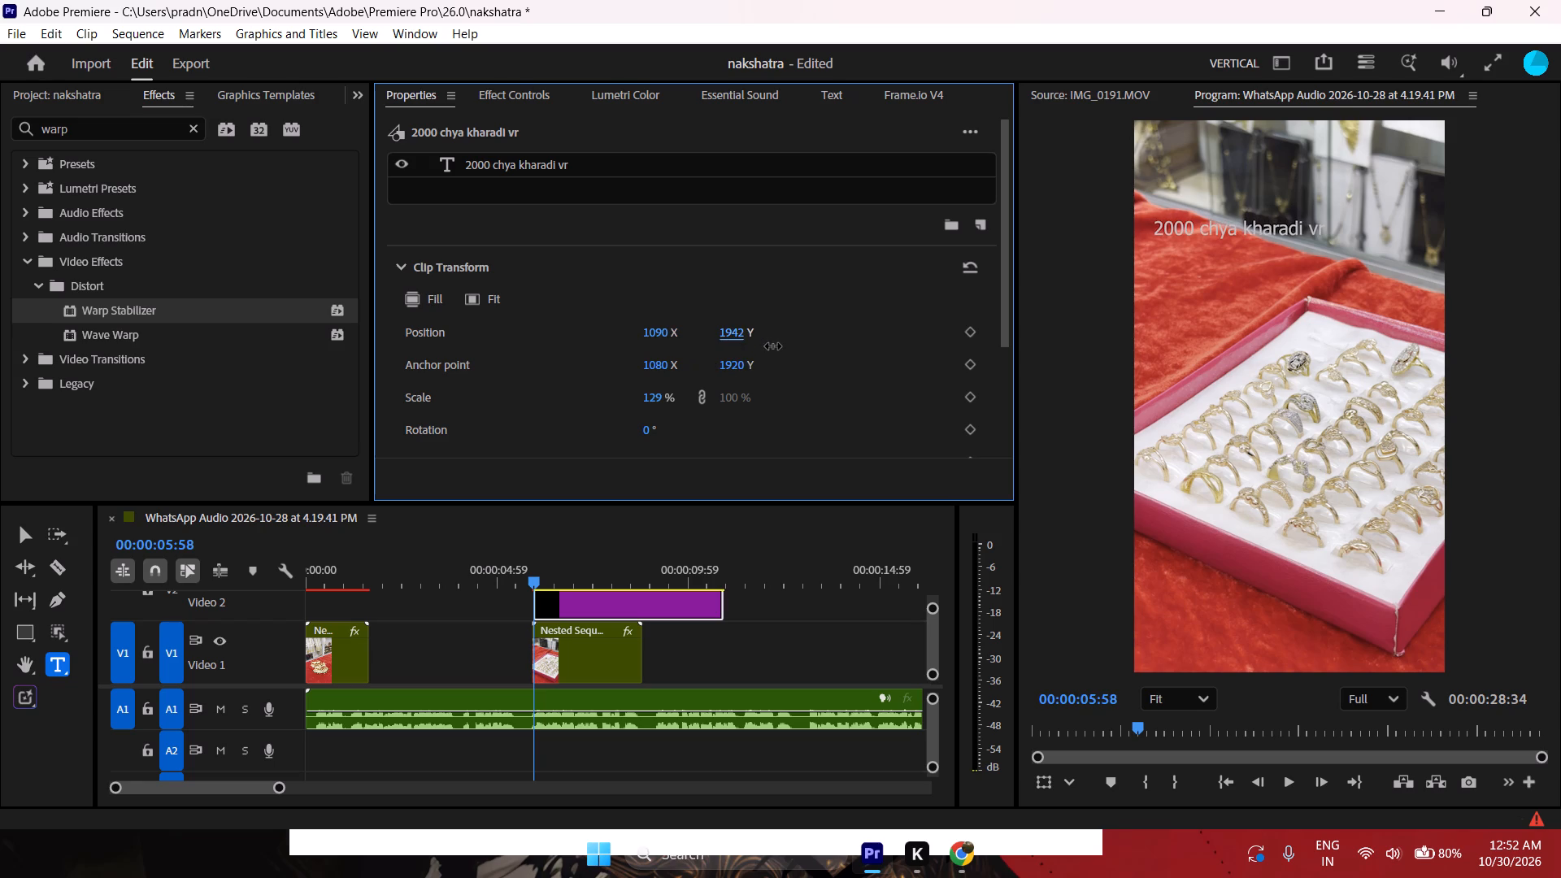
pyautogui.moveTo(773, 346); pyautogui.dragTo(890, 323)
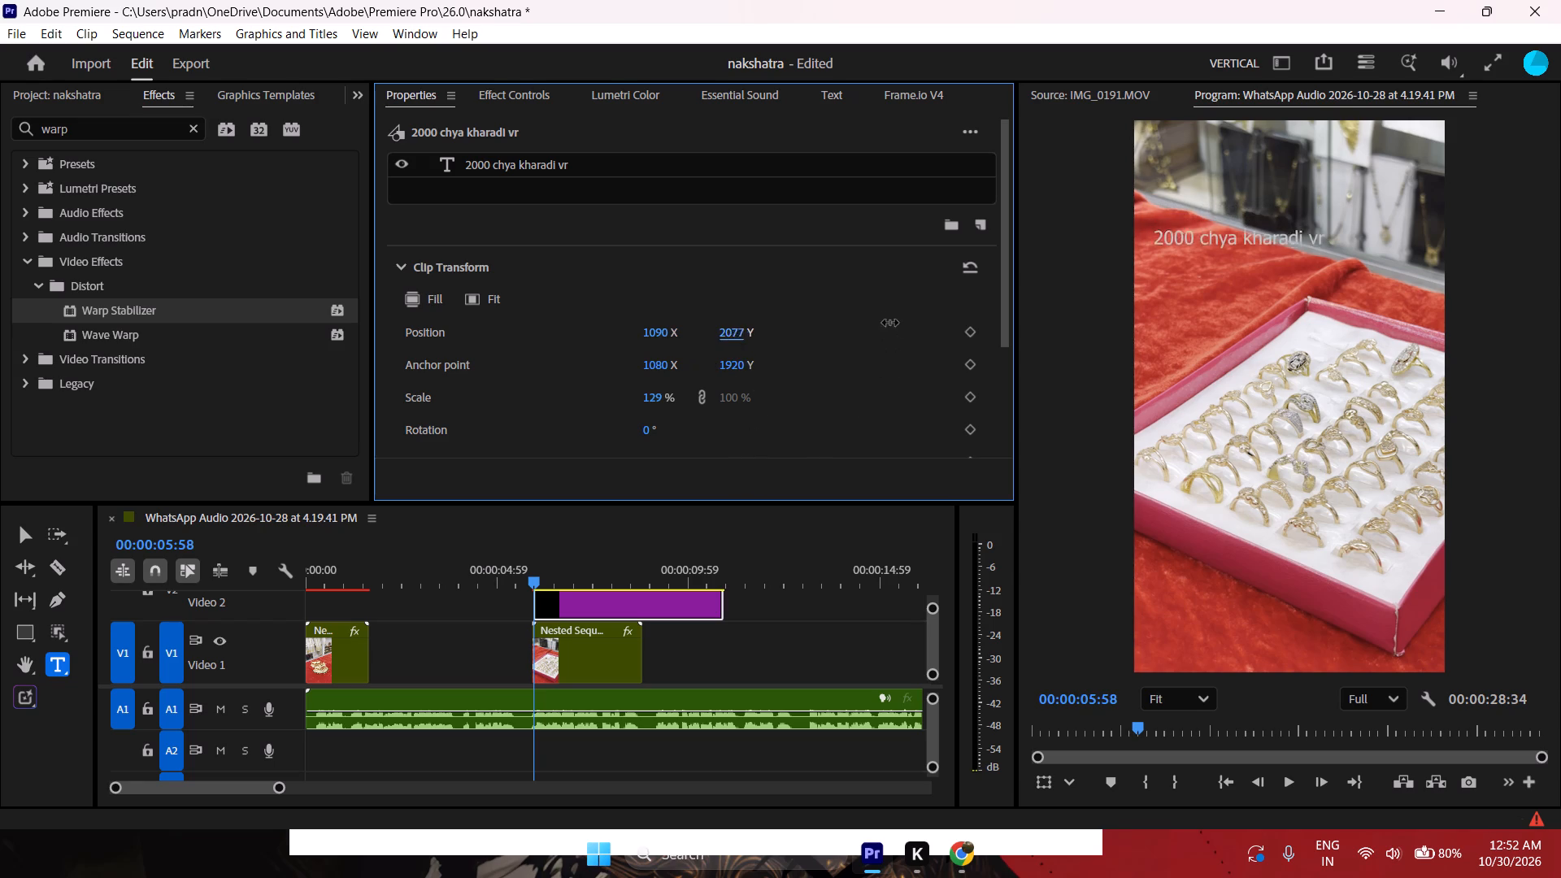
pyautogui.moveTo(890, 323); pyautogui.dragTo(881, 174)
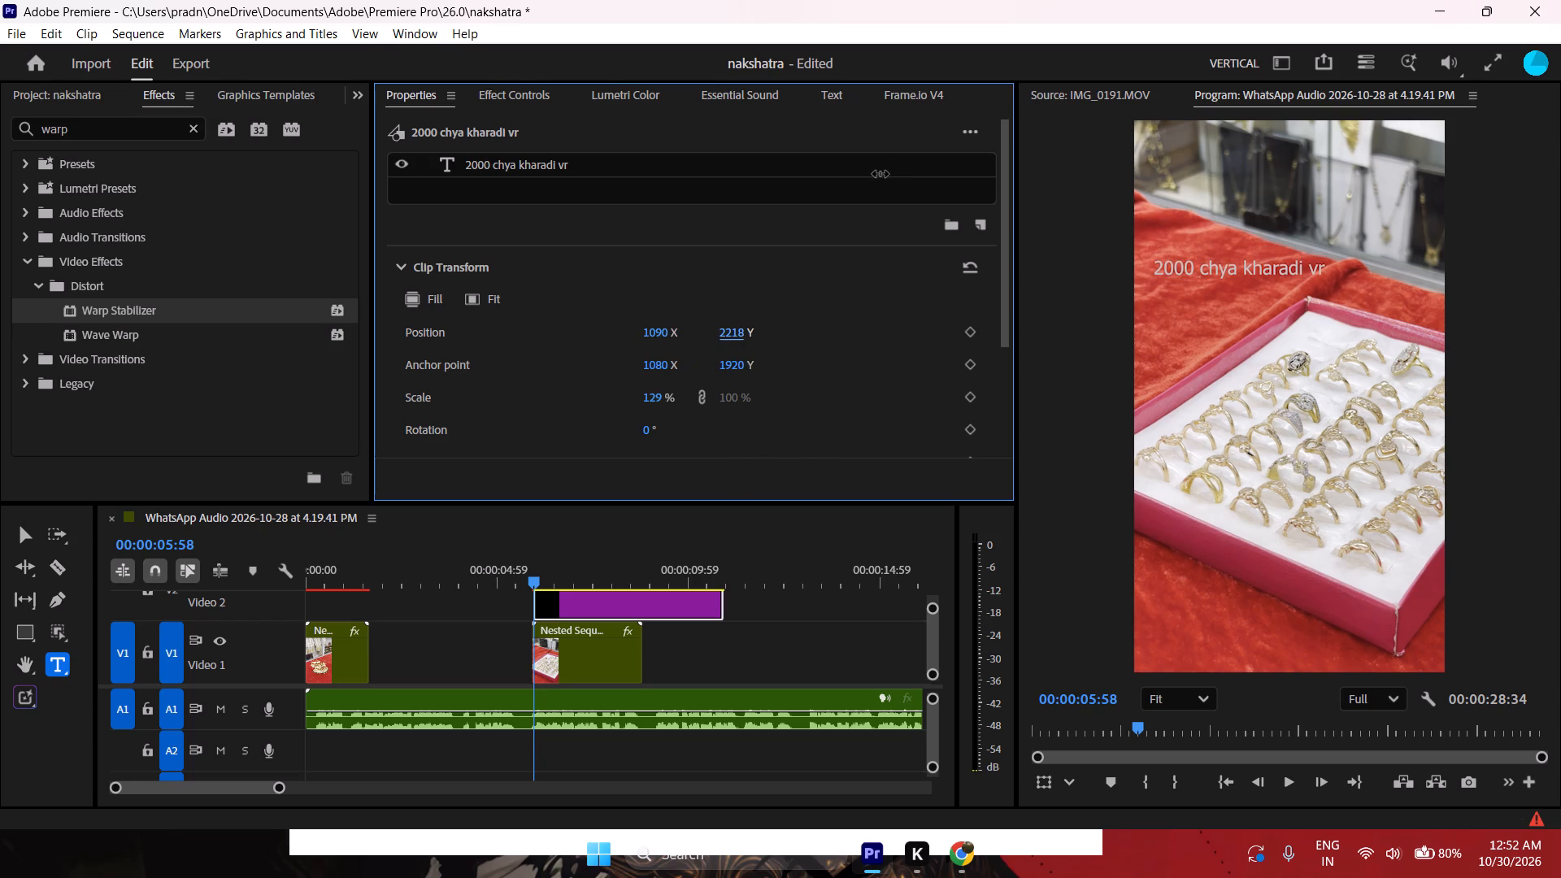
pyautogui.moveTo(881, 174); pyautogui.dragTo(878, 163)
pyautogui.moveTo(878, 163); pyautogui.dragTo(1036, 250)
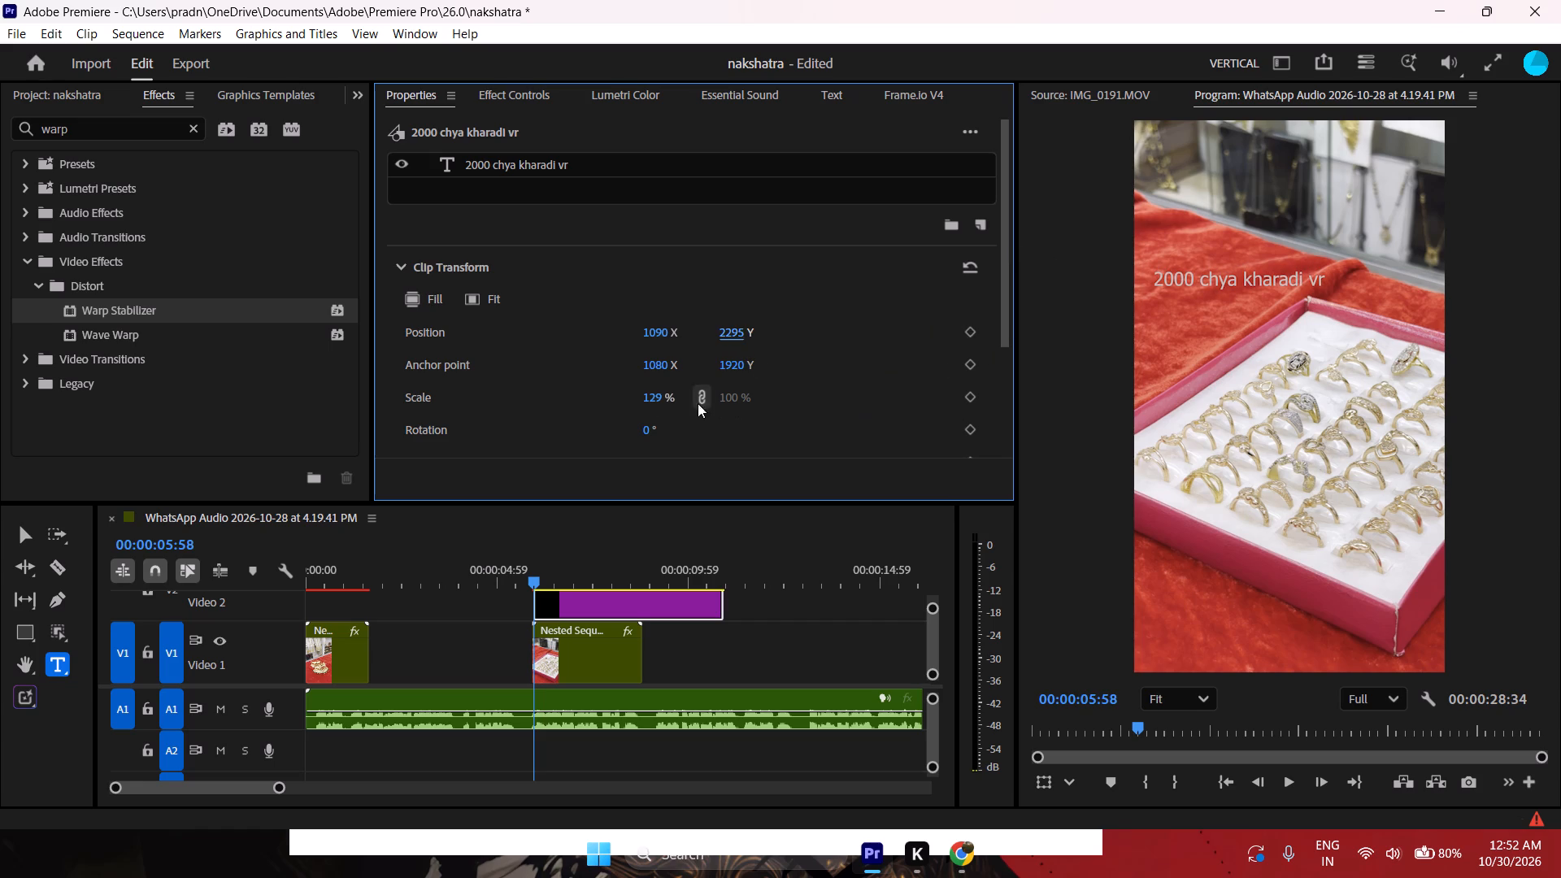
pyautogui.moveTo(657, 340); pyautogui.dragTo(619, 350)
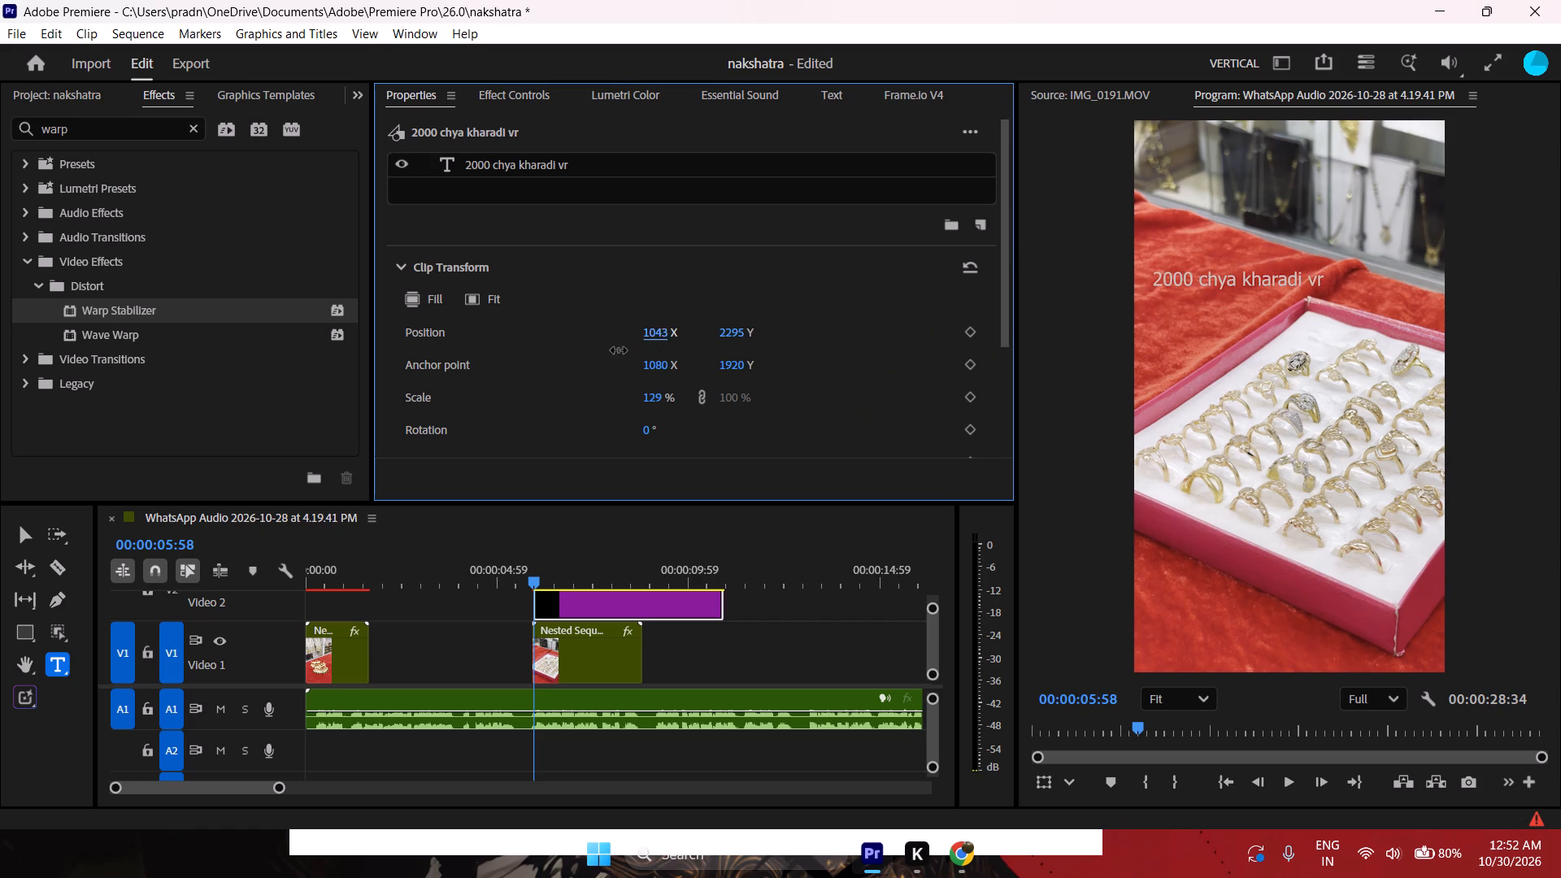
pyautogui.moveTo(619, 350); pyautogui.dragTo(597, 350)
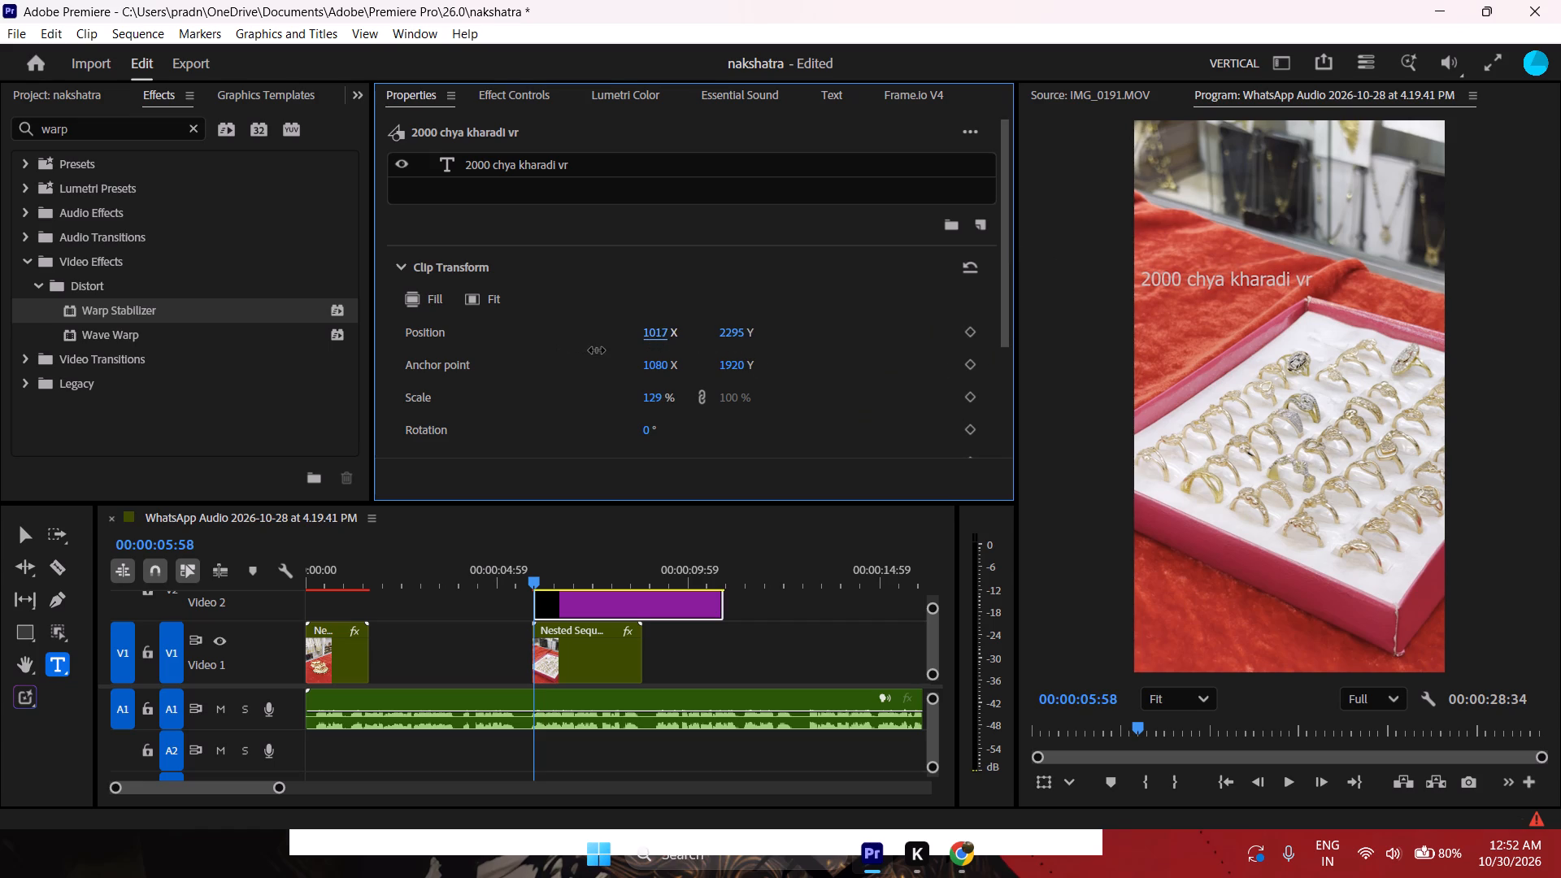
pyautogui.moveTo(597, 350); pyautogui.dragTo(606, 351)
pyautogui.moveTo(734, 337); pyautogui.dragTo(802, 359)
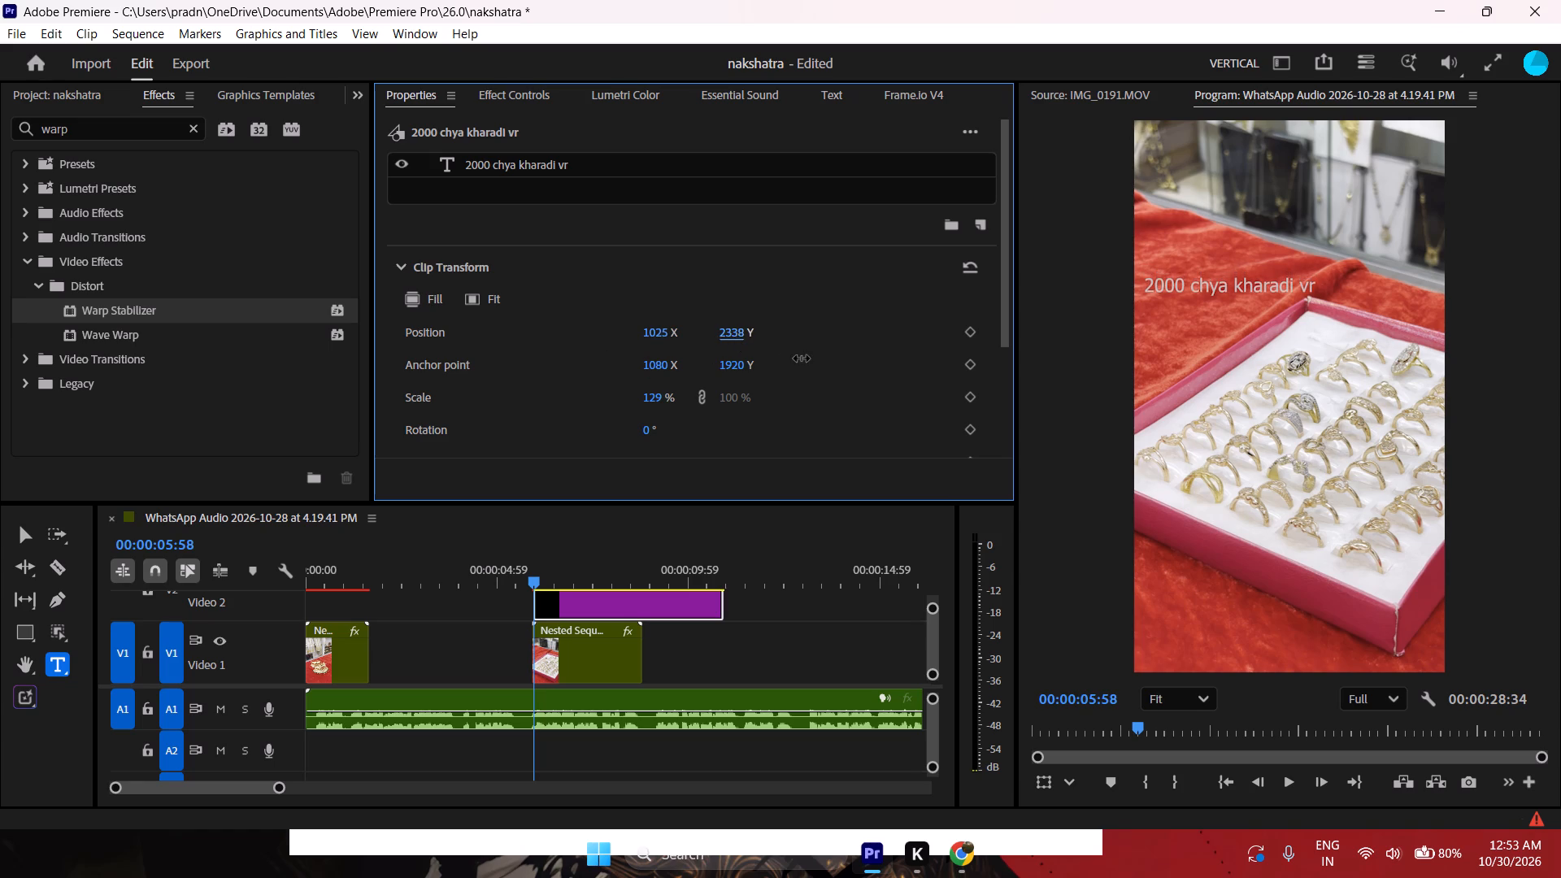
pyautogui.moveTo(802, 359); pyautogui.dragTo(645, 350)
# Switch to Chrome, browse the YouTube mix, restart "Kabira Full Song" from it, and return to Premiere.
pyautogui.click(959, 876)
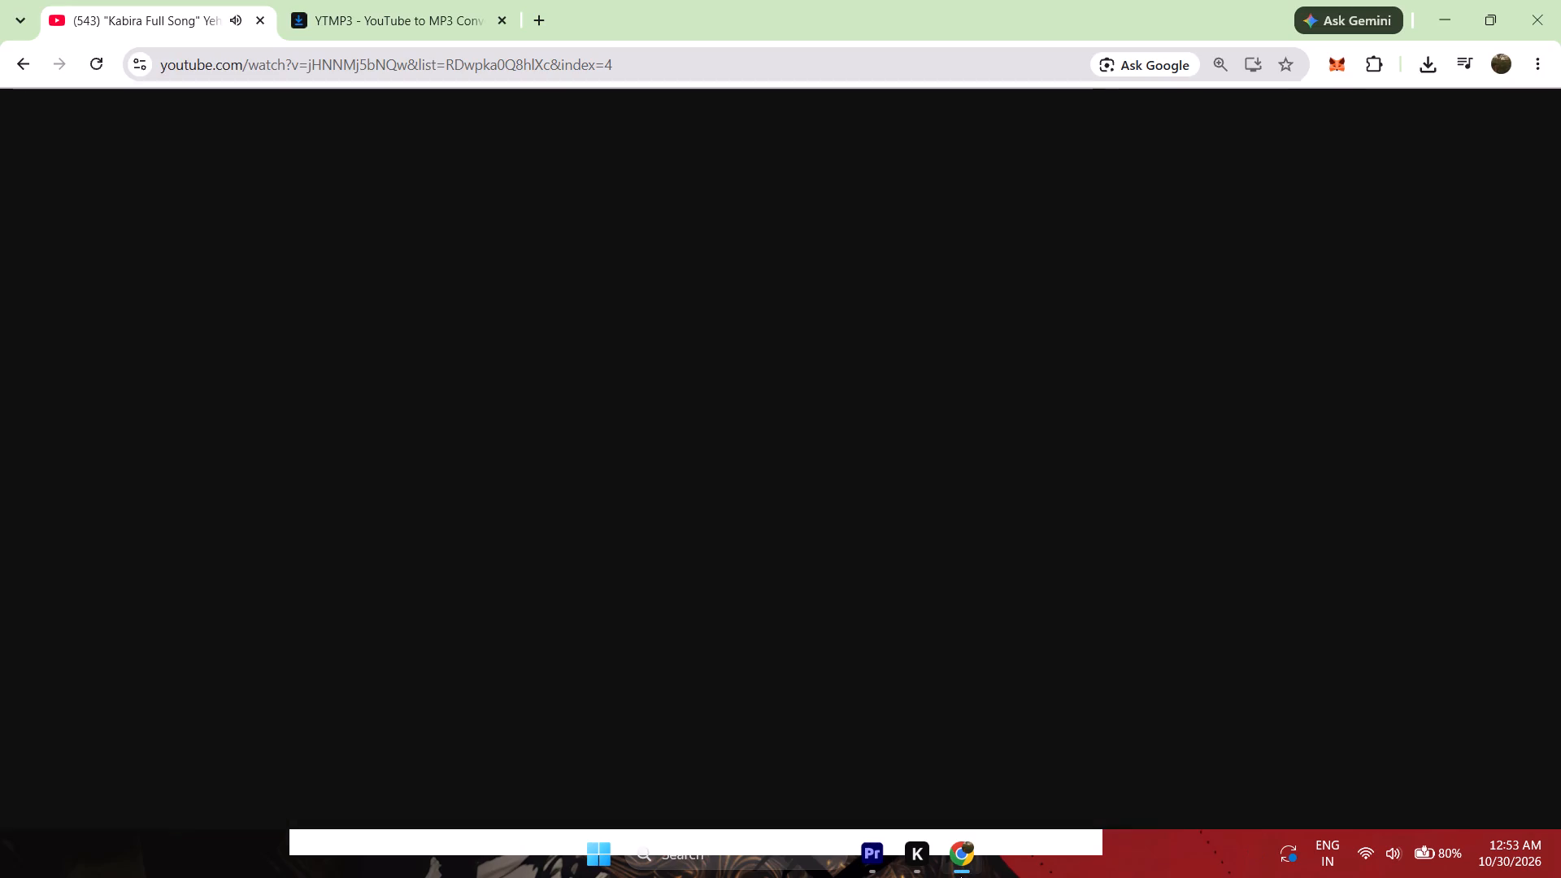
pyautogui.click(589, 377)
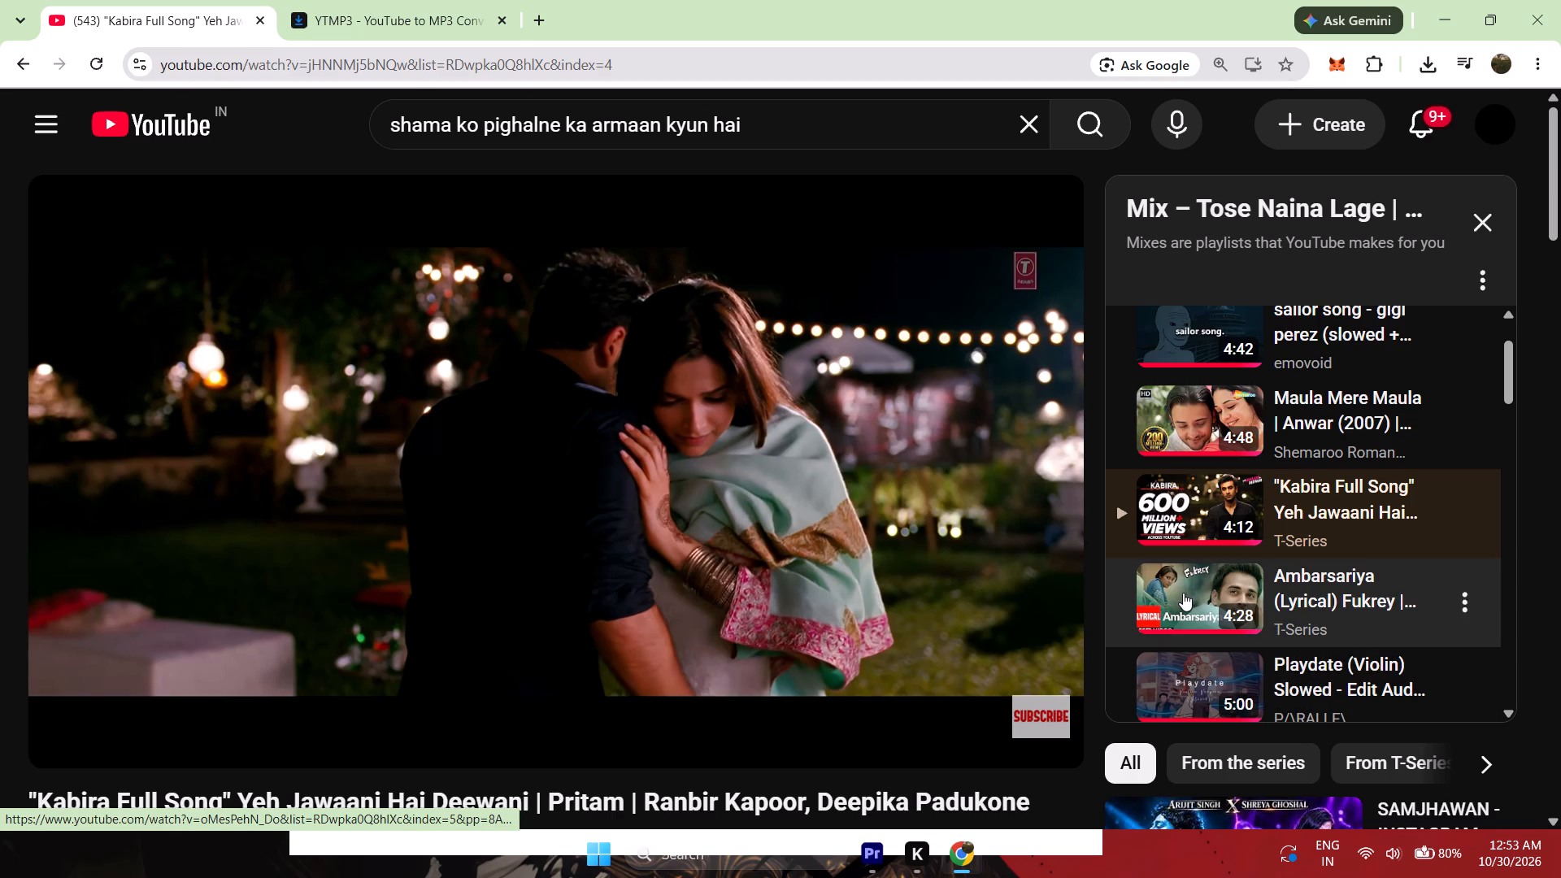
pyautogui.scroll(-1, 1189, 590)
pyautogui.scroll(1, 1189, 590)
pyautogui.scroll(-3, 1189, 590)
pyautogui.scroll(6, 1189, 588)
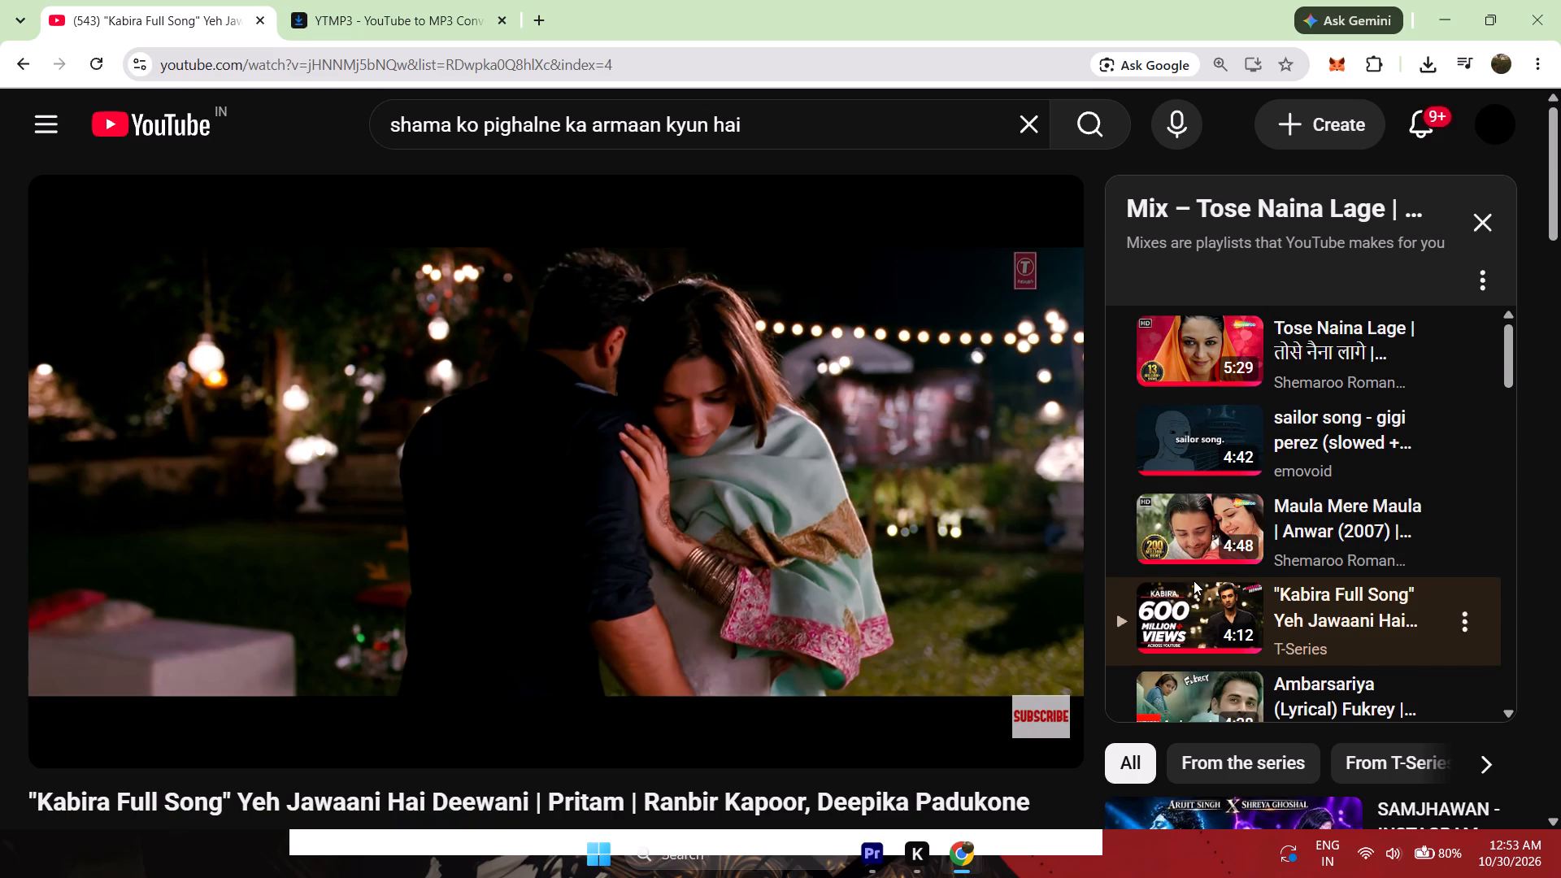
pyautogui.scroll(4, 1194, 580)
pyautogui.scroll(-2, 1194, 580)
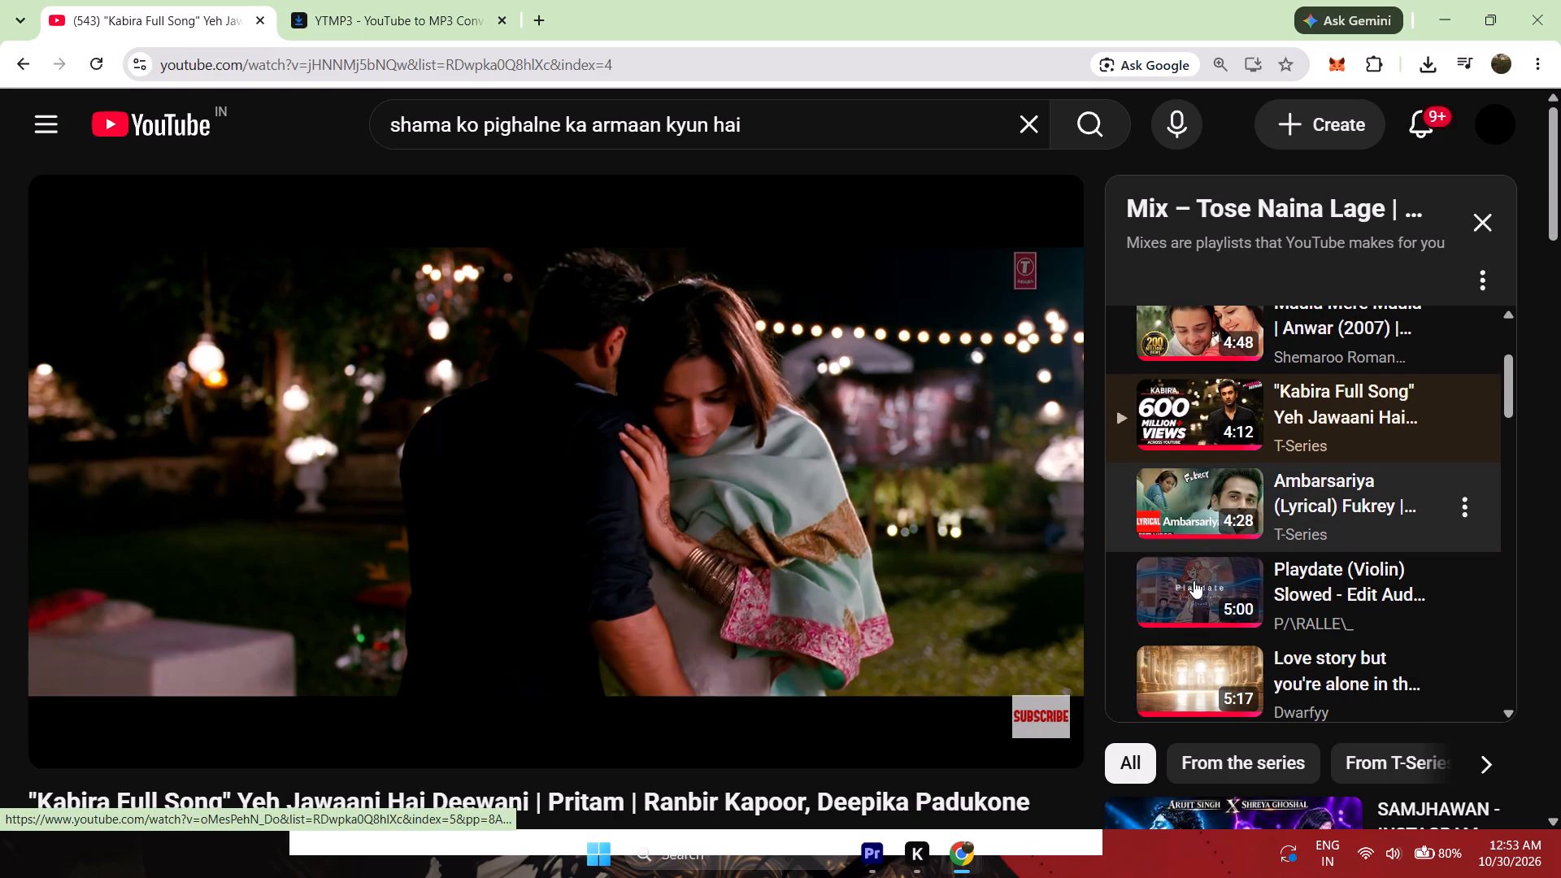
pyautogui.click(1201, 402)
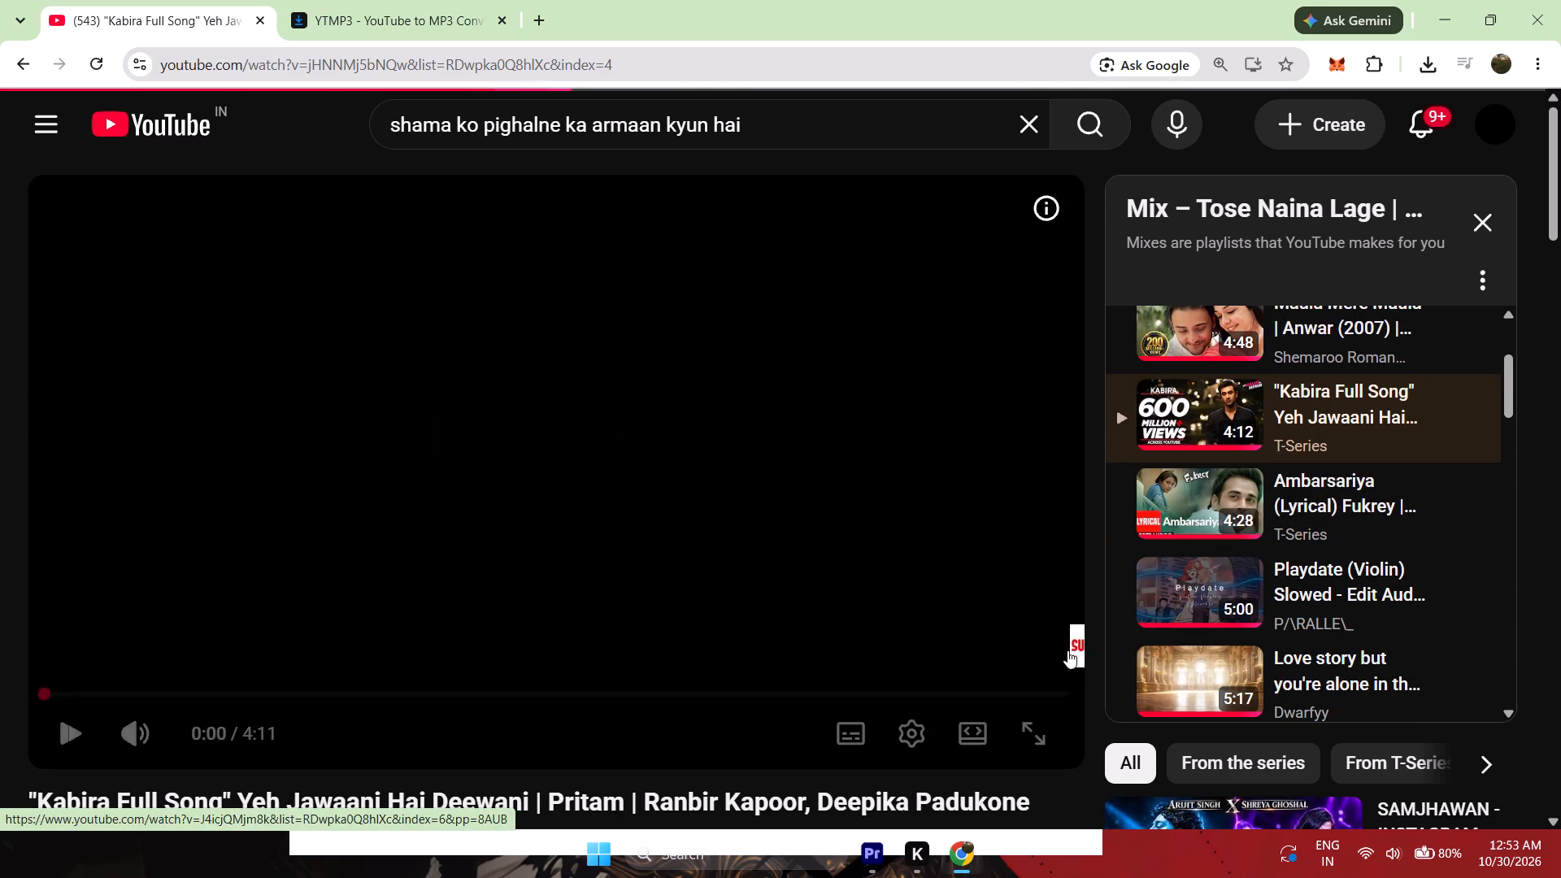
pyautogui.click(866, 854)
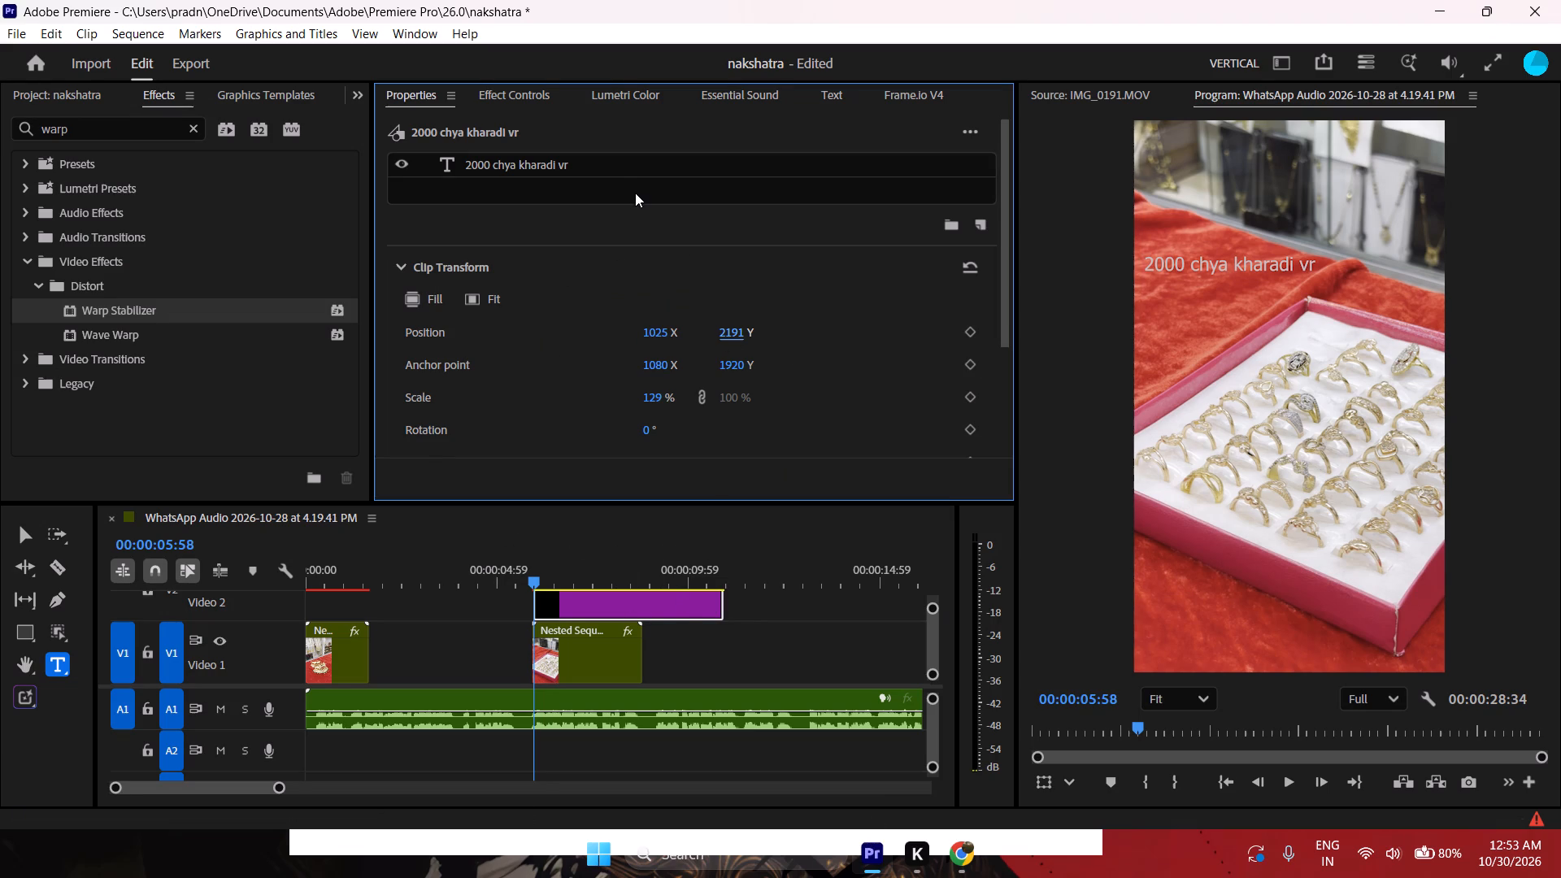
# Look through the caption clip's transform and responsive design properties for the text settings.
pyautogui.click(794, 180)
pyautogui.scroll(4, 446, 296)
pyautogui.scroll(-1, 446, 295)
pyautogui.scroll(2, 446, 295)
pyautogui.scroll(-1, 447, 294)
pyautogui.scroll(10, 447, 294)
pyautogui.scroll(-2, 529, 276)
pyautogui.scroll(3, 529, 276)
pyautogui.scroll(-1, 529, 276)
pyautogui.scroll(3, 529, 276)
pyautogui.scroll(-2, 529, 276)
pyautogui.scroll(4, 529, 276)
pyautogui.scroll(-2, 529, 276)
pyautogui.scroll(1, 529, 276)
pyautogui.scroll(-1, 529, 276)
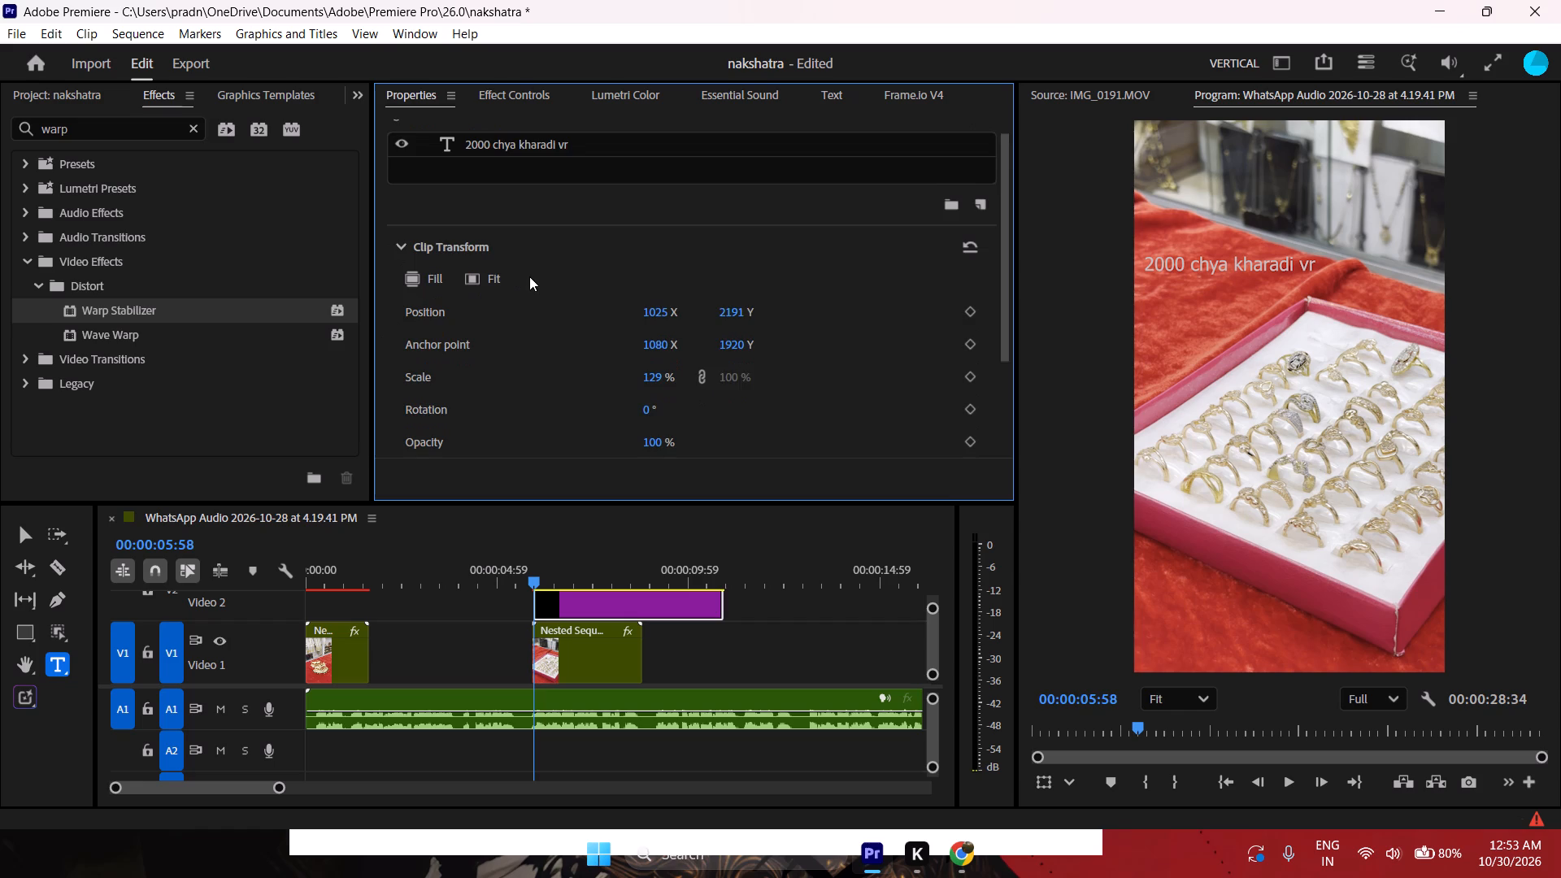
pyautogui.scroll(-3, 540, 272)
pyautogui.scroll(11, 540, 272)
pyautogui.scroll(-2, 540, 272)
pyautogui.scroll(4, 540, 270)
pyautogui.scroll(-2, 540, 270)
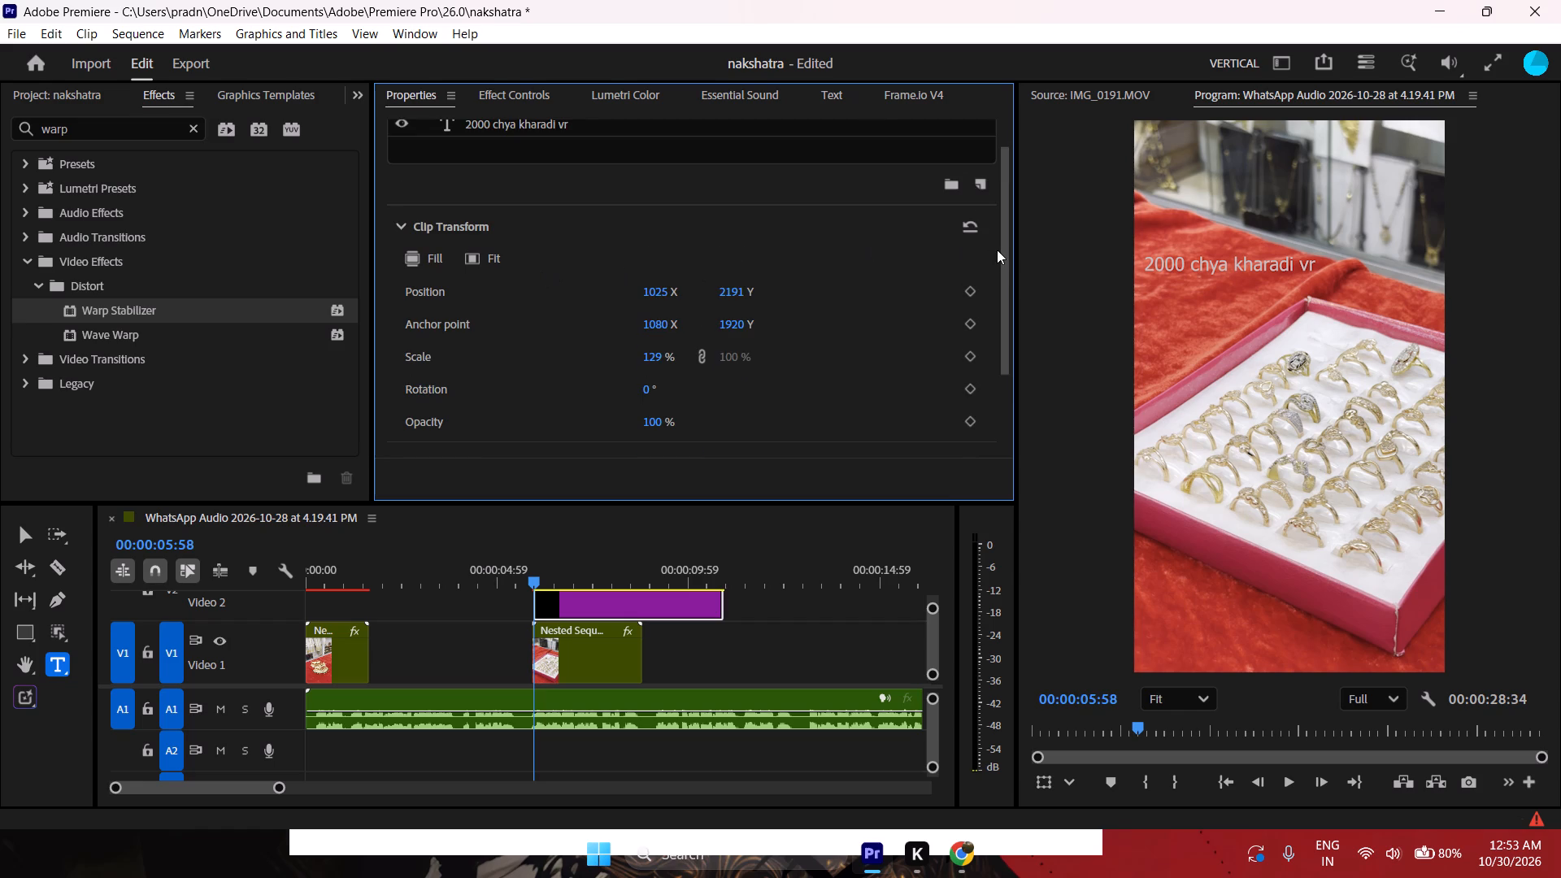
pyautogui.moveTo(1002, 250); pyautogui.dragTo(1007, 334)
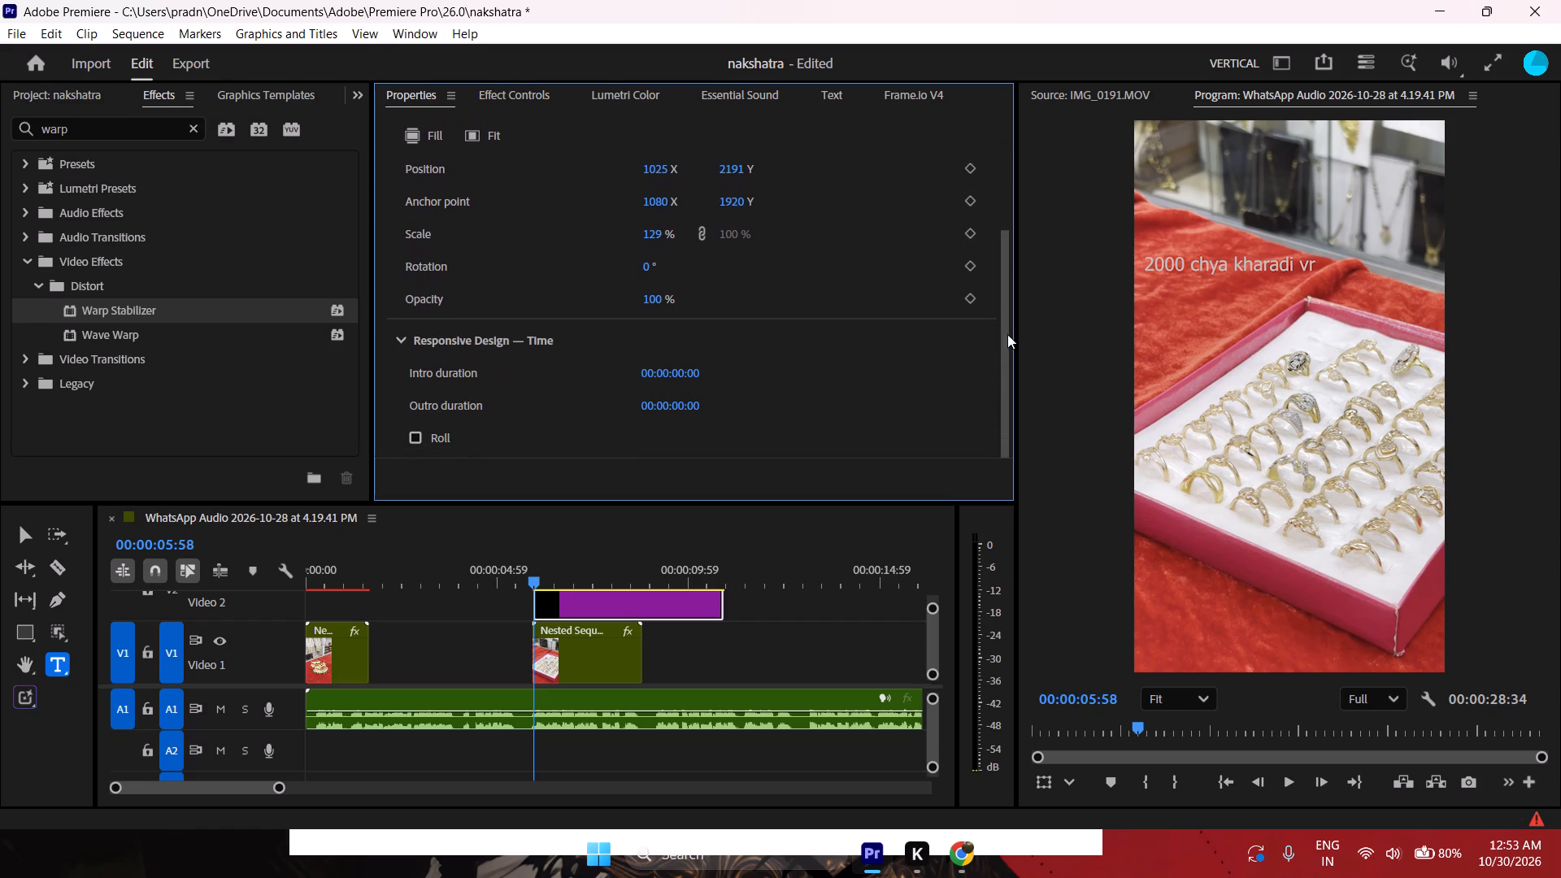
pyautogui.moveTo(1007, 334); pyautogui.dragTo(1056, 54)
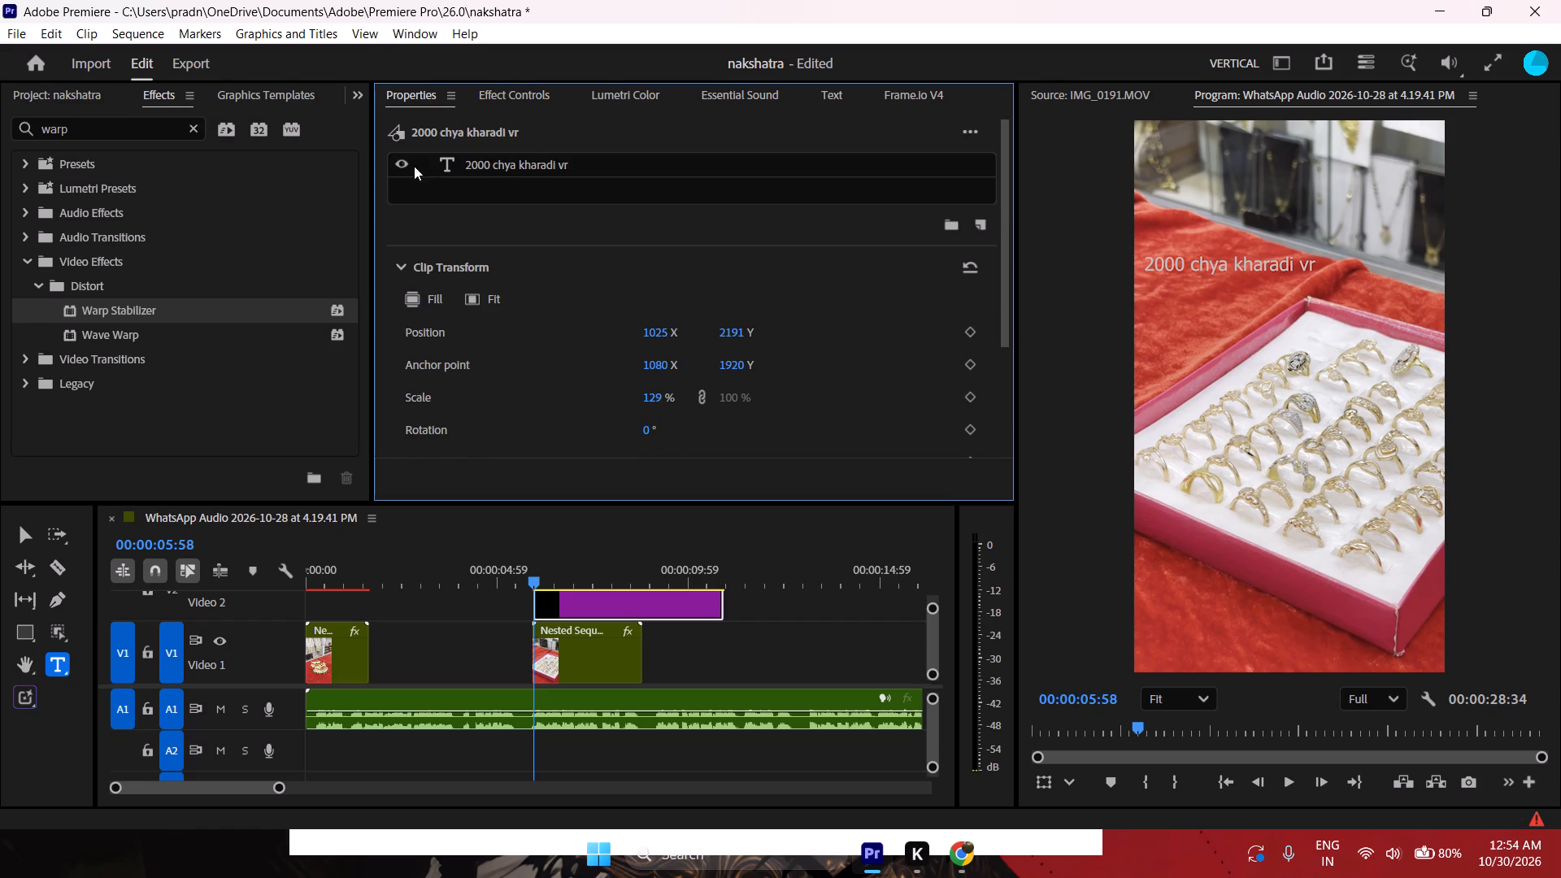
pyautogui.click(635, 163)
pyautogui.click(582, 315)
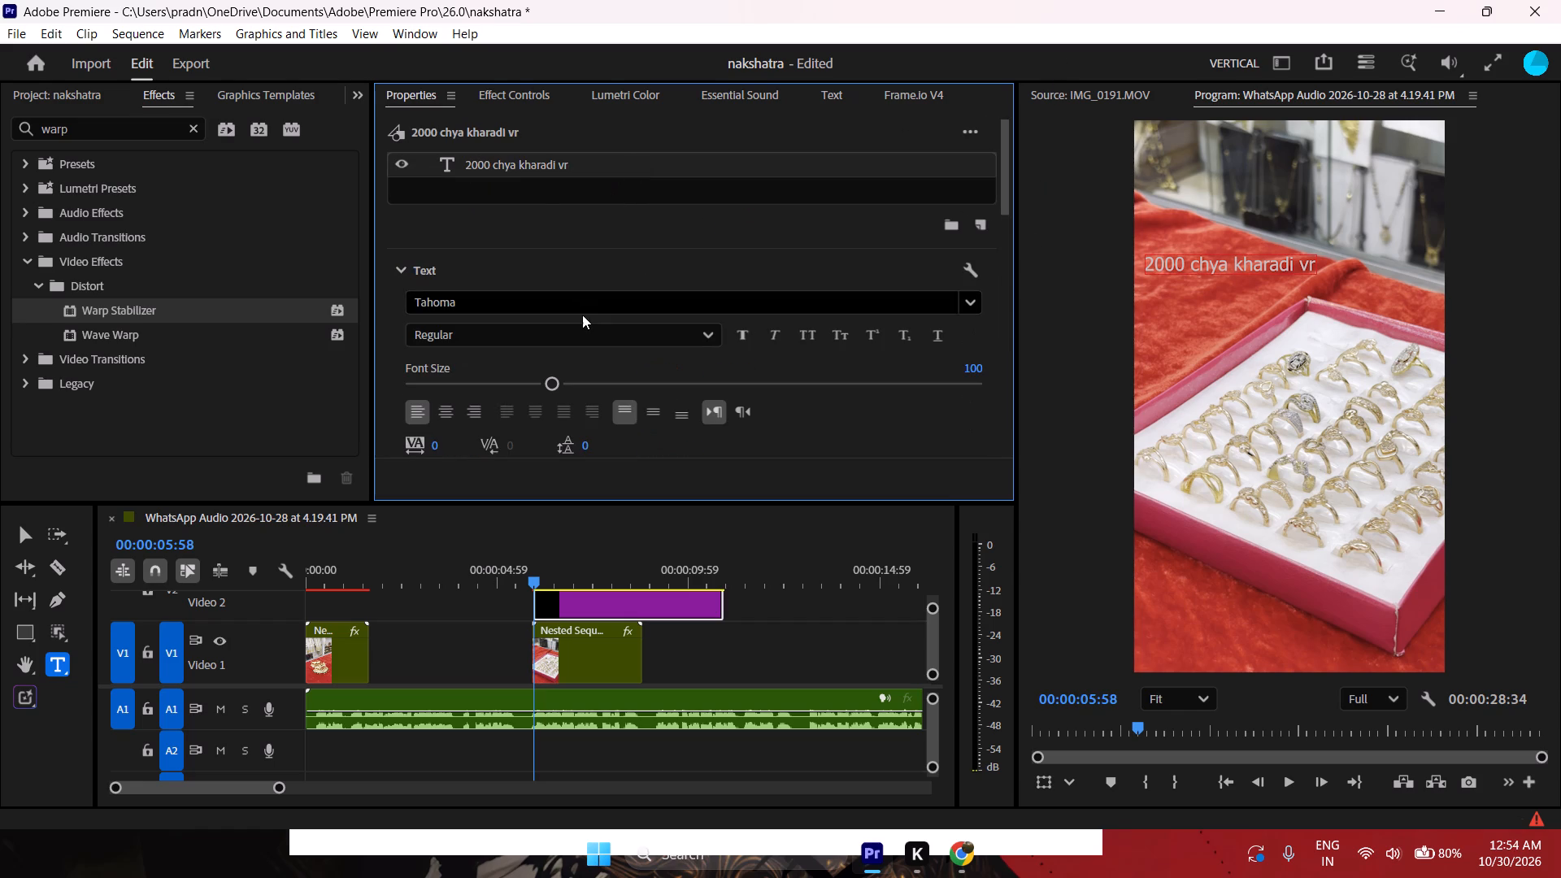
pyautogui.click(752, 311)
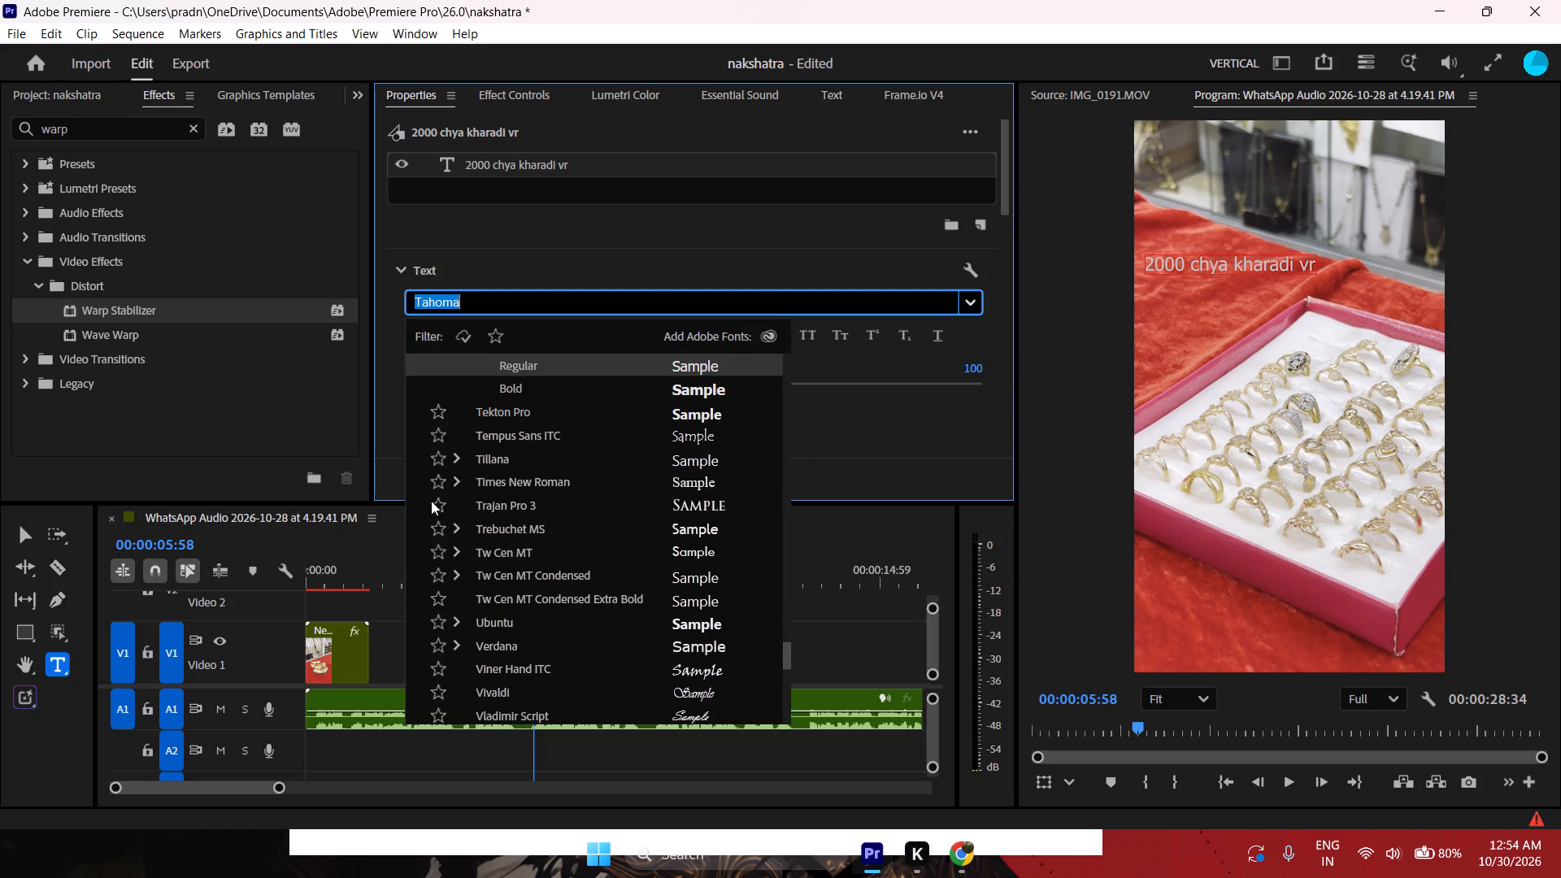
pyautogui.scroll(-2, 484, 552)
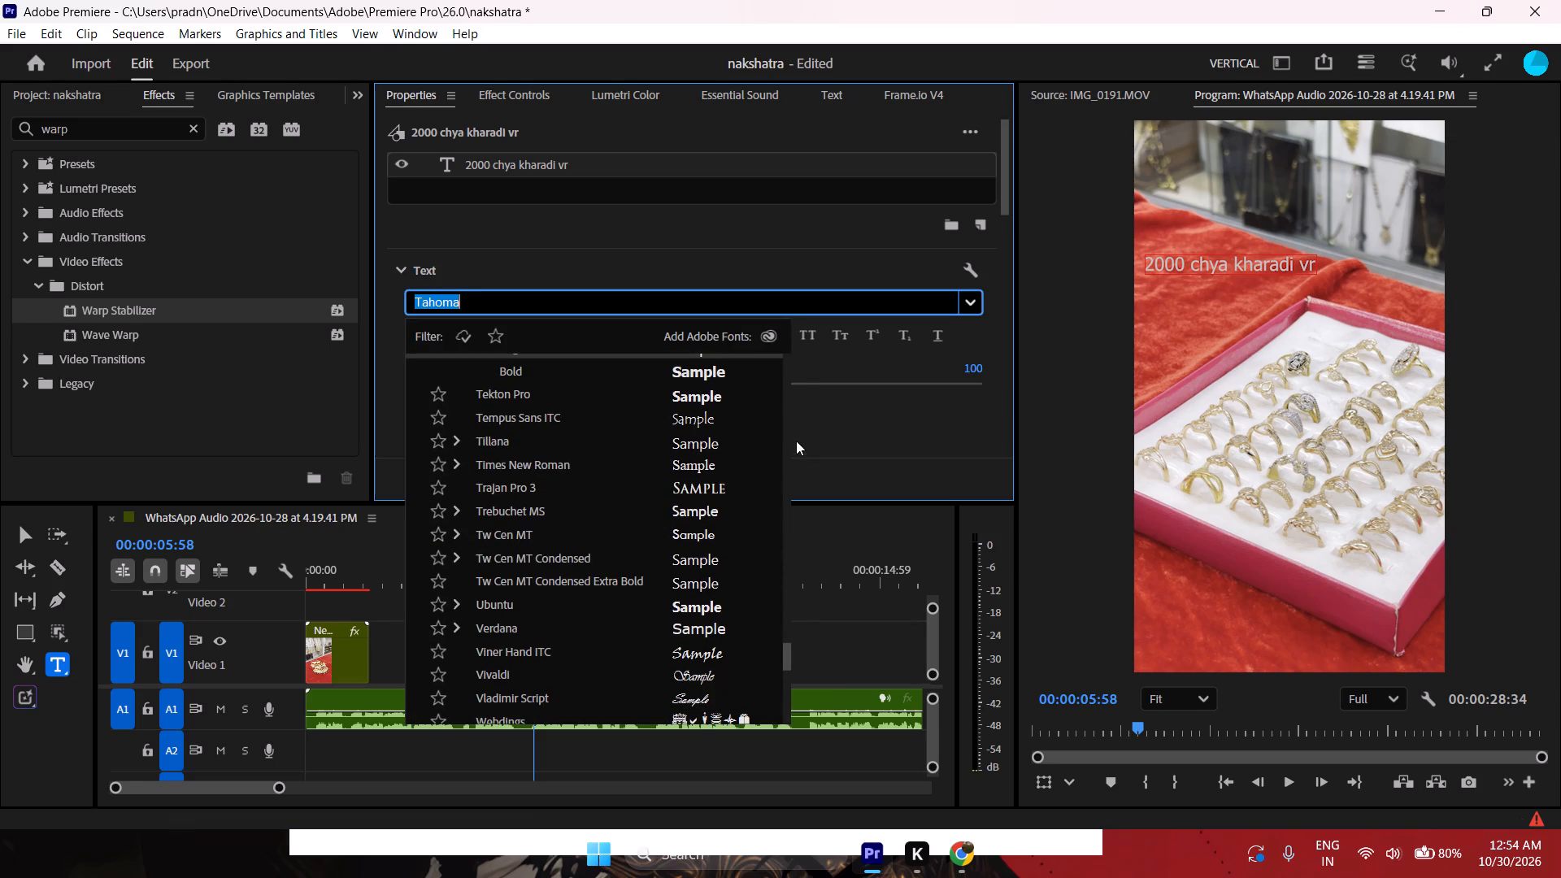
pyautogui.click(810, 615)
# Select the "2000 chya kharadi vr" text layer of the caption clip and set its font to Tahoma Bold.
pyautogui.click(684, 611)
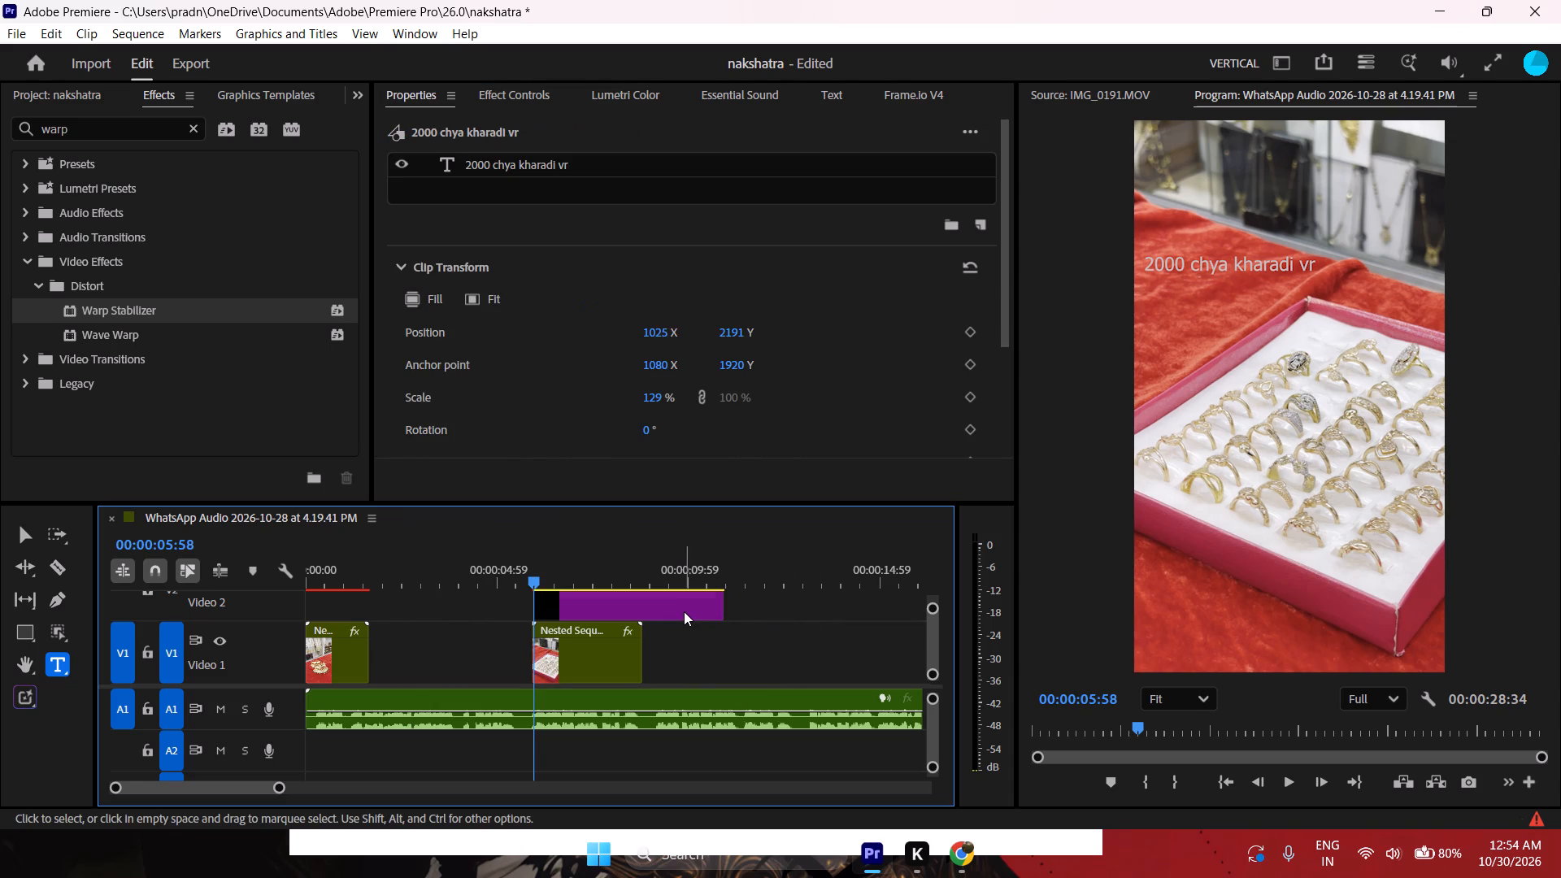
pyautogui.click(739, 158)
pyautogui.click(663, 311)
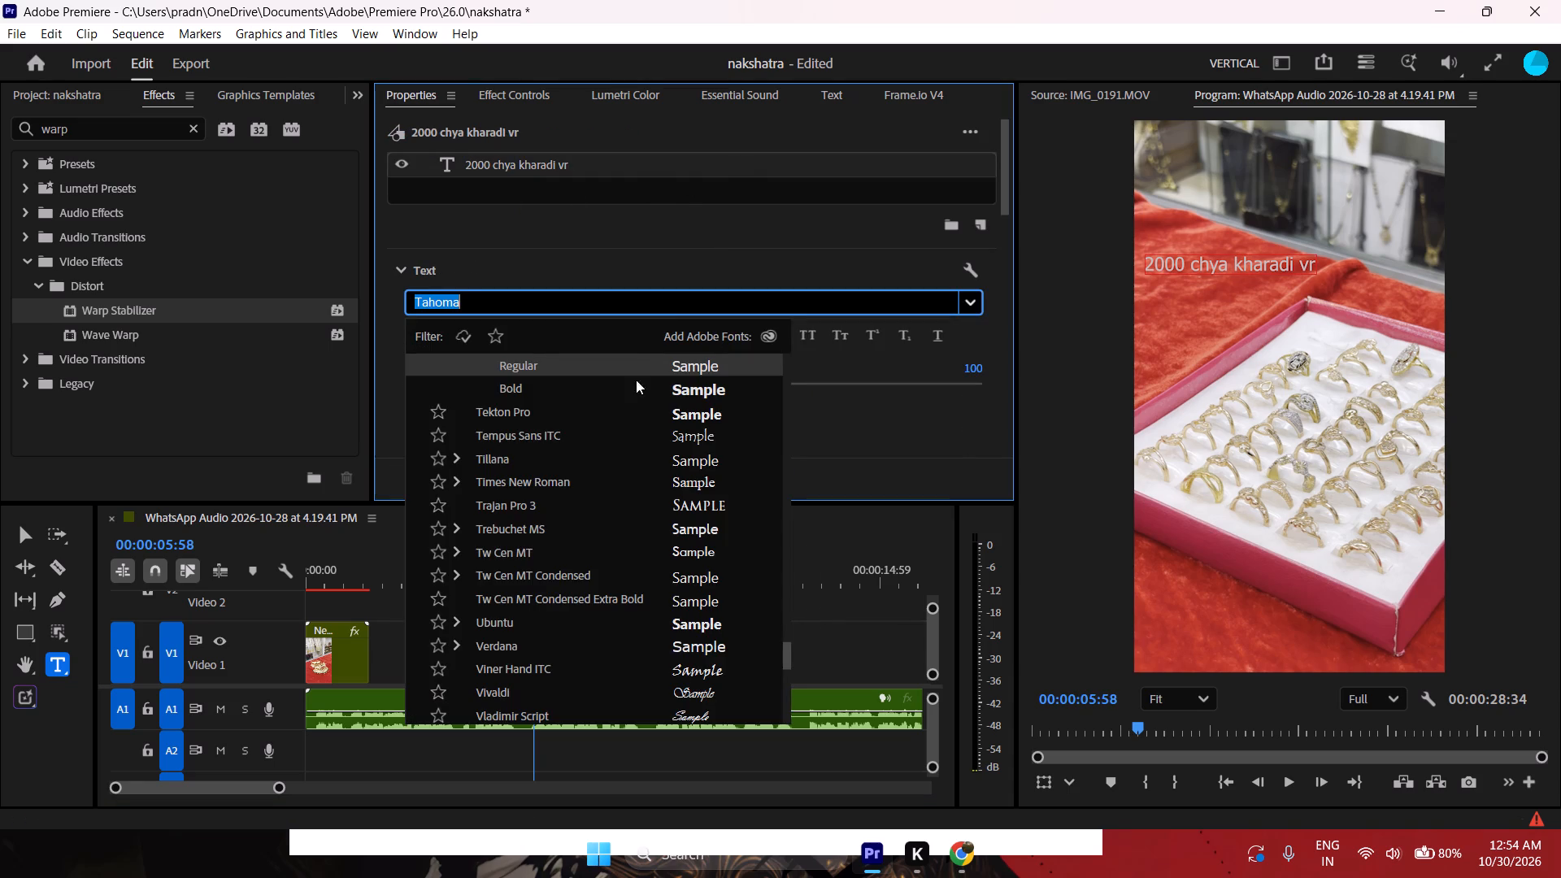
pyautogui.click(698, 389)
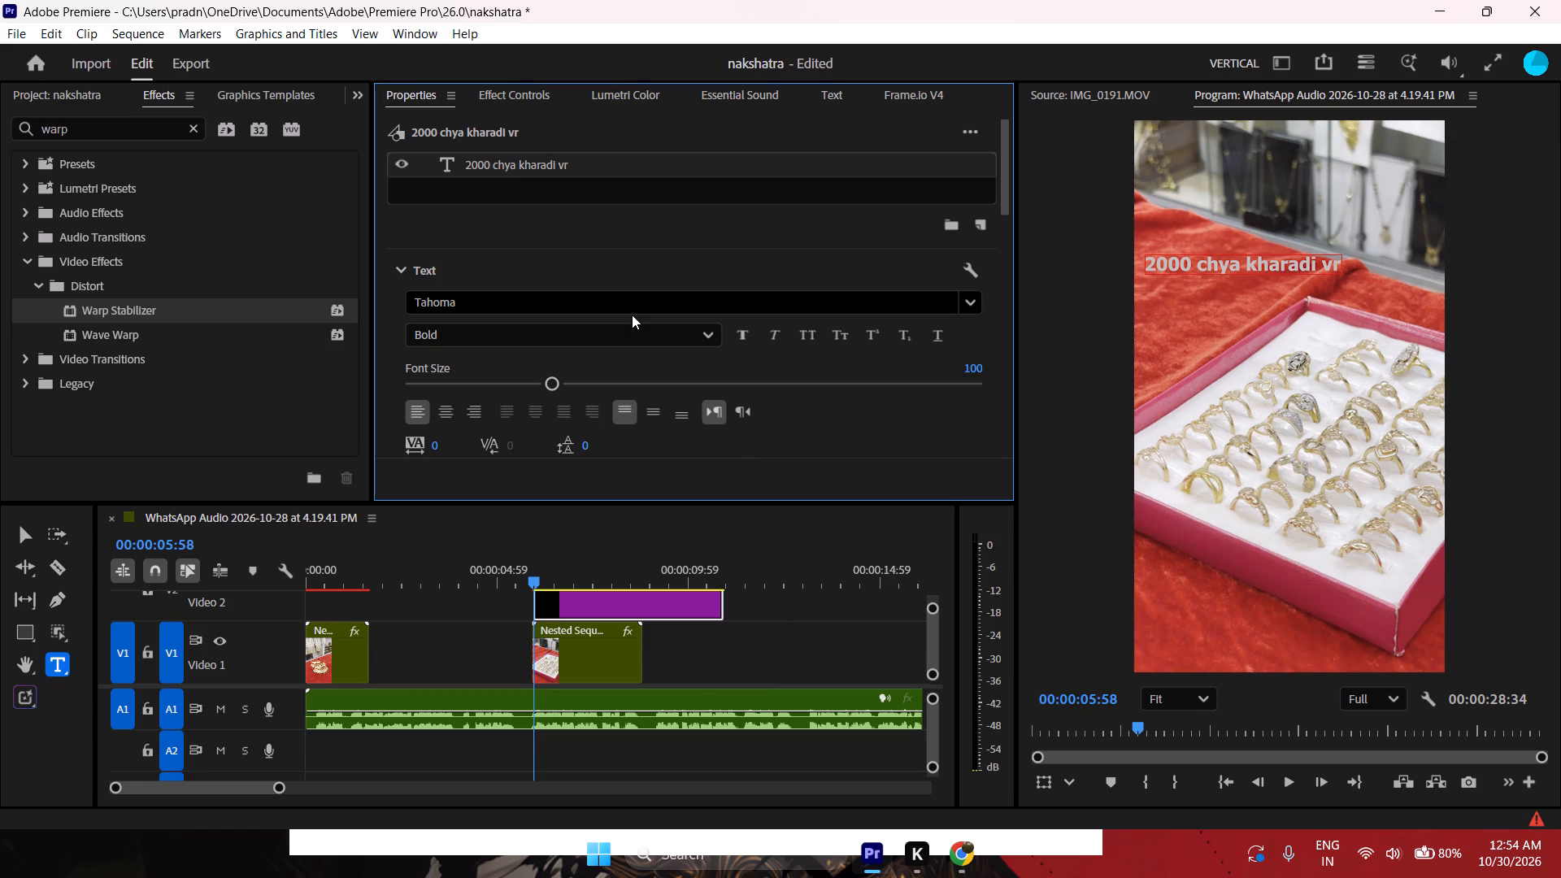
# Browse the available fonts for a different typeface for the caption text.
pyautogui.click(633, 311)
pyautogui.scroll(-2, 700, 452)
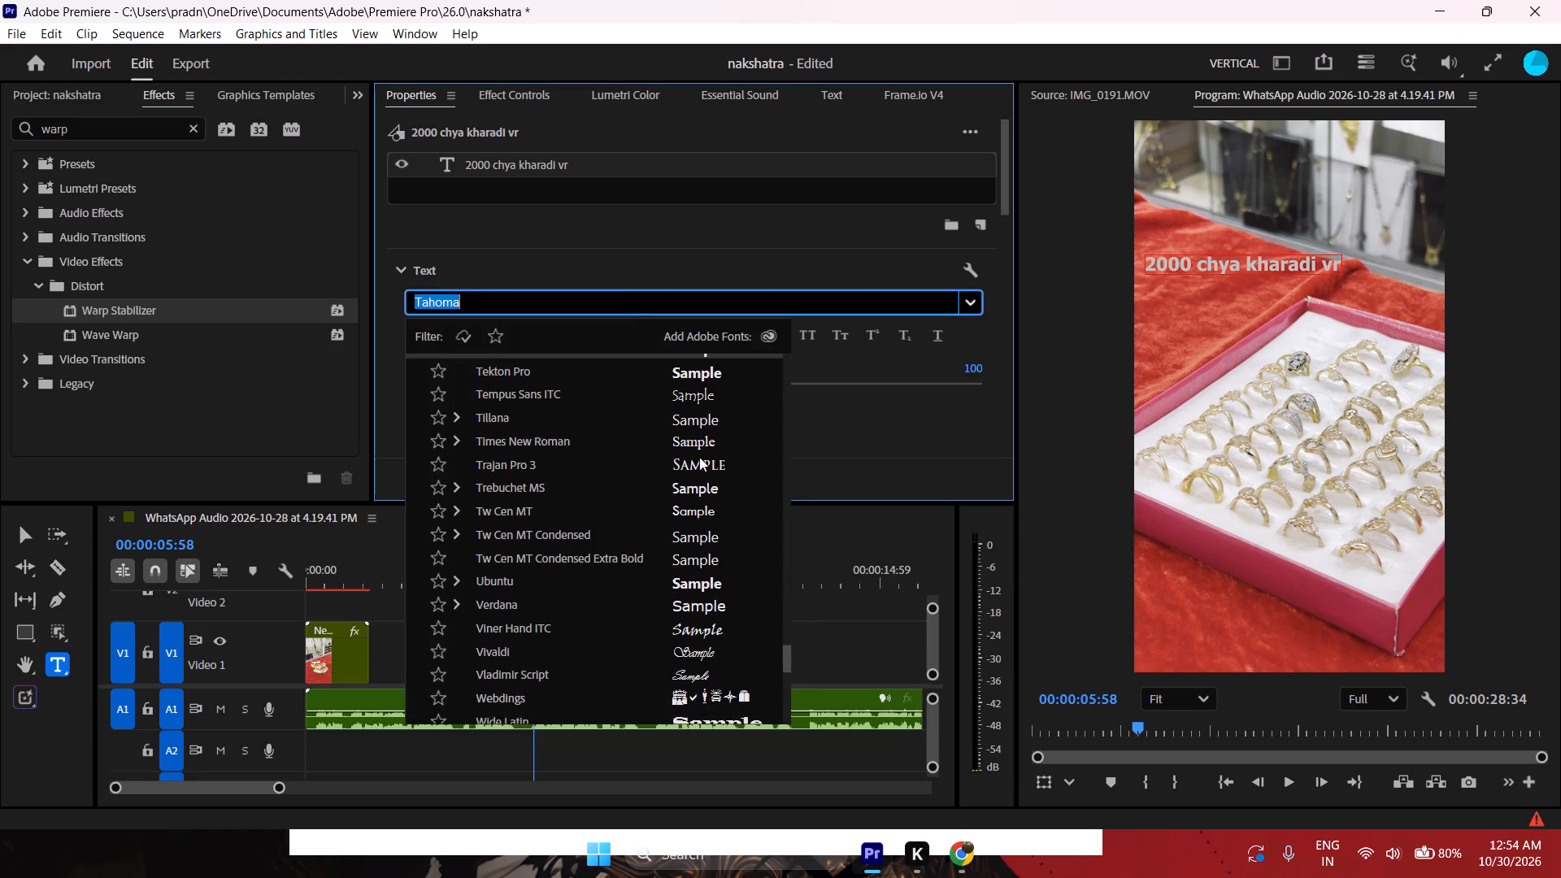
pyautogui.scroll(-3, 699, 457)
pyautogui.scroll(3, 699, 457)
pyautogui.scroll(-2, 699, 457)
pyautogui.scroll(1, 698, 457)
pyautogui.scroll(-4, 698, 457)
pyautogui.scroll(3, 698, 457)
pyautogui.scroll(-1, 698, 457)
pyautogui.scroll(3, 698, 457)
pyautogui.scroll(-2, 698, 457)
pyautogui.scroll(5, 698, 457)
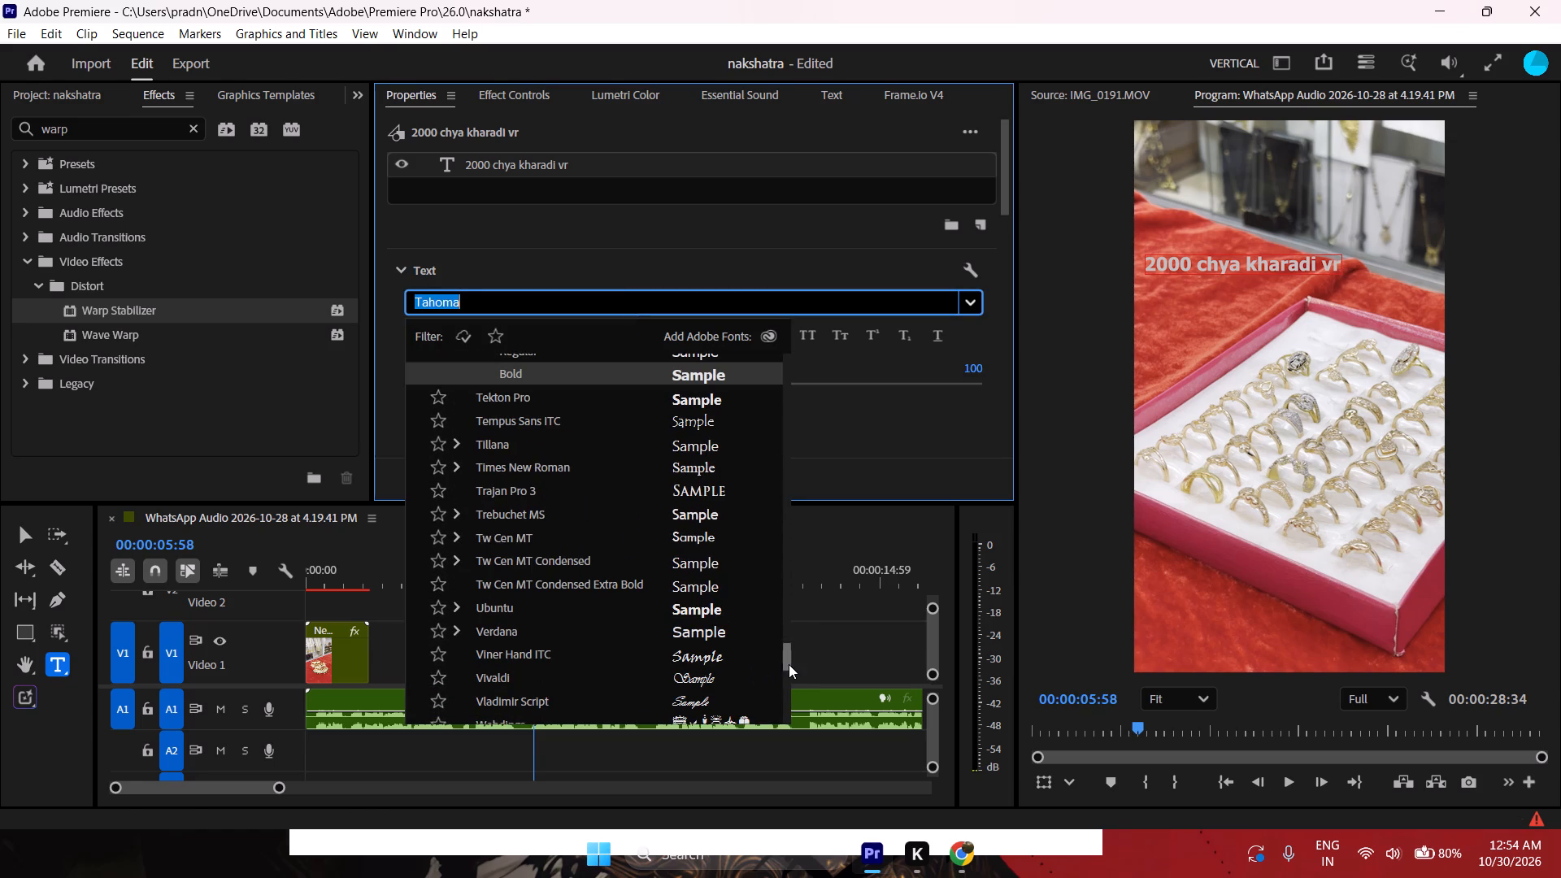
pyautogui.click(786, 667)
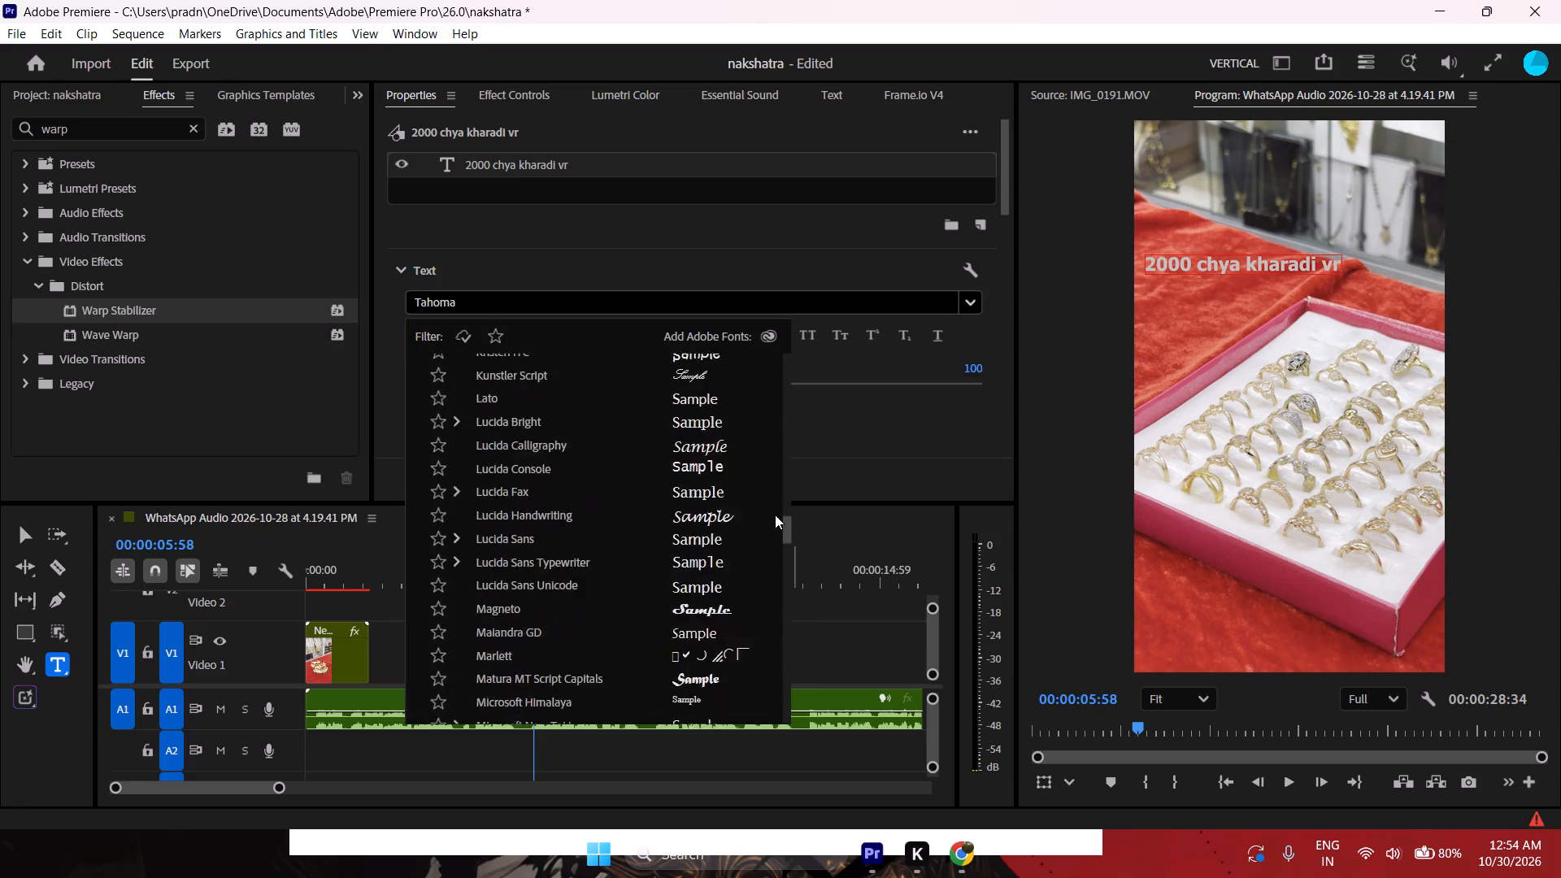
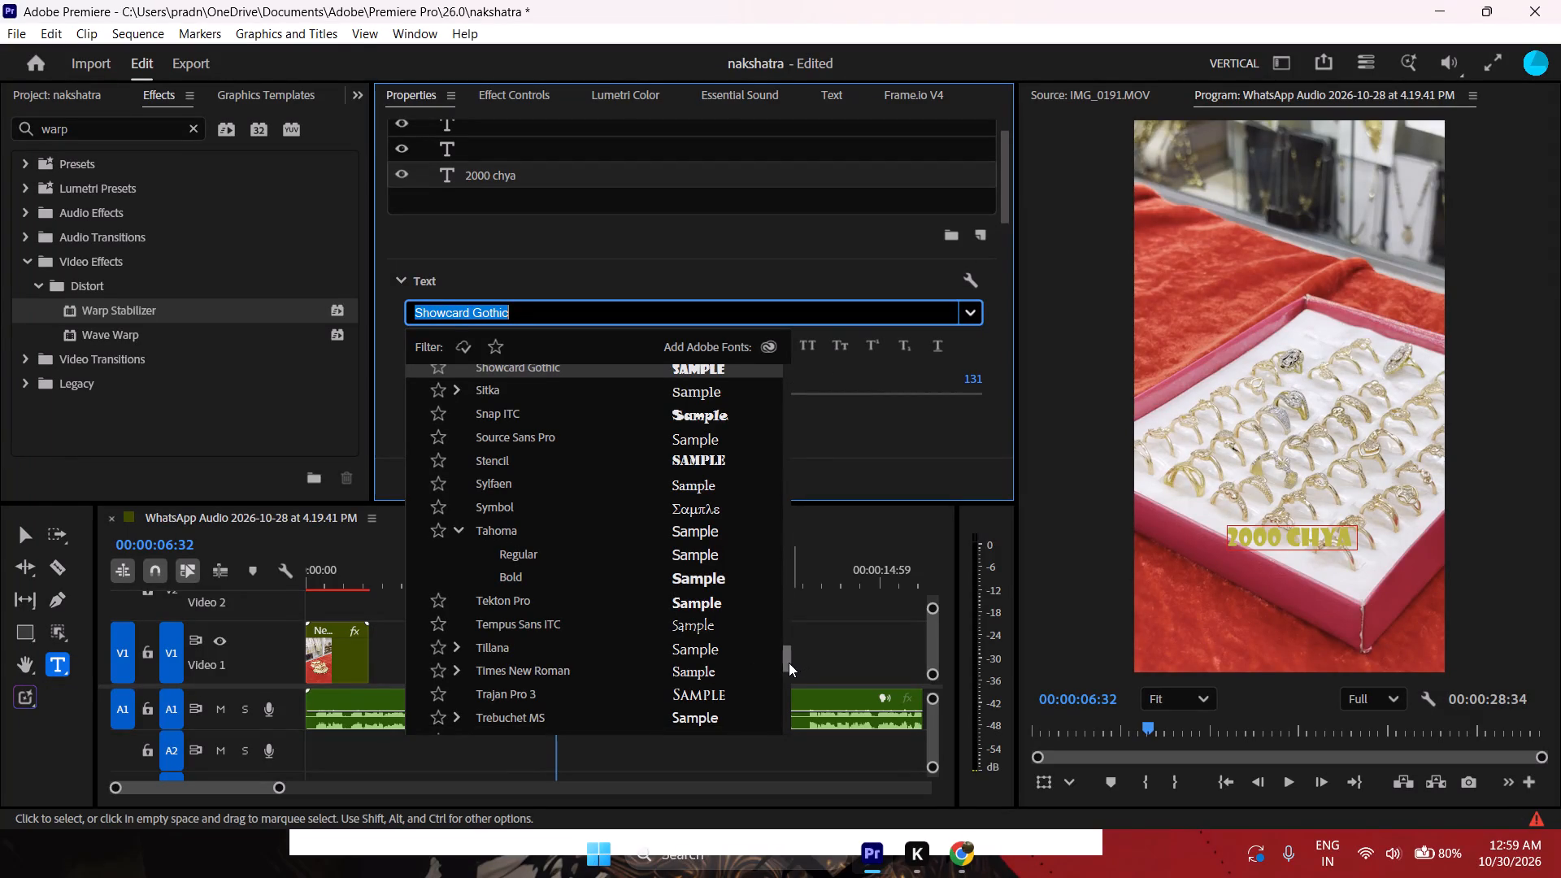
# Look back through the font samples from Showcard Gothic to the start of the list for the "2000 chya" text.
pyautogui.moveTo(789, 663); pyautogui.dragTo(810, 563)
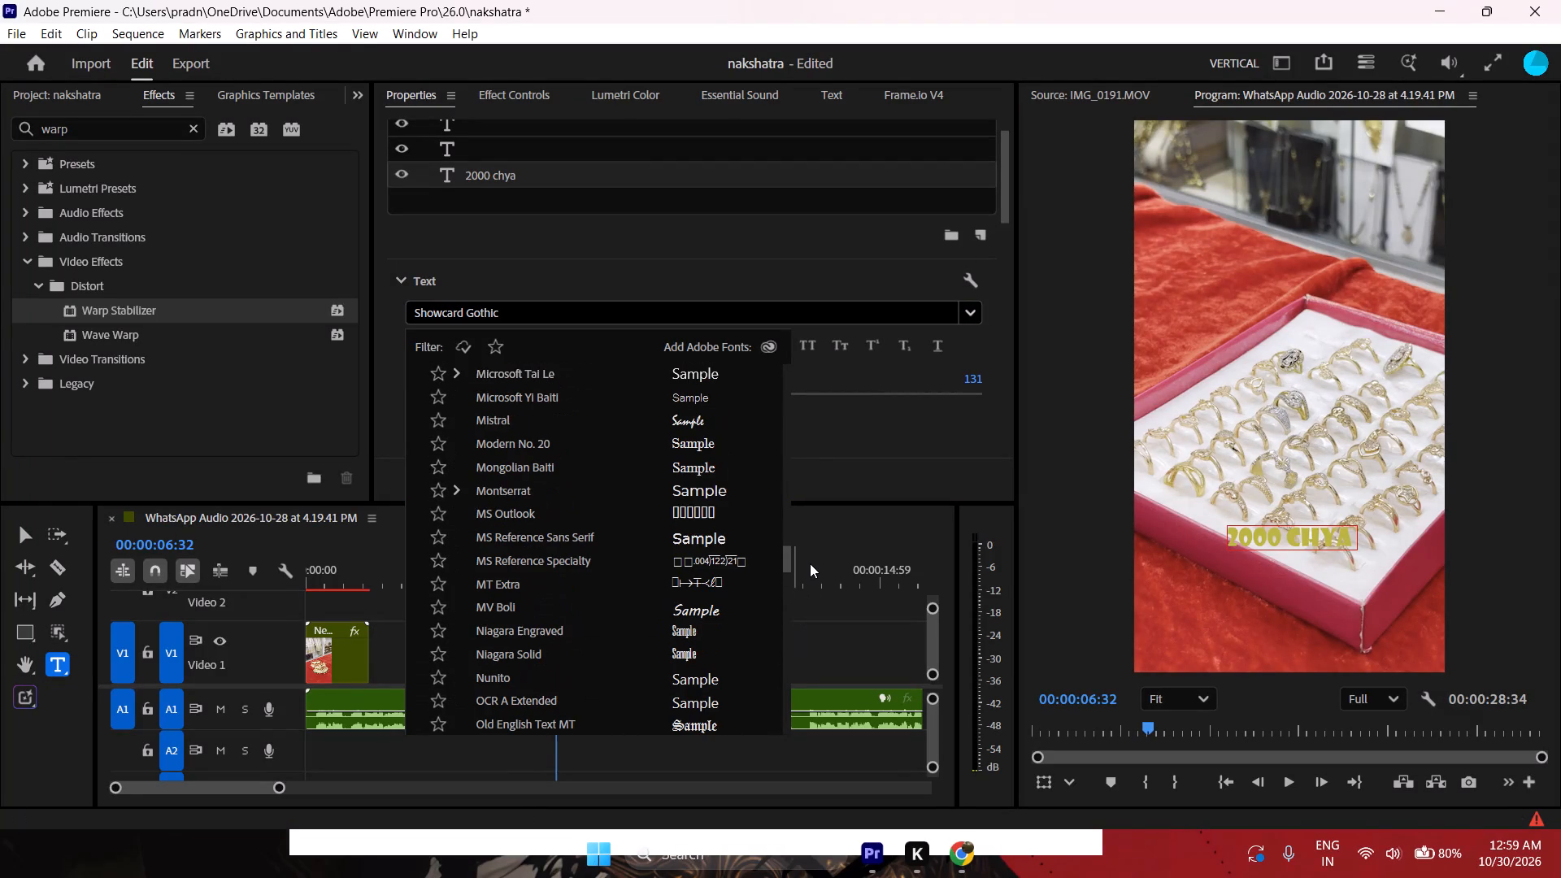
pyautogui.moveTo(810, 563); pyautogui.dragTo(809, 547)
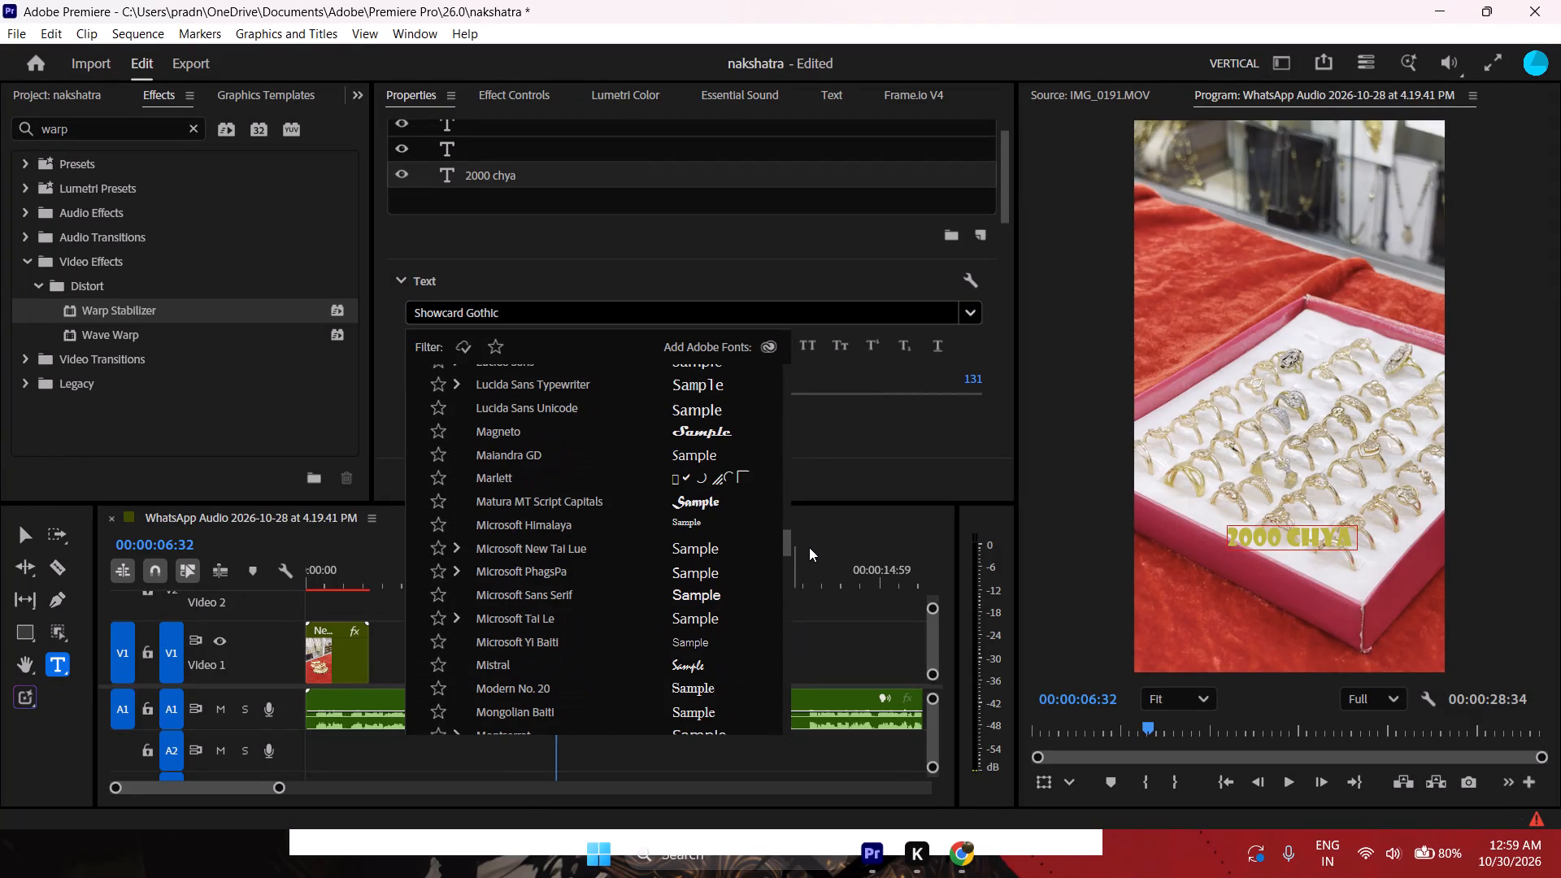
pyautogui.moveTo(809, 547); pyautogui.dragTo(807, 533)
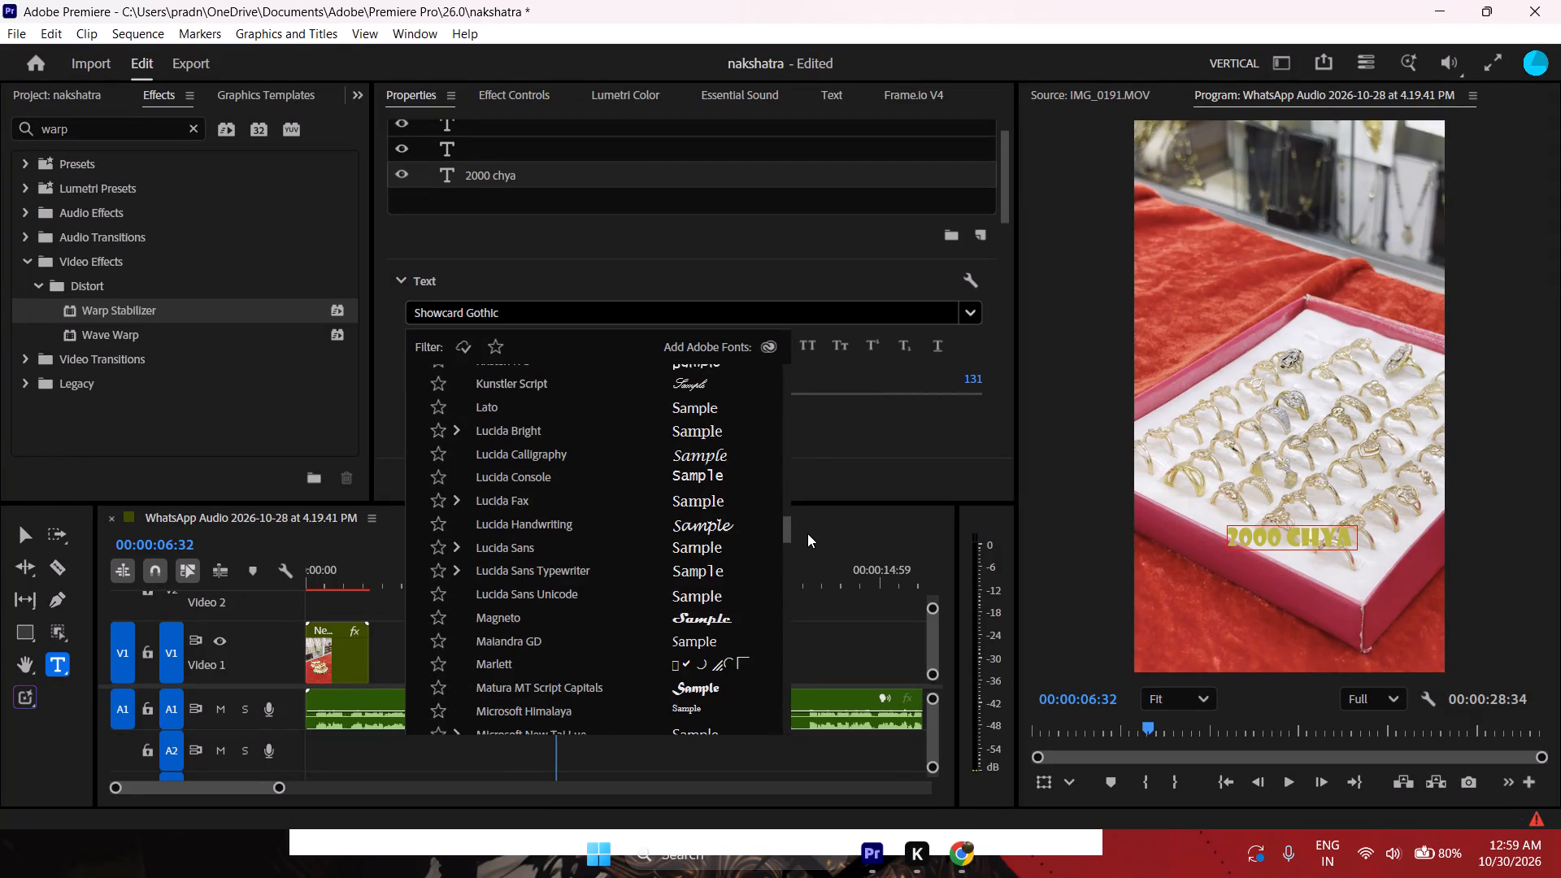
pyautogui.moveTo(807, 533); pyautogui.dragTo(806, 528)
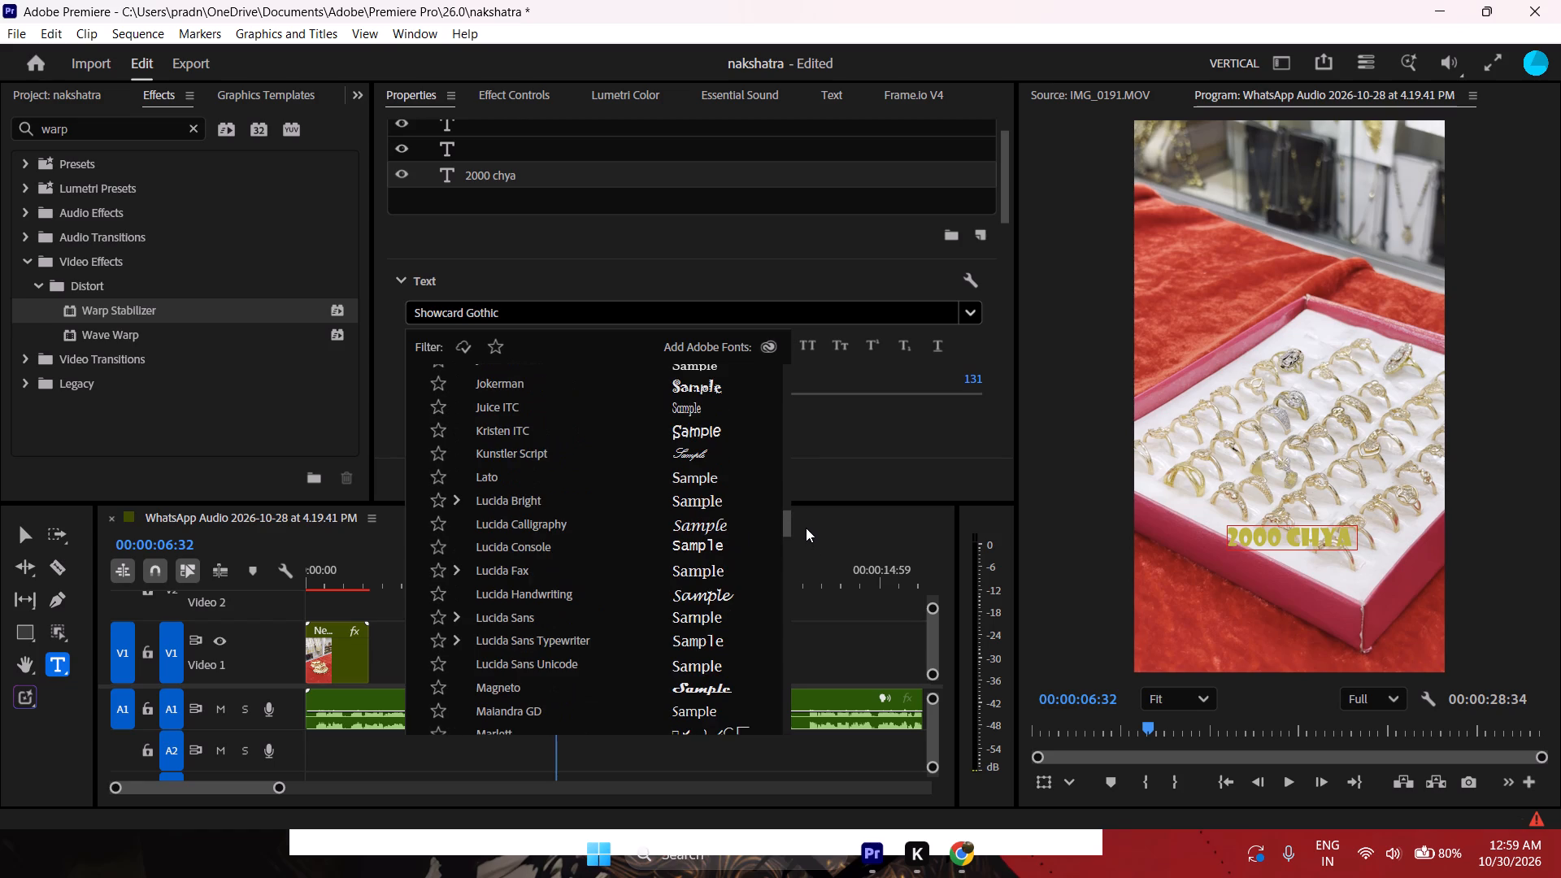
pyautogui.moveTo(806, 528); pyautogui.dragTo(802, 505)
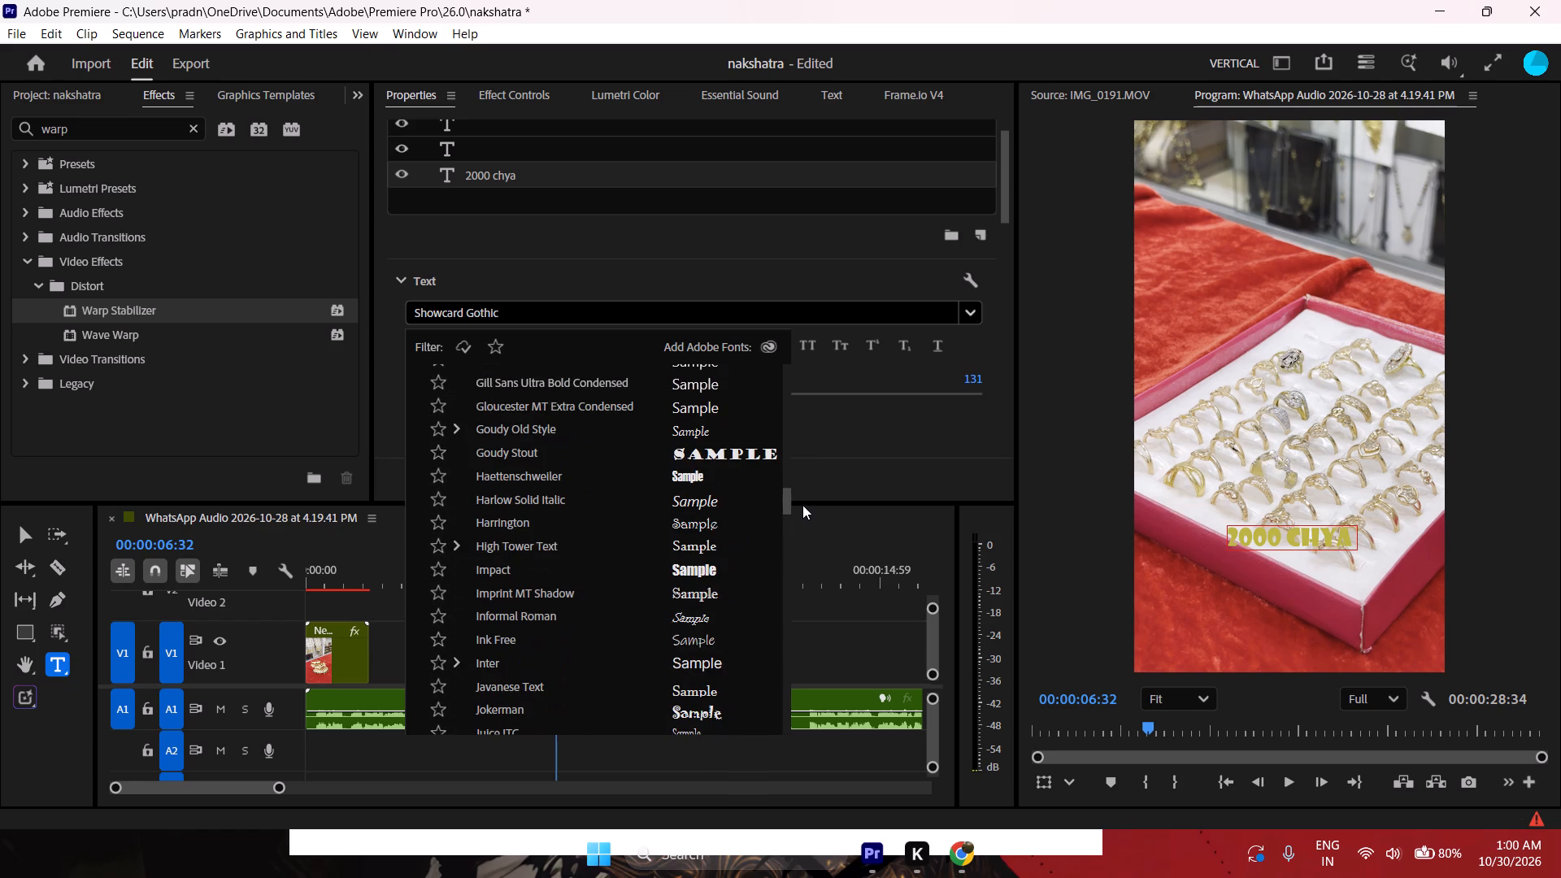
pyautogui.moveTo(802, 505); pyautogui.dragTo(798, 489)
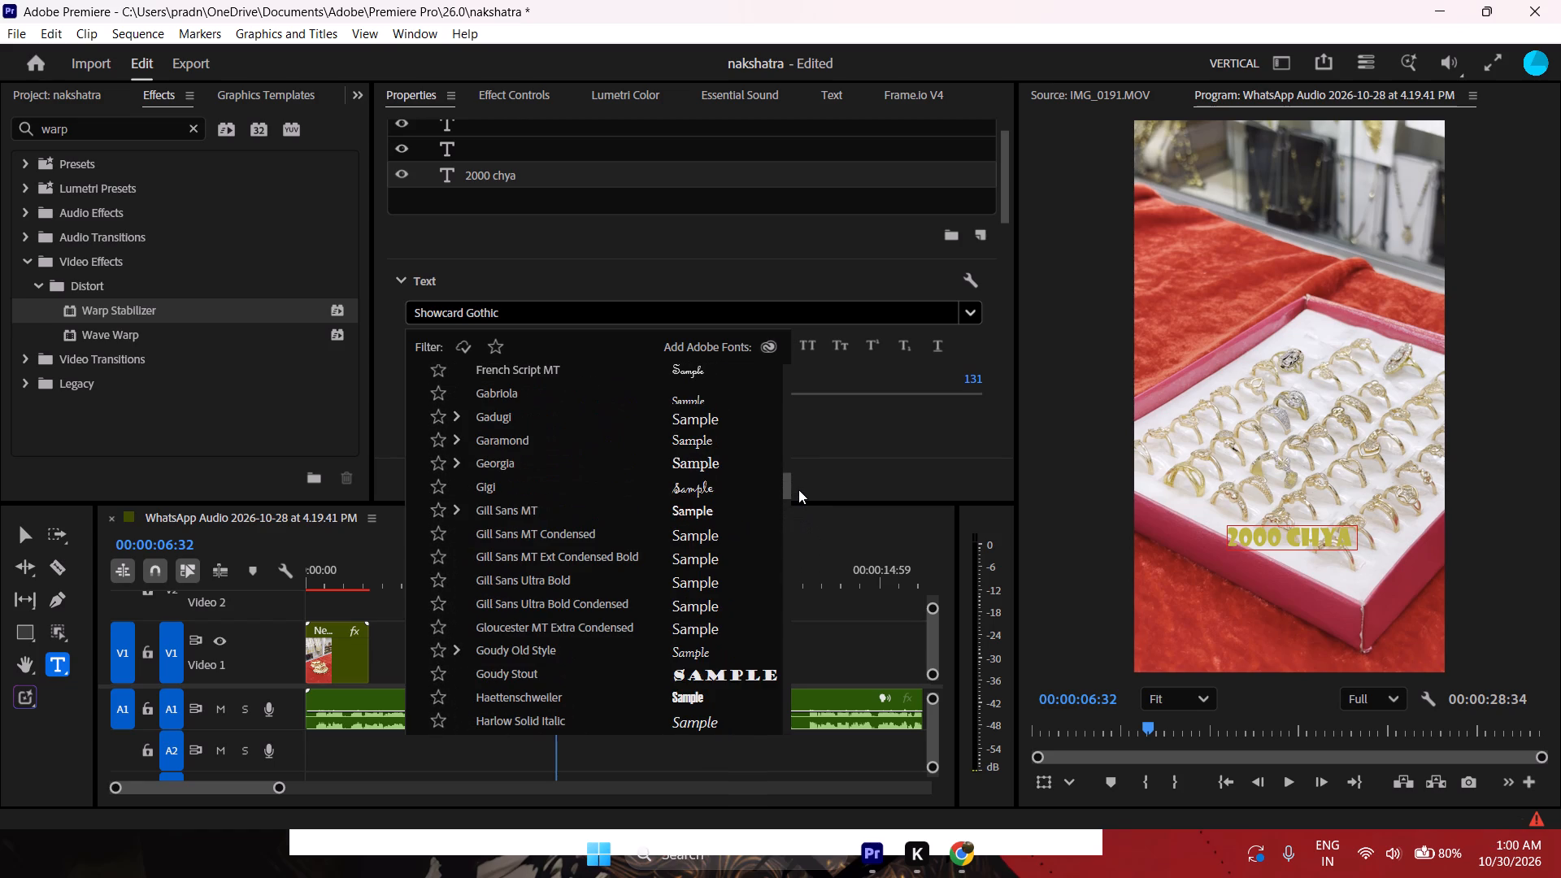
pyautogui.moveTo(798, 489); pyautogui.dragTo(798, 487)
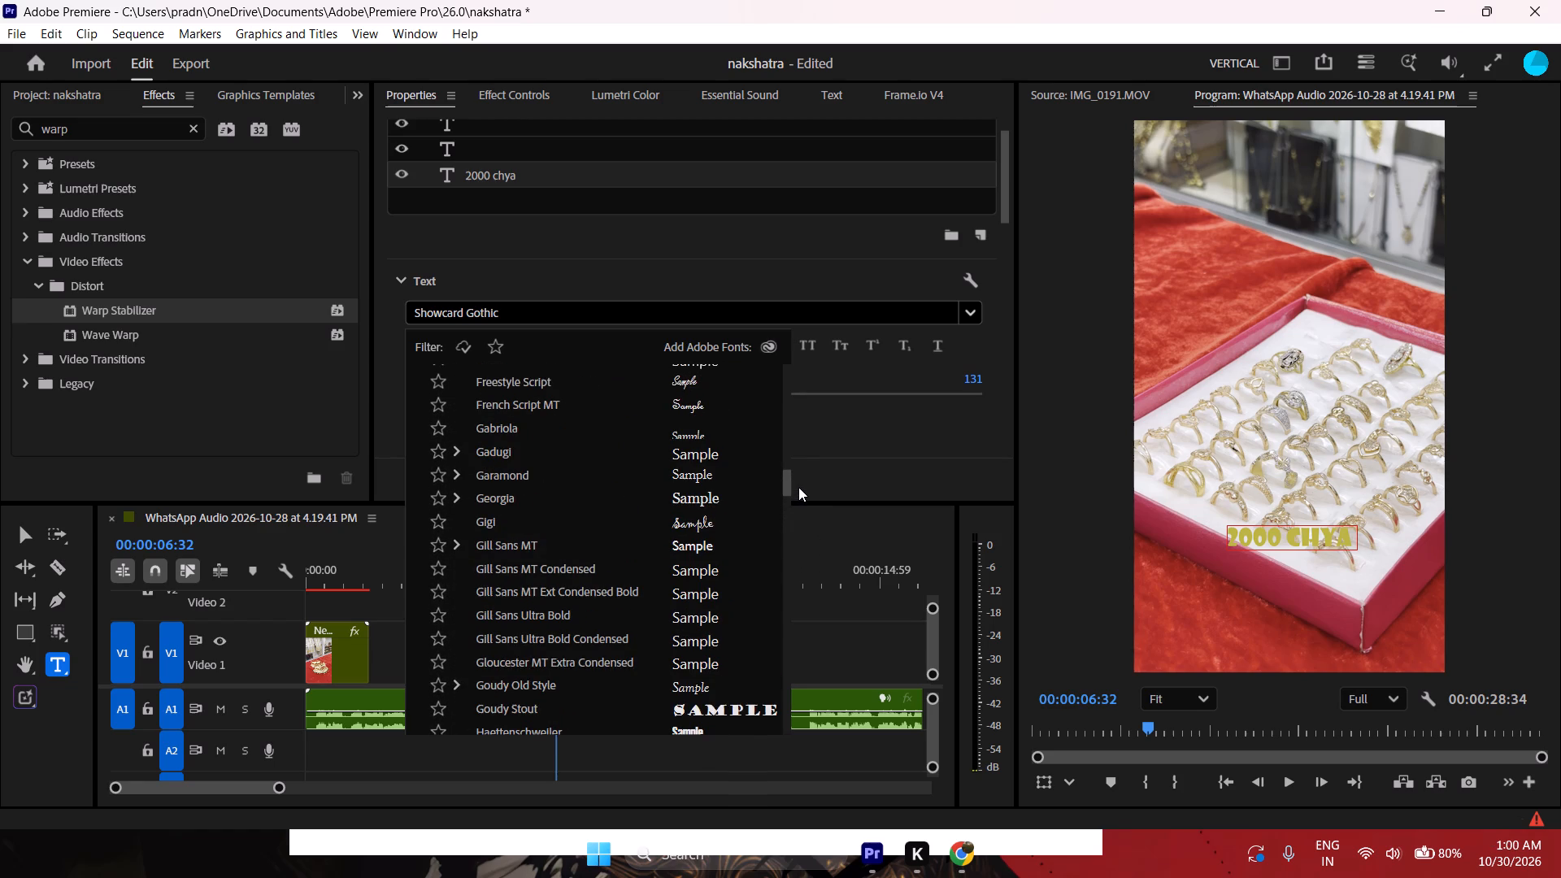
pyautogui.moveTo(798, 487); pyautogui.dragTo(789, 454)
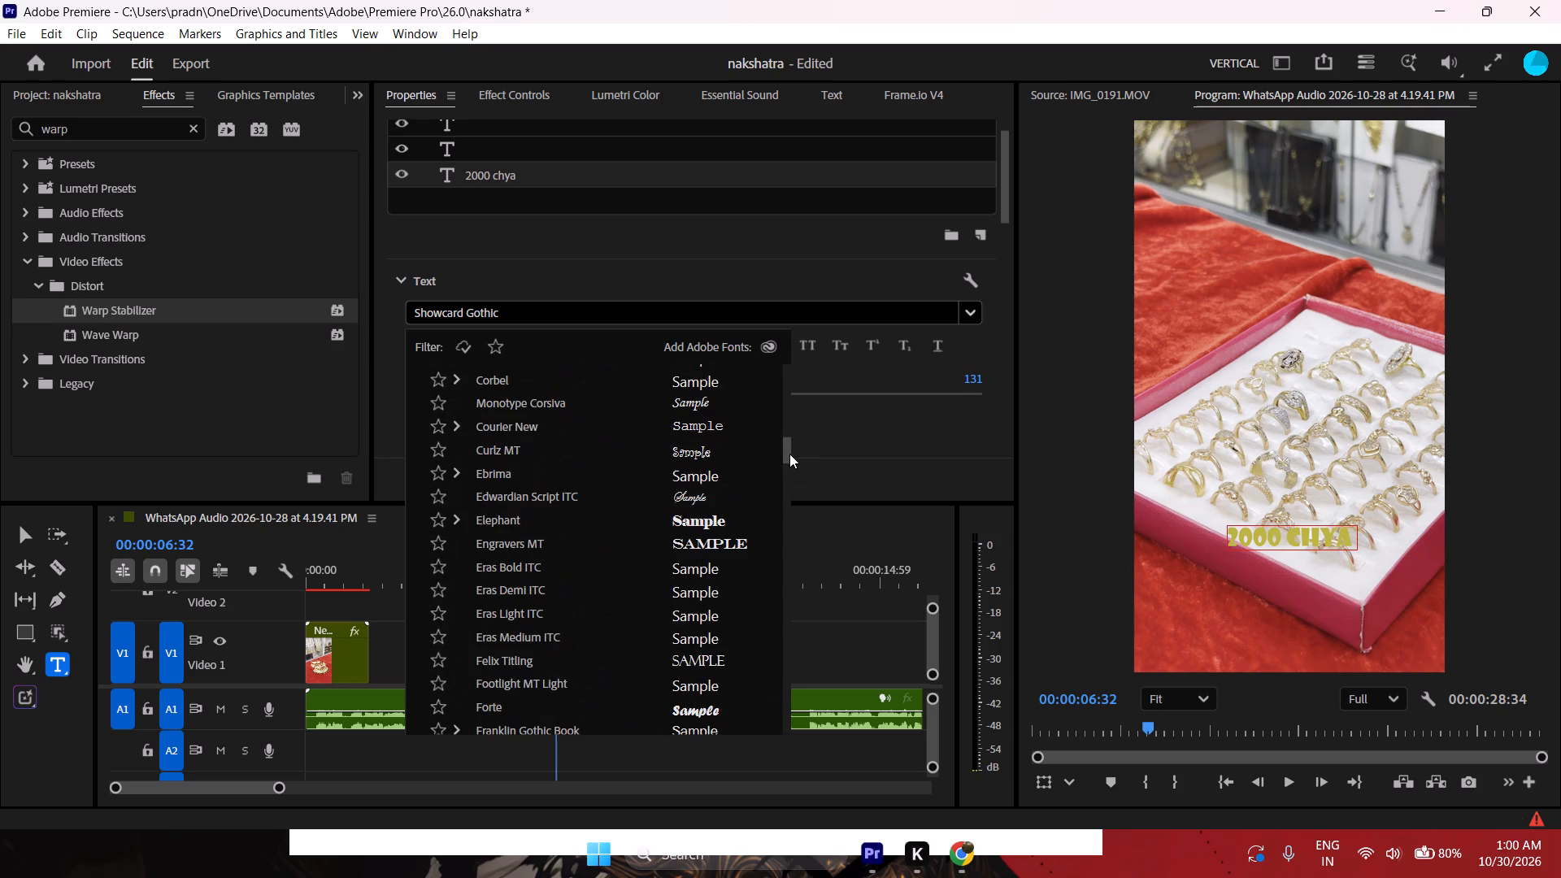
pyautogui.moveTo(789, 454); pyautogui.dragTo(787, 444)
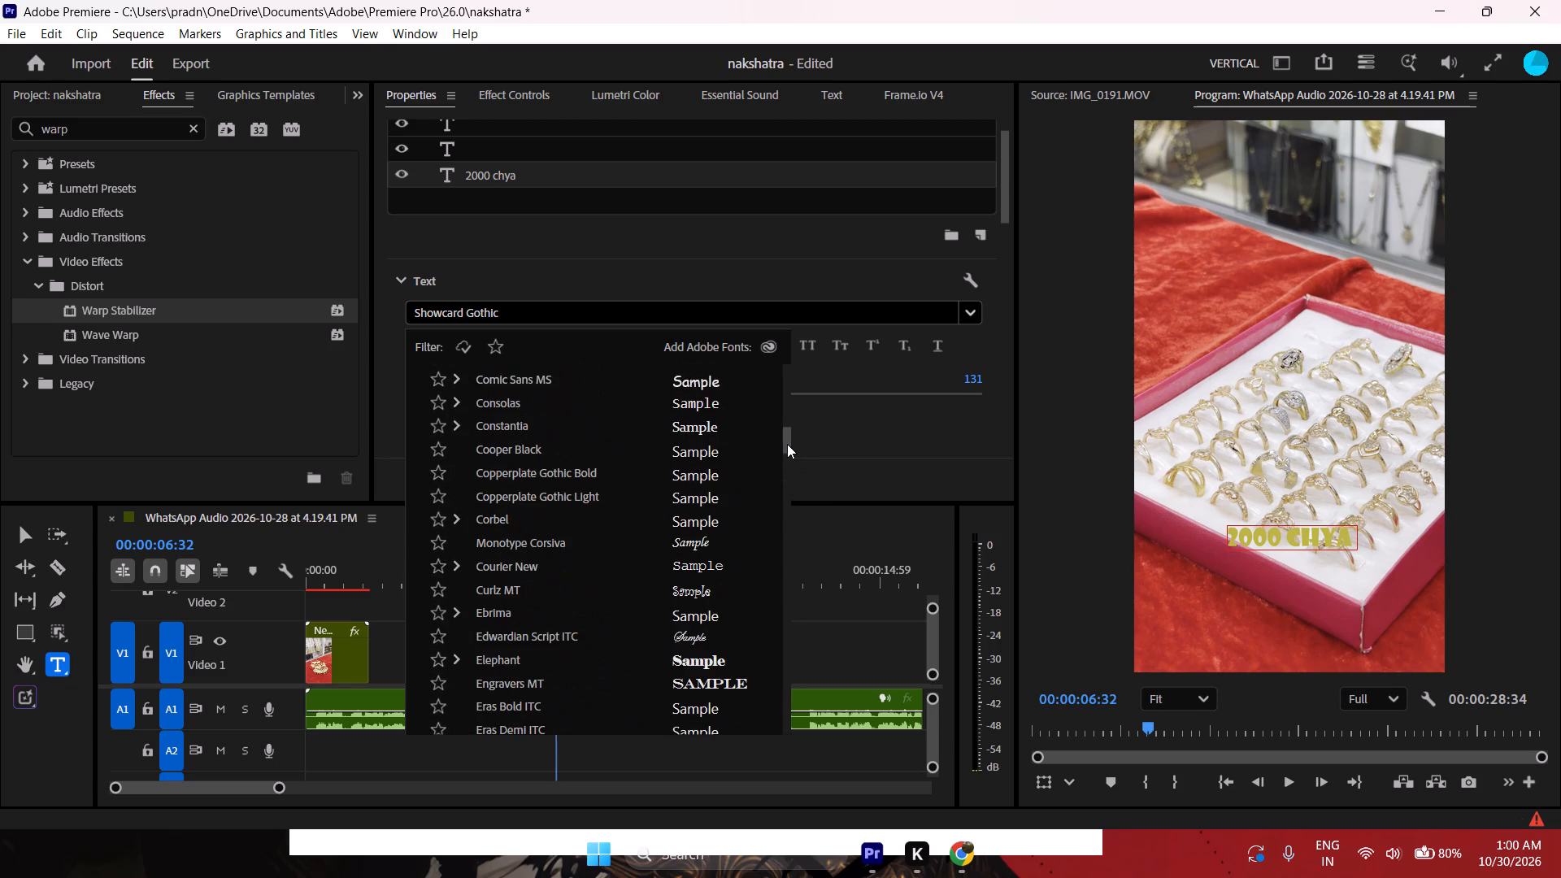
pyautogui.moveTo(787, 444); pyautogui.dragTo(779, 400)
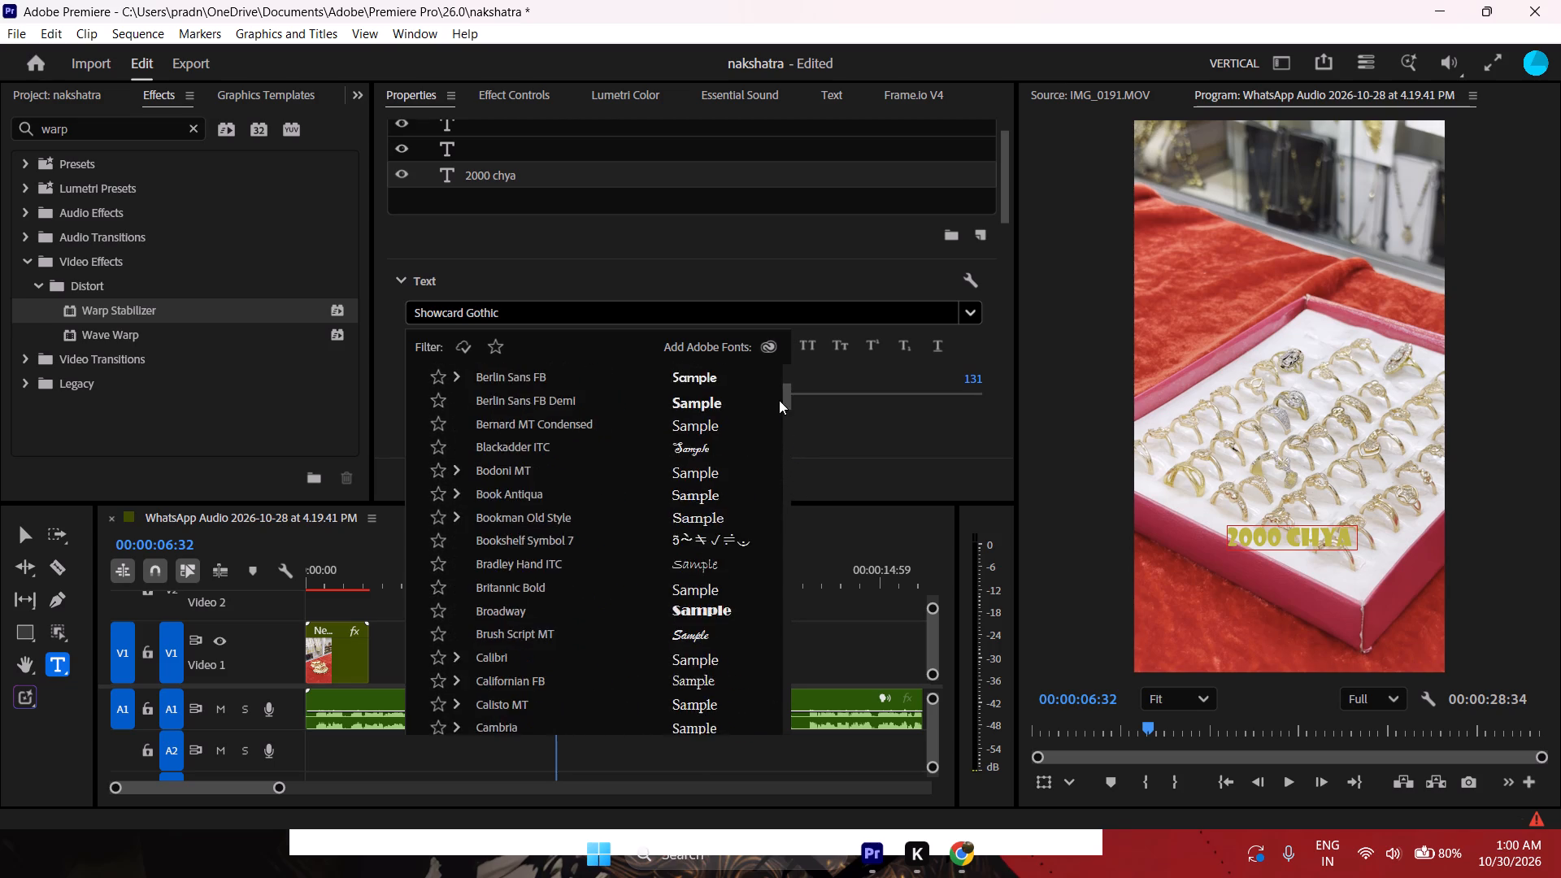
pyautogui.moveTo(779, 400); pyautogui.dragTo(771, 388)
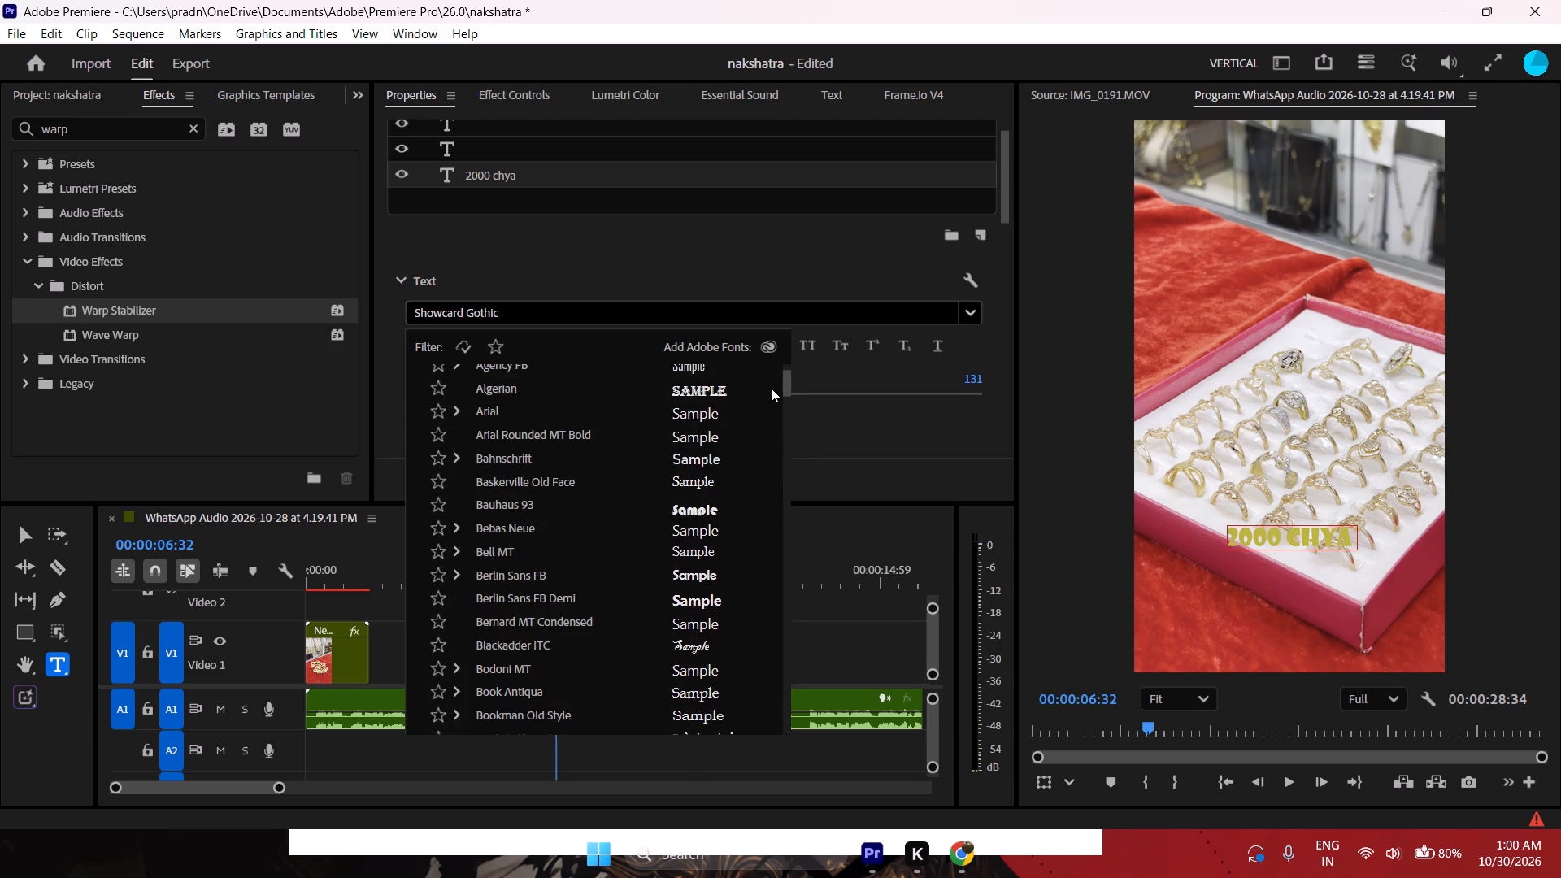
# Compare the font samples alphabetically from the Algerian and Arial entries through Script MT Bold for the "2000 chya" text.
pyautogui.moveTo(771, 388); pyautogui.dragTo(775, 410)
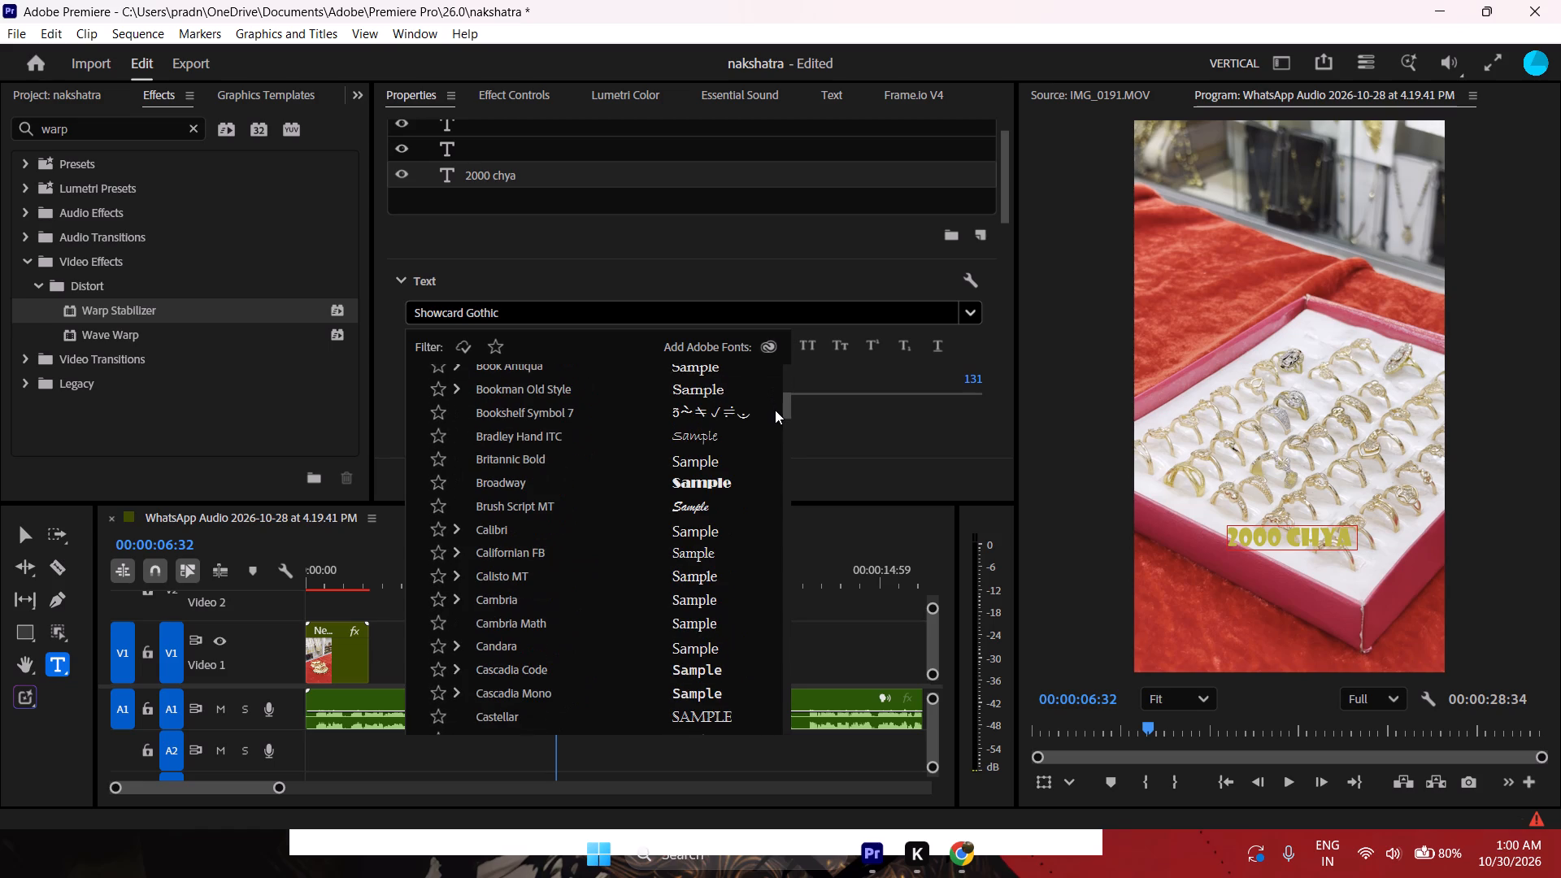
pyautogui.moveTo(775, 410); pyautogui.dragTo(776, 416)
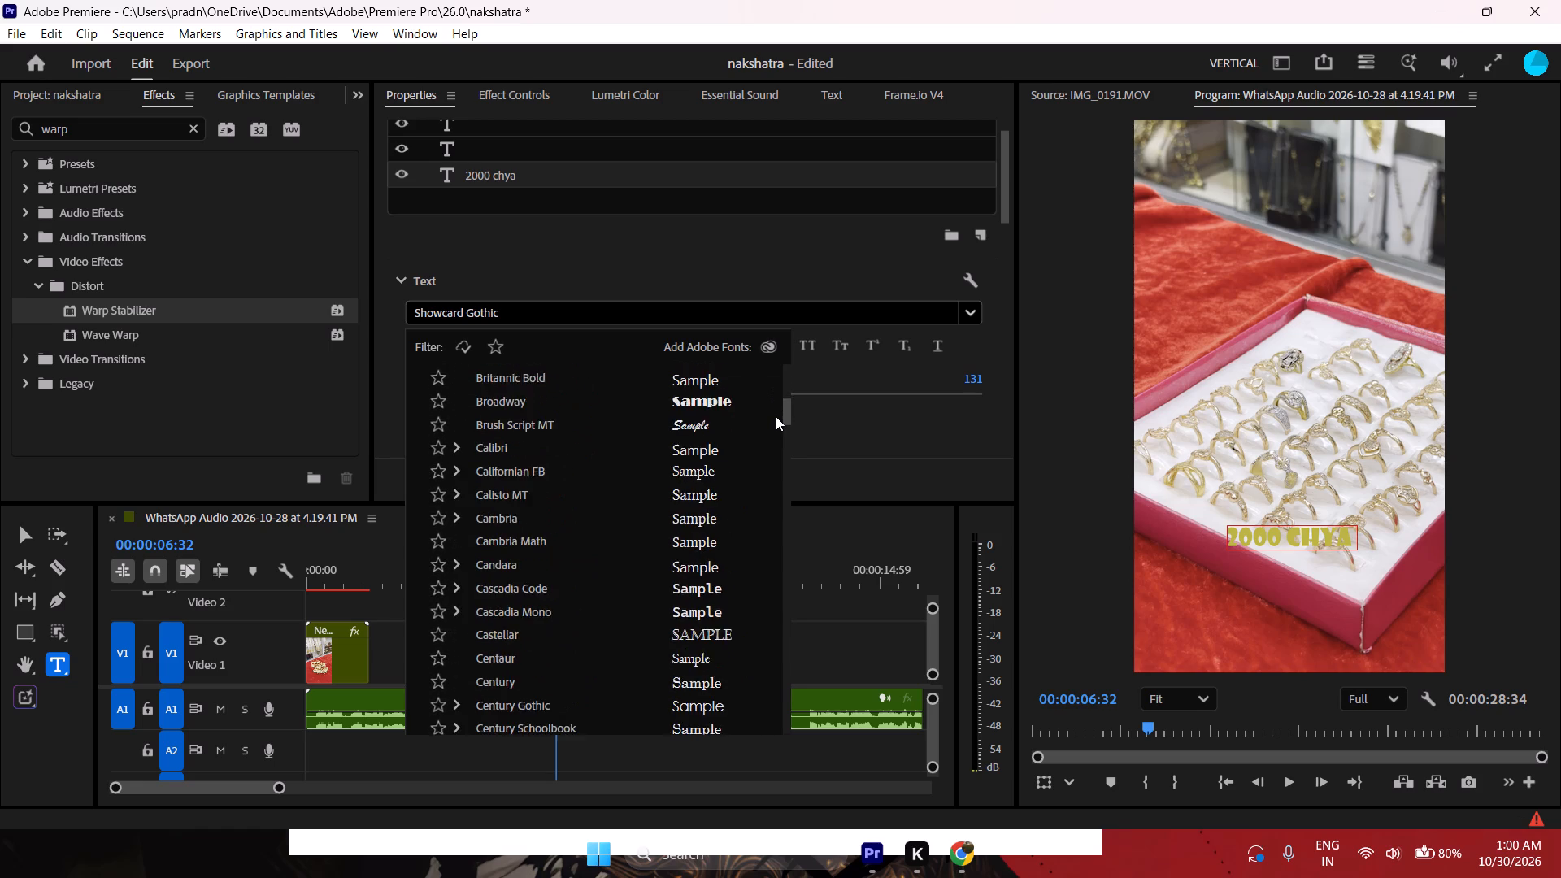
pyautogui.moveTo(776, 416); pyautogui.dragTo(776, 427)
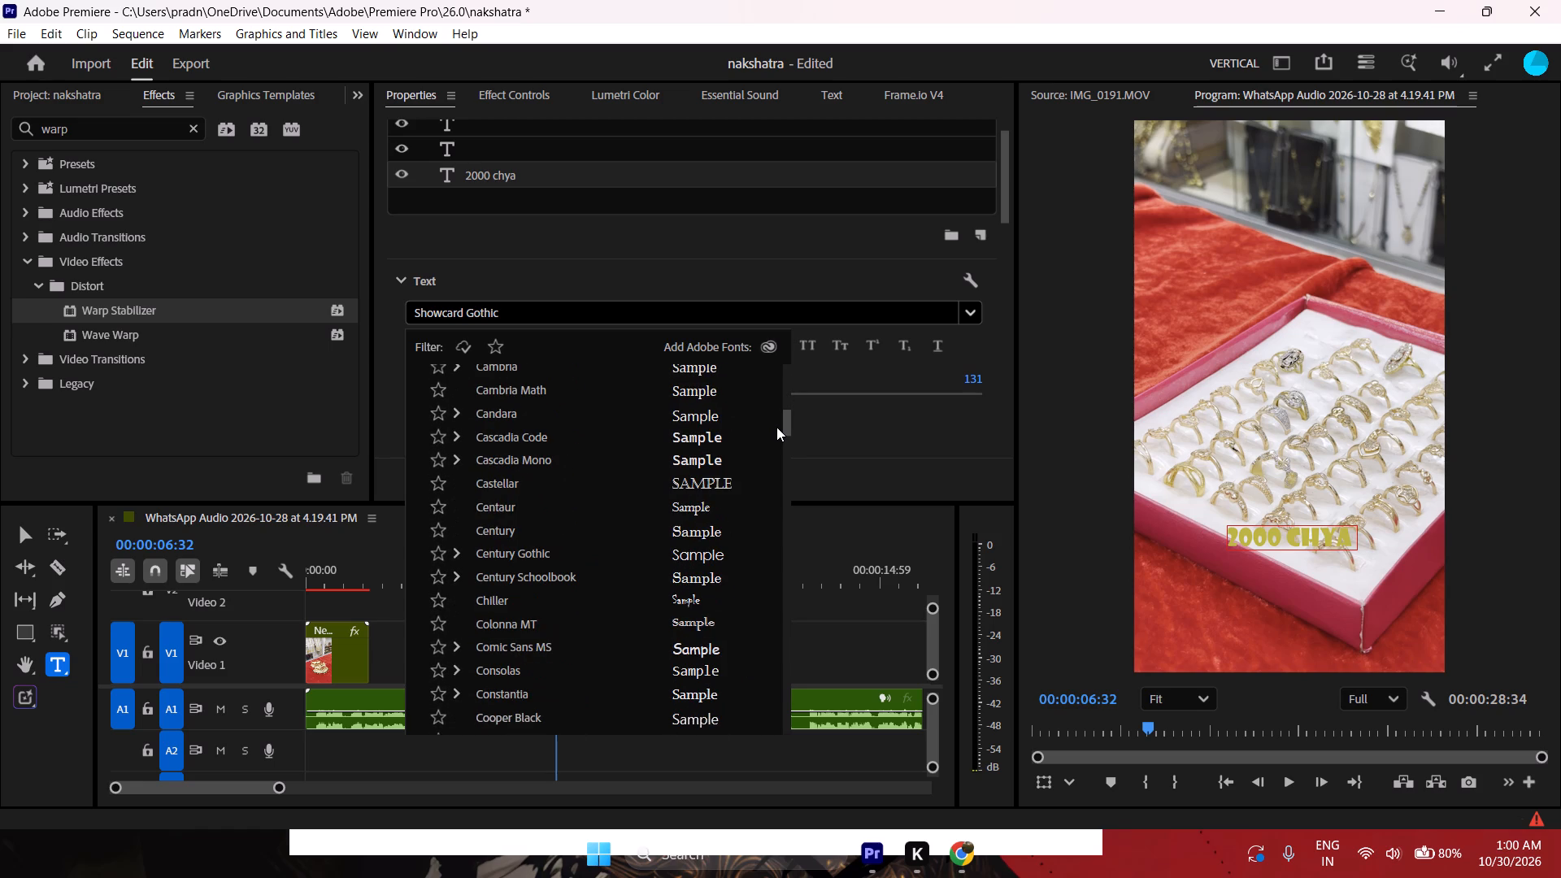
pyautogui.moveTo(776, 427); pyautogui.dragTo(777, 434)
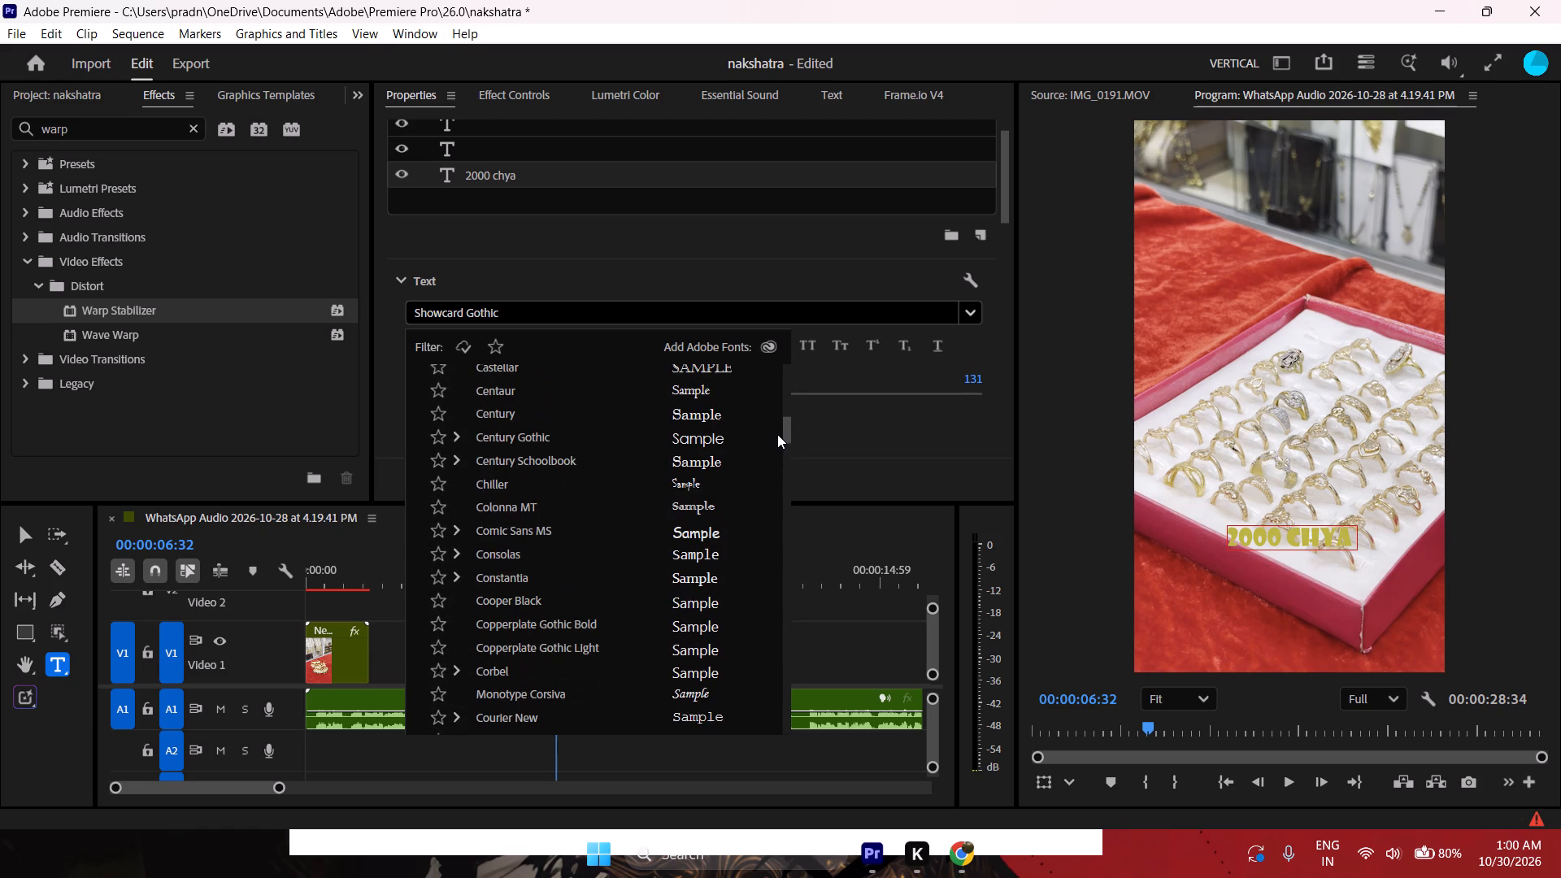
pyautogui.moveTo(777, 434); pyautogui.dragTo(780, 446)
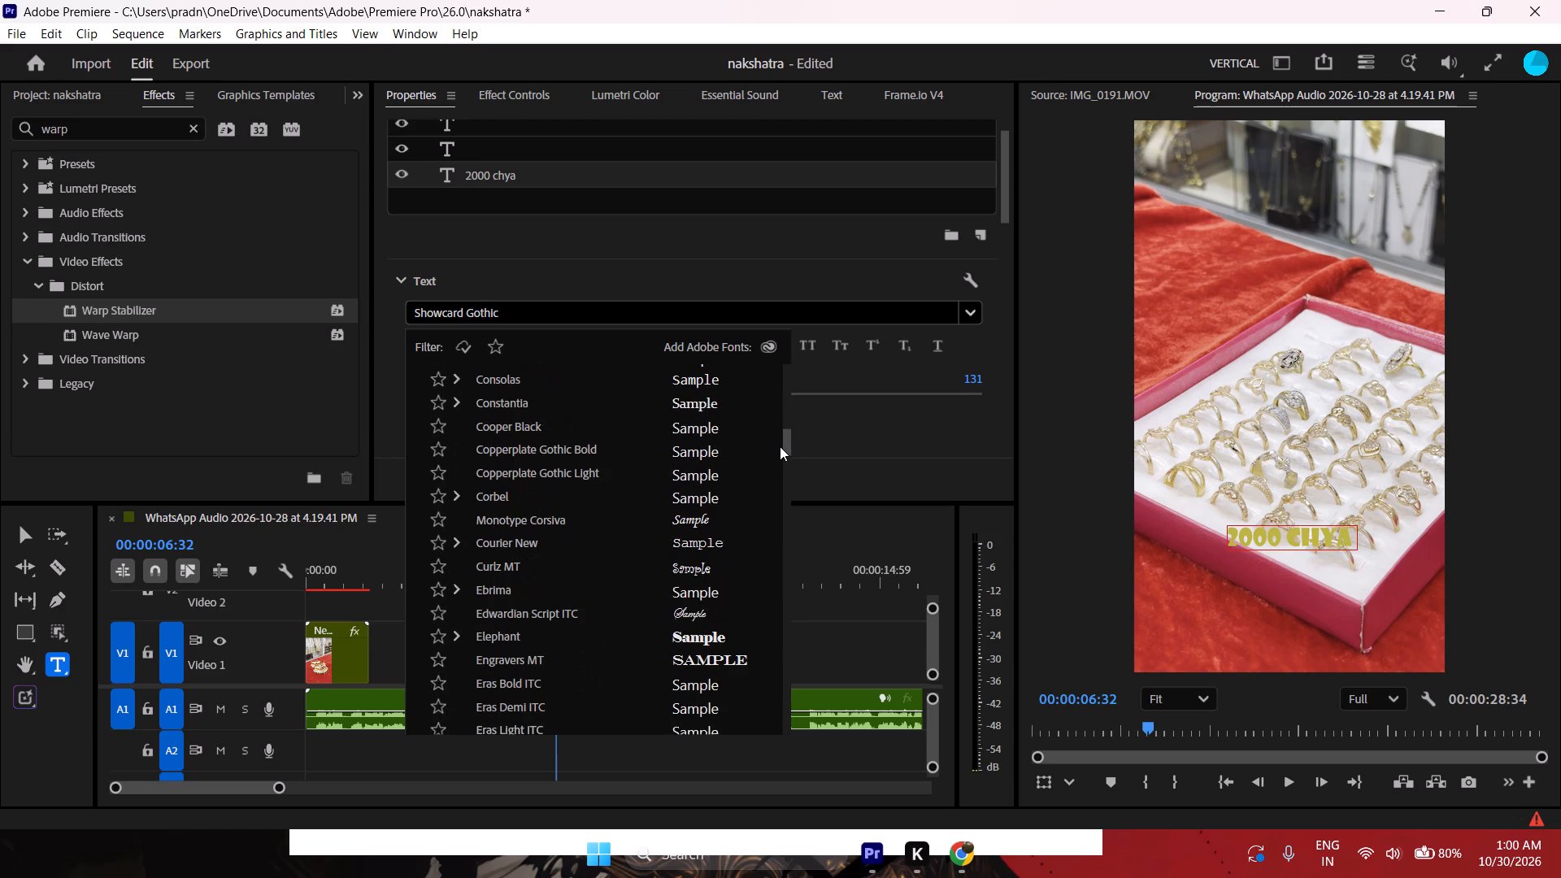
pyautogui.moveTo(780, 446); pyautogui.dragTo(781, 455)
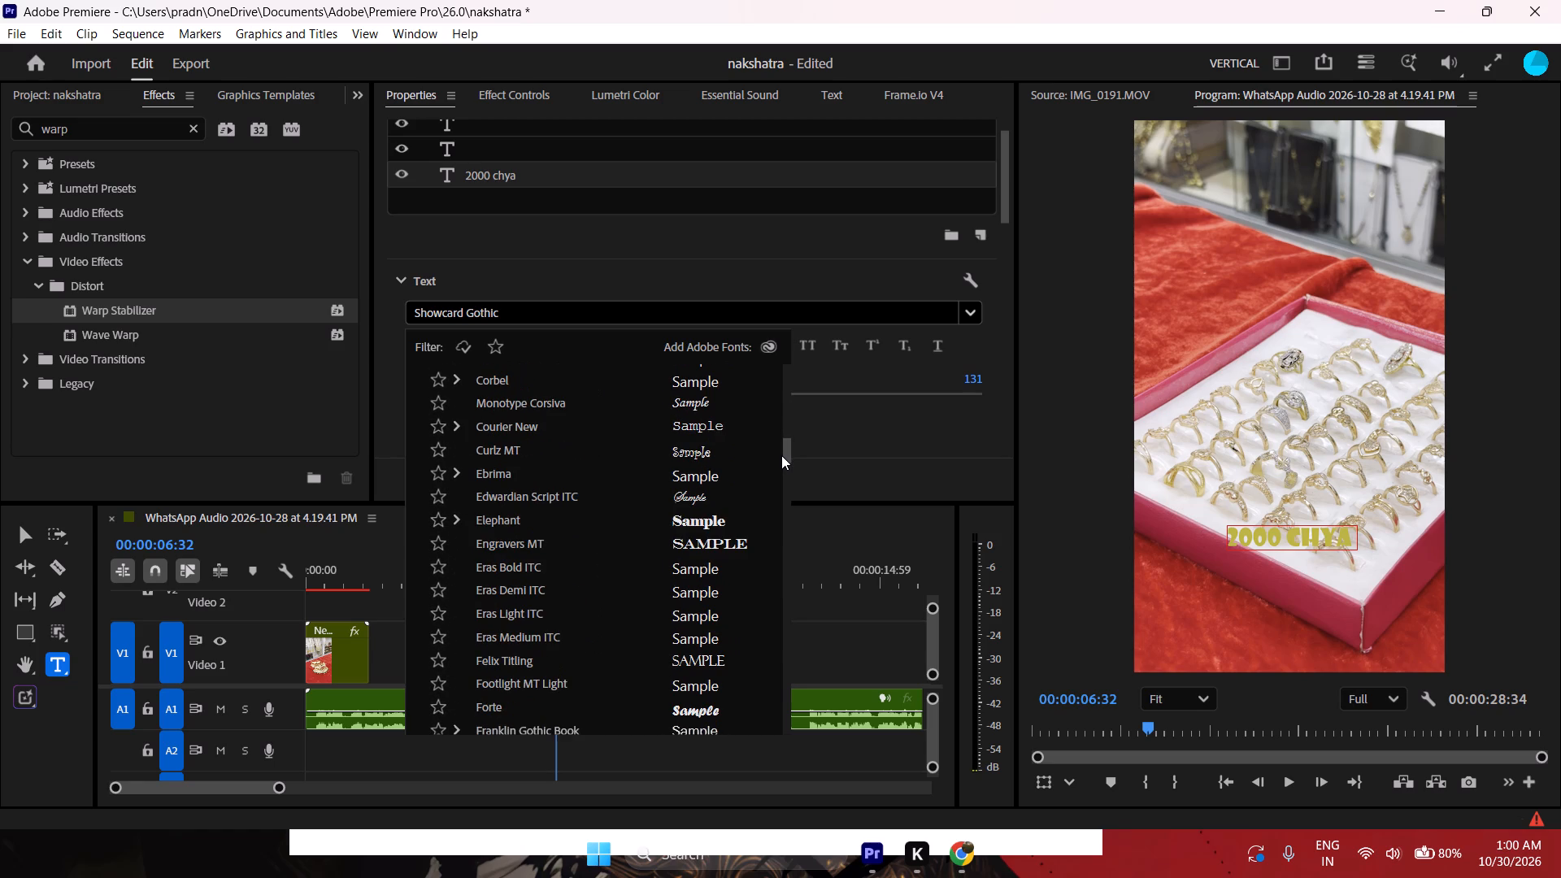
pyautogui.moveTo(781, 455); pyautogui.dragTo(784, 467)
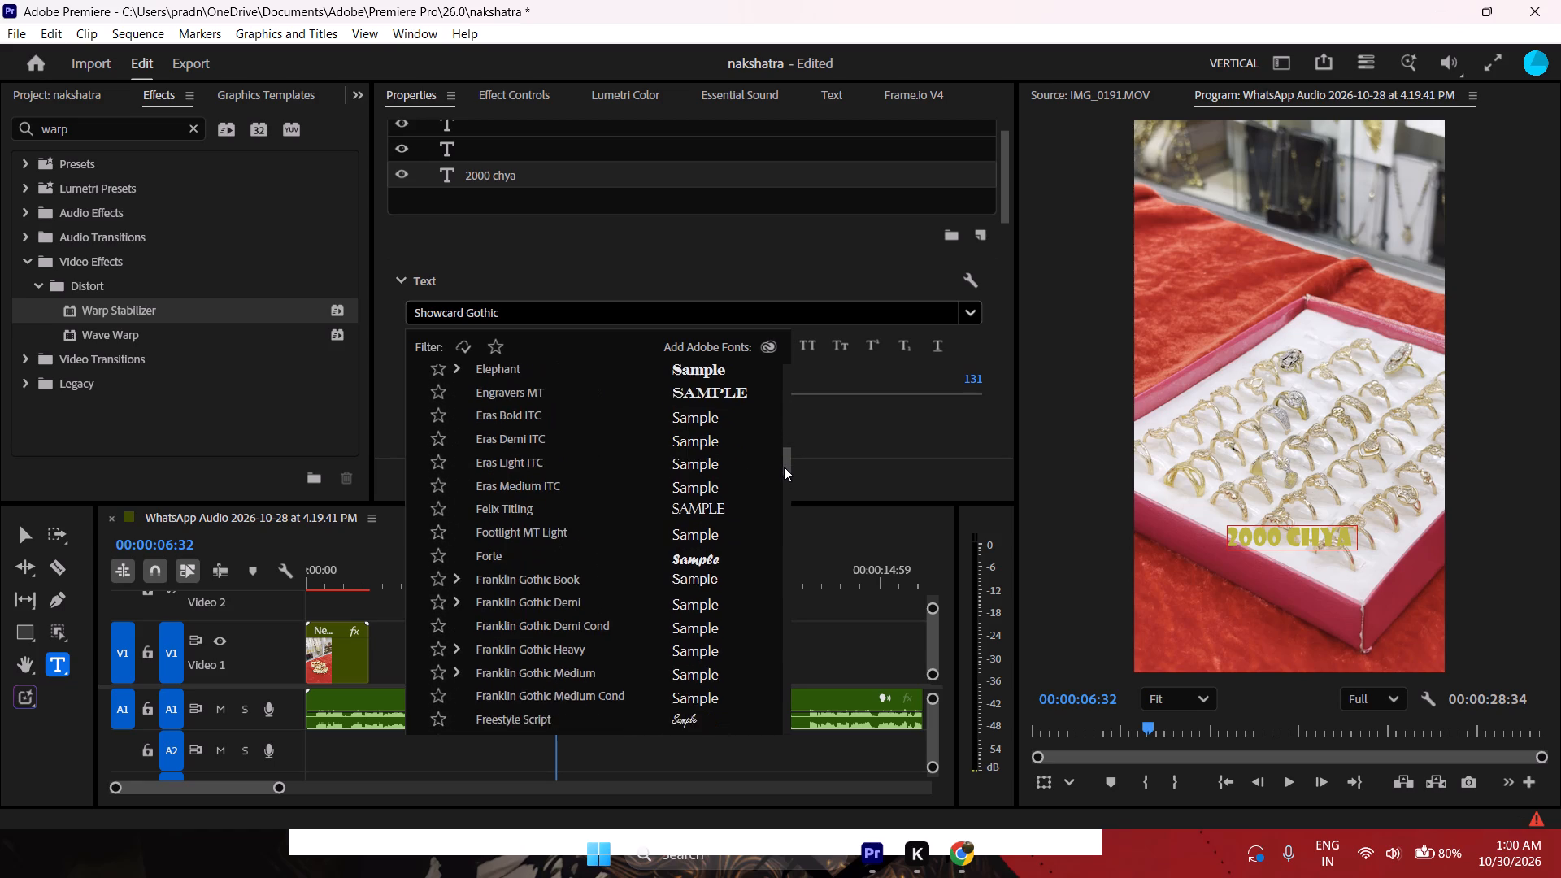
pyautogui.moveTo(784, 467); pyautogui.dragTo(785, 477)
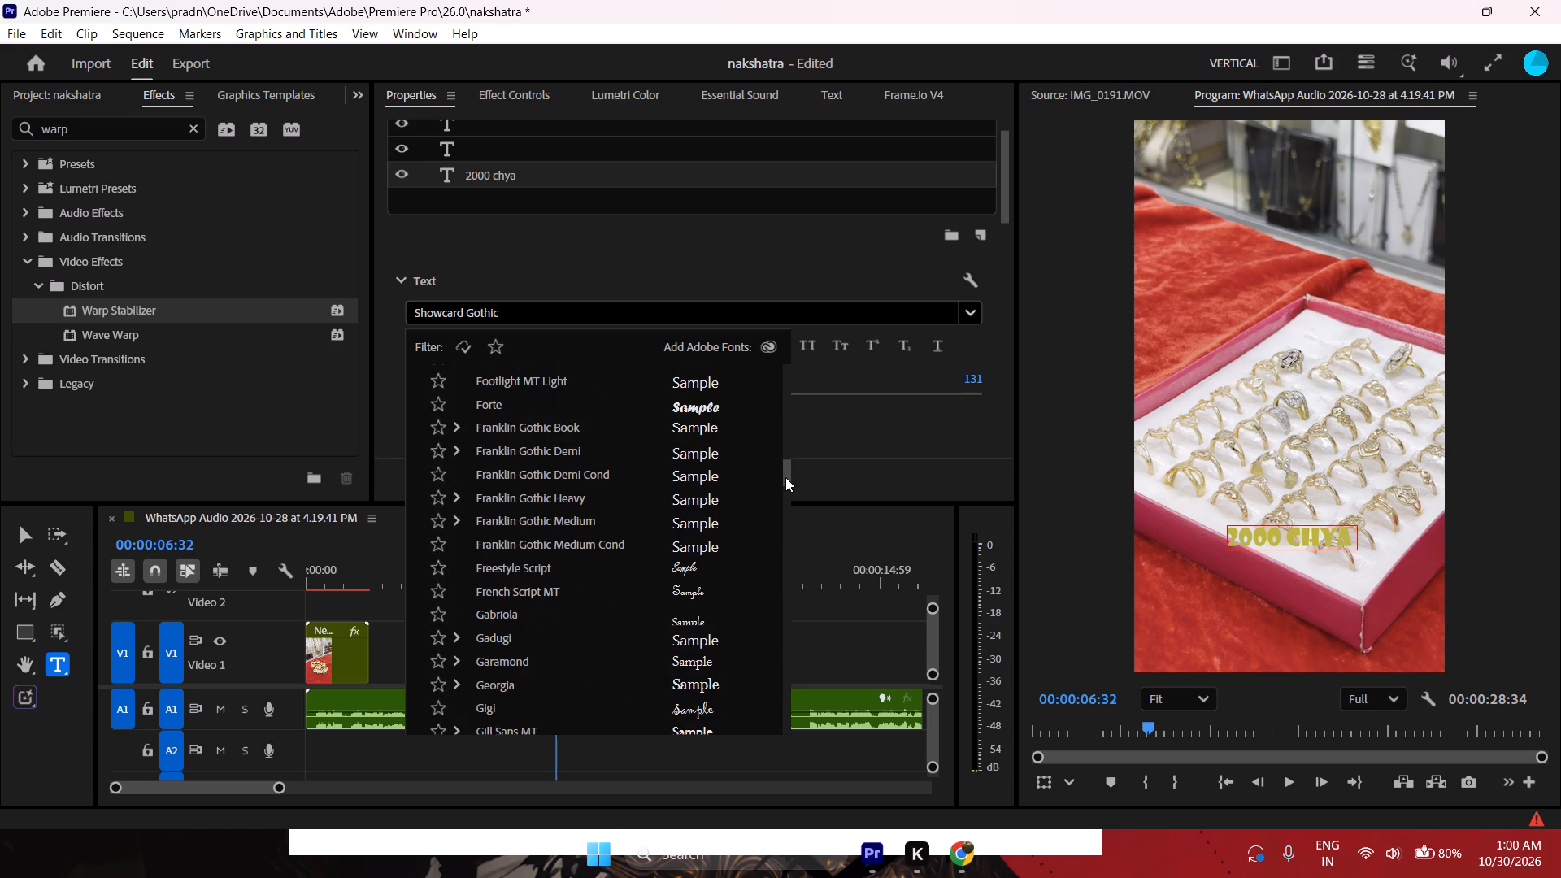
pyautogui.moveTo(785, 477); pyautogui.dragTo(787, 485)
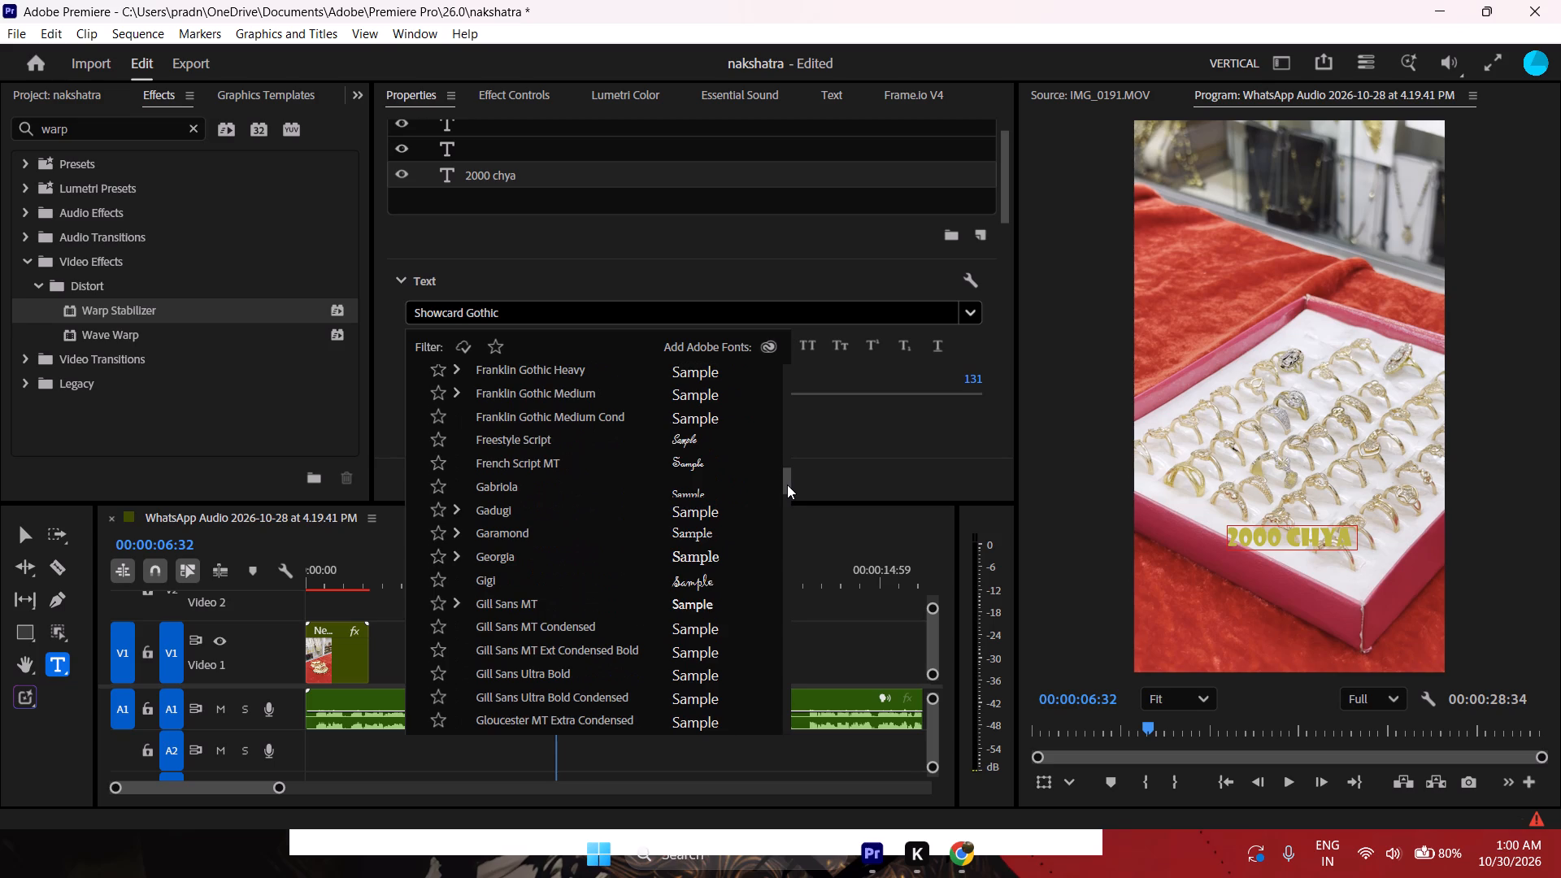
pyautogui.moveTo(787, 485); pyautogui.dragTo(789, 495)
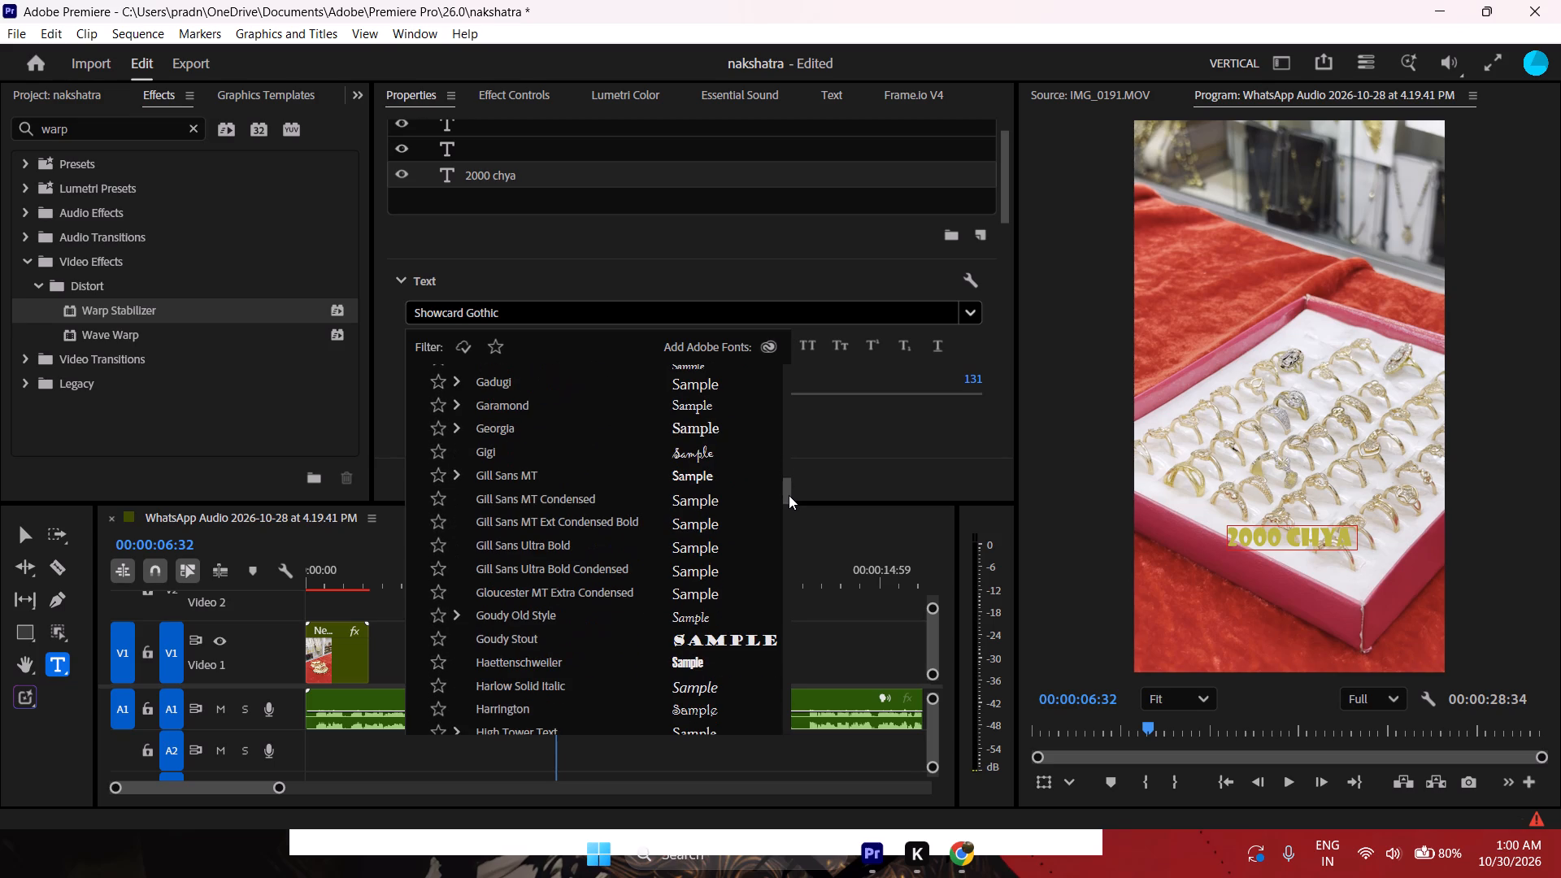
pyautogui.moveTo(789, 495); pyautogui.dragTo(792, 507)
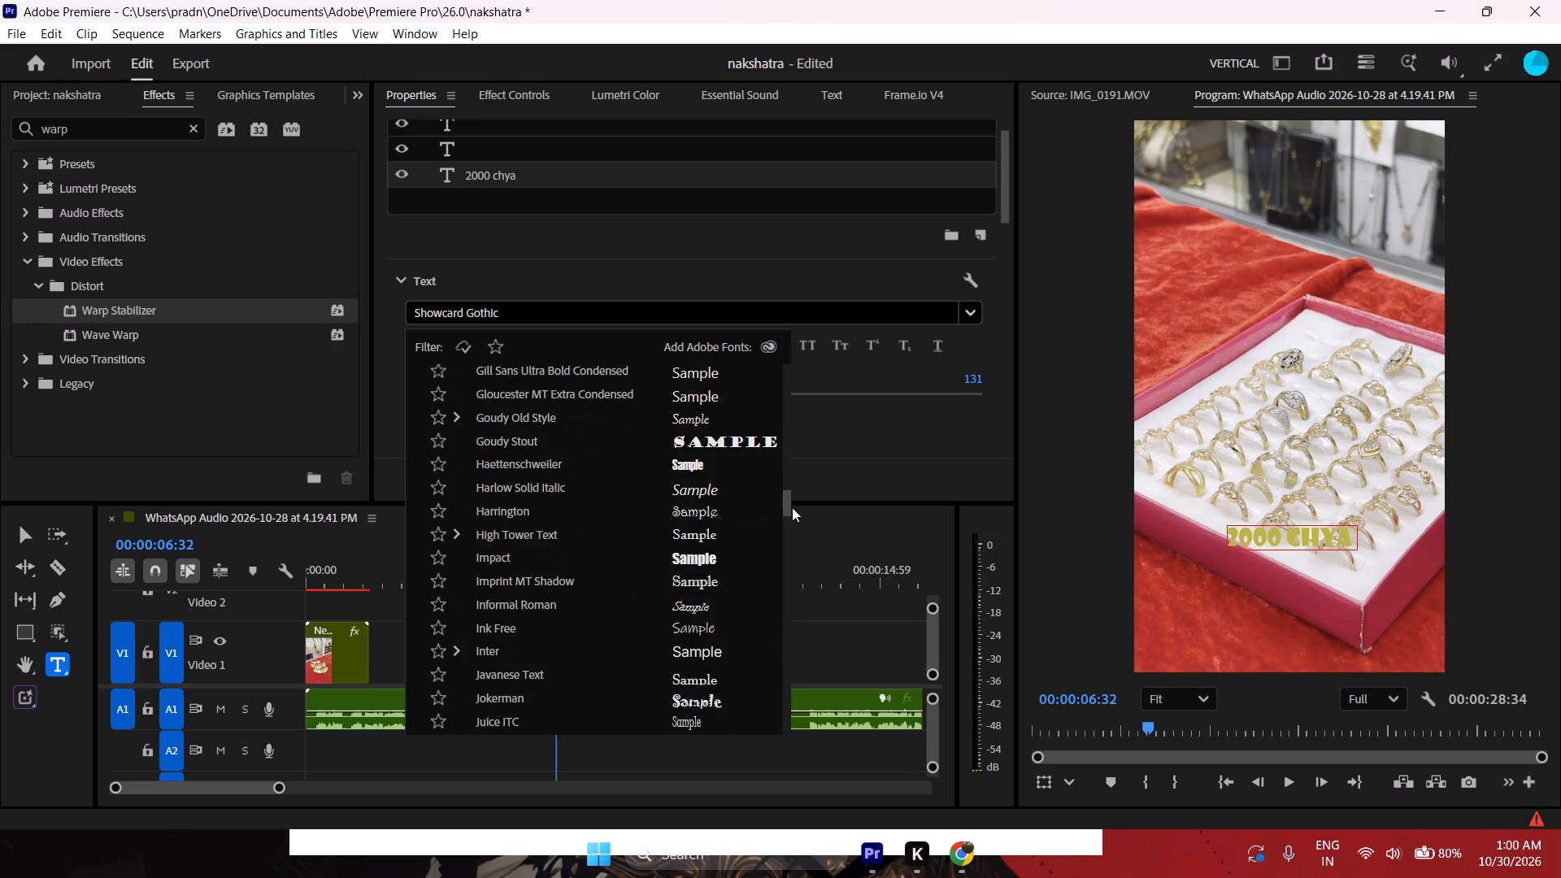
pyautogui.moveTo(792, 507); pyautogui.dragTo(792, 508)
pyautogui.moveTo(792, 508); pyautogui.dragTo(793, 513)
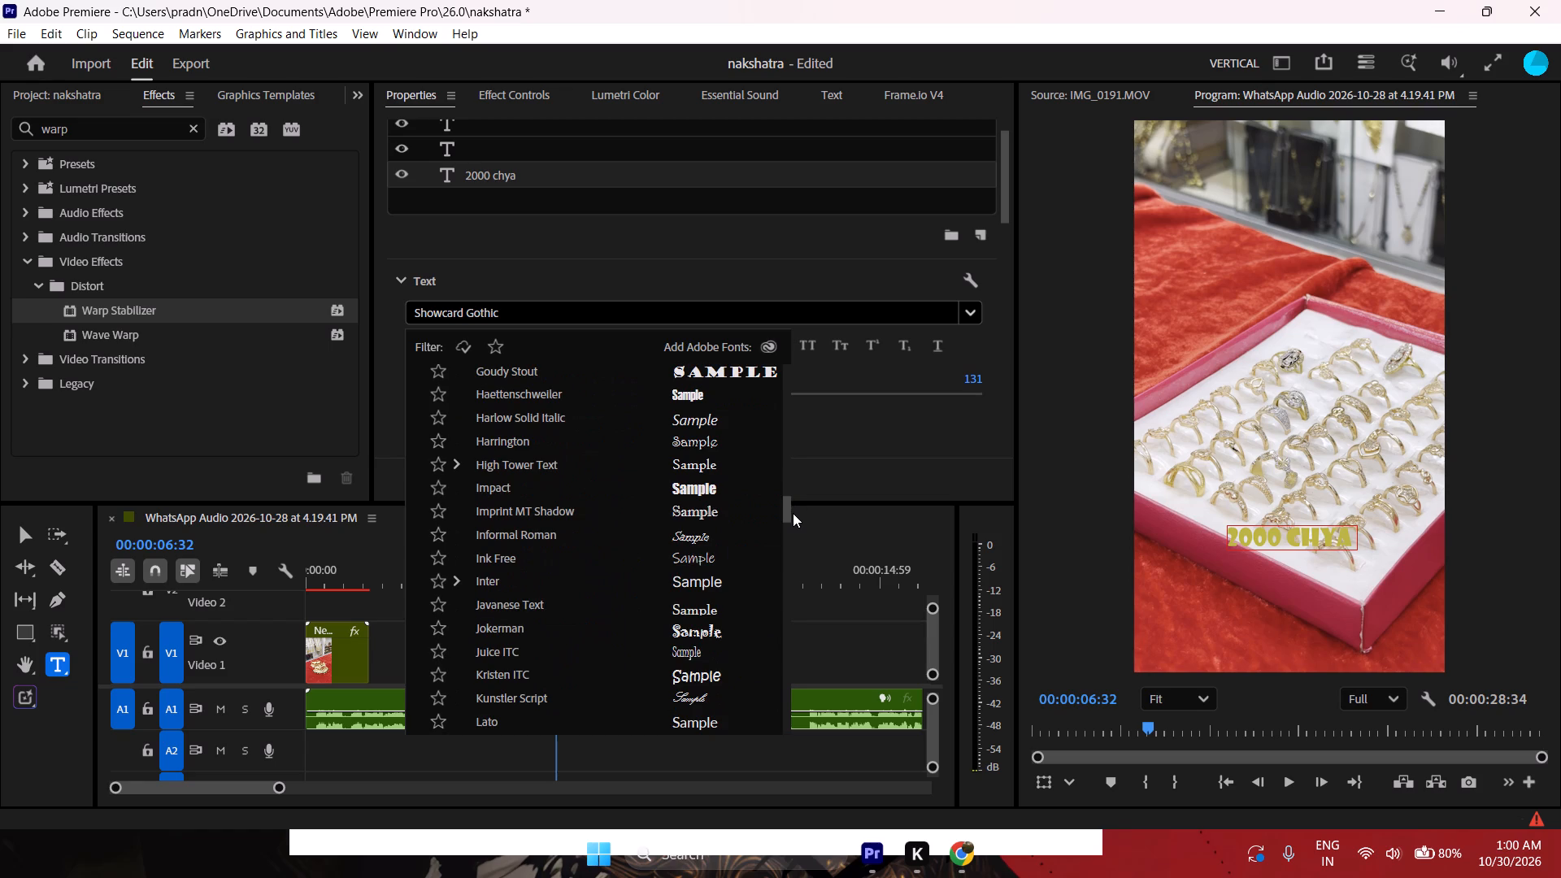
pyautogui.moveTo(793, 513); pyautogui.dragTo(793, 524)
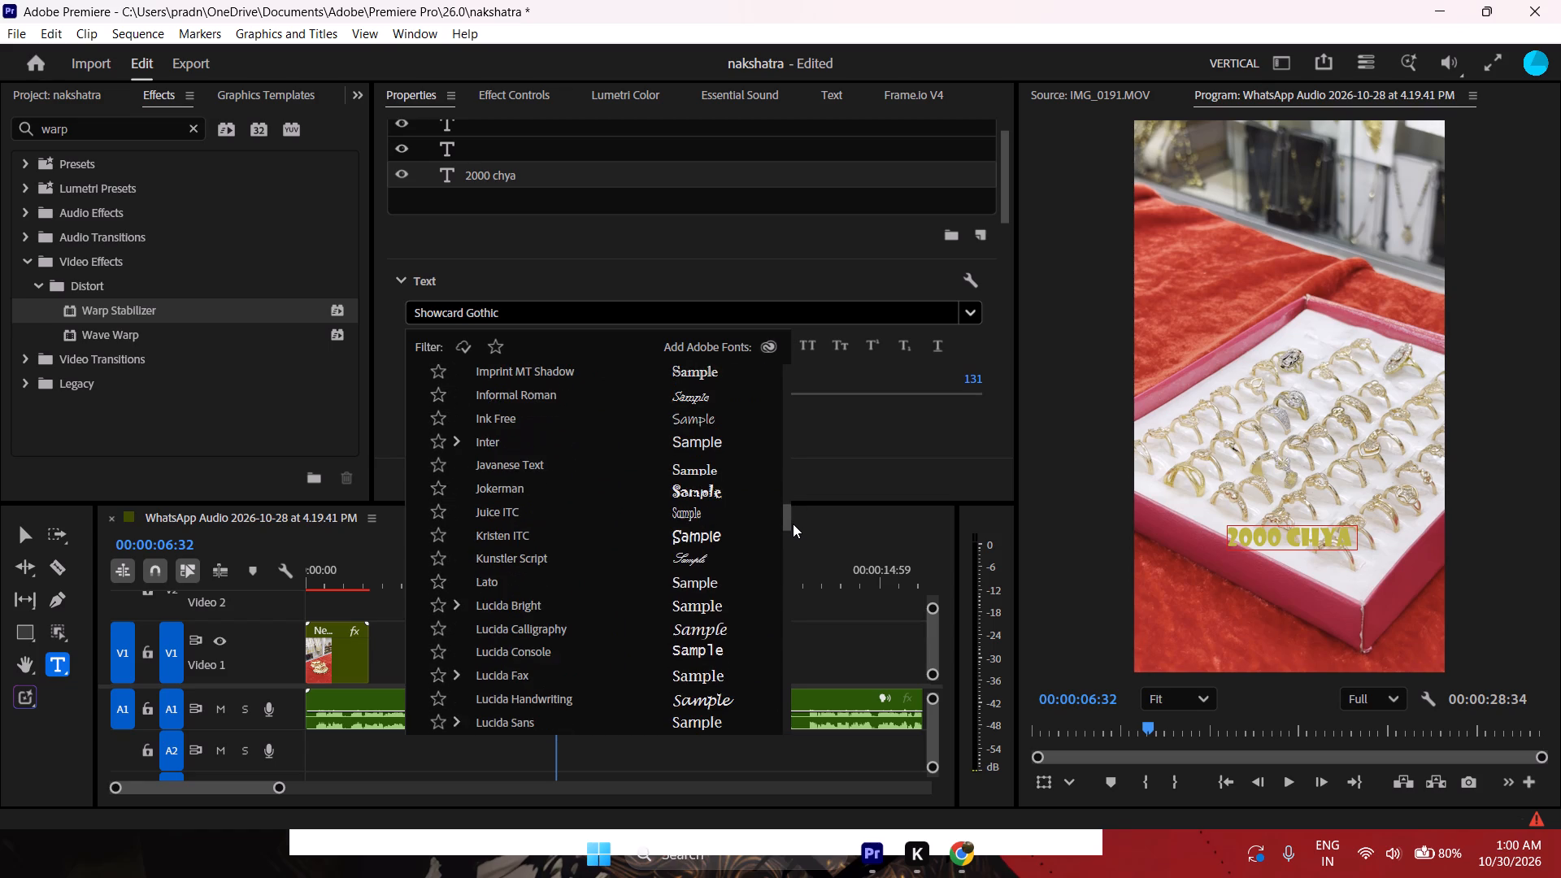
pyautogui.moveTo(793, 524); pyautogui.dragTo(793, 530)
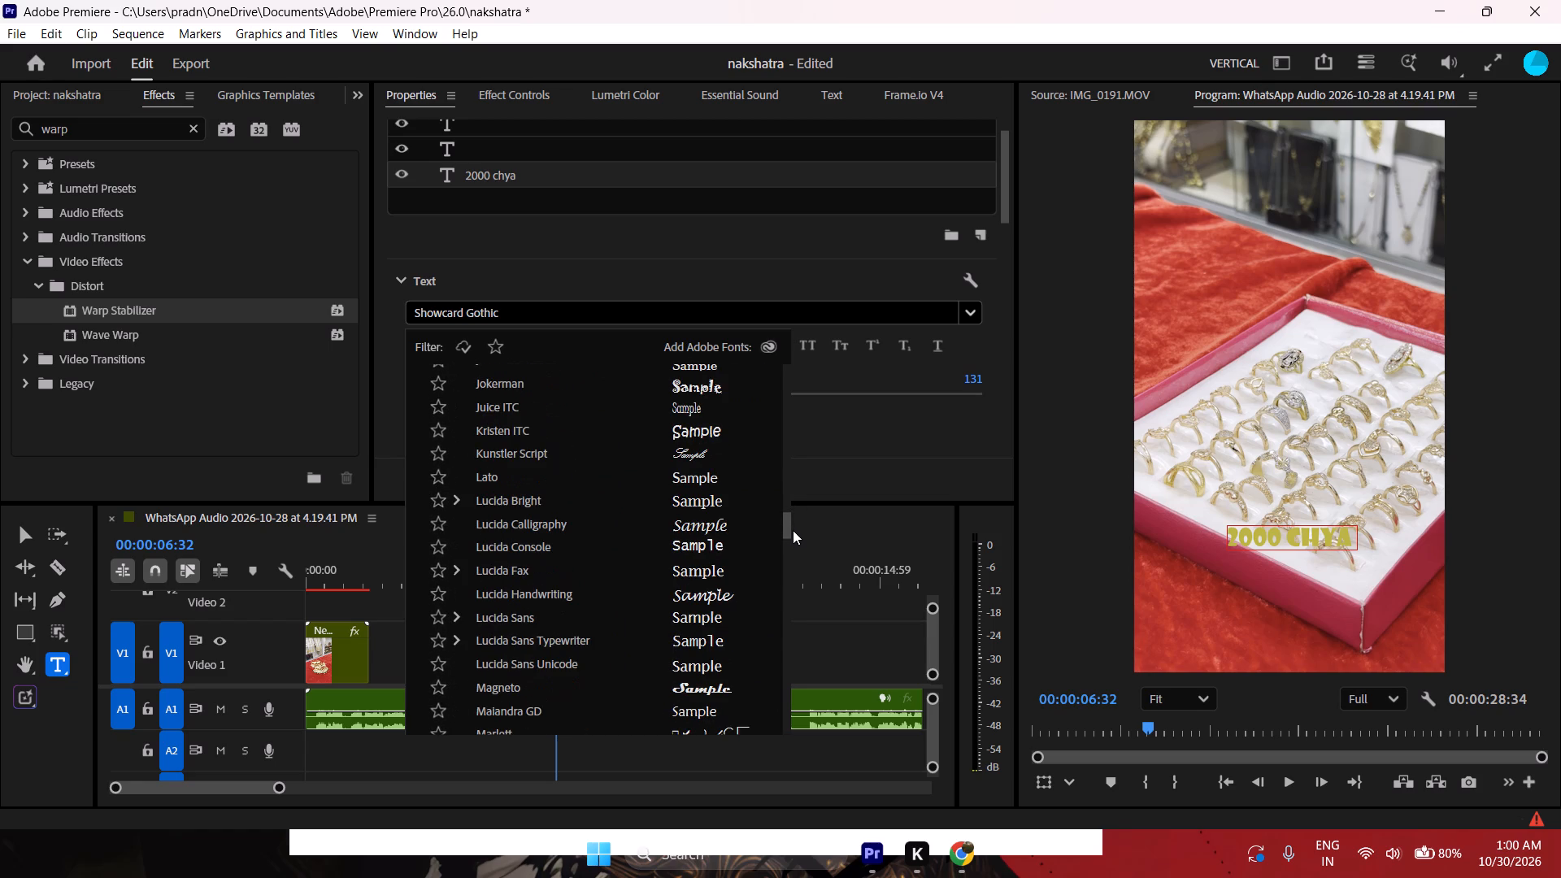
pyautogui.moveTo(793, 530); pyautogui.dragTo(793, 534)
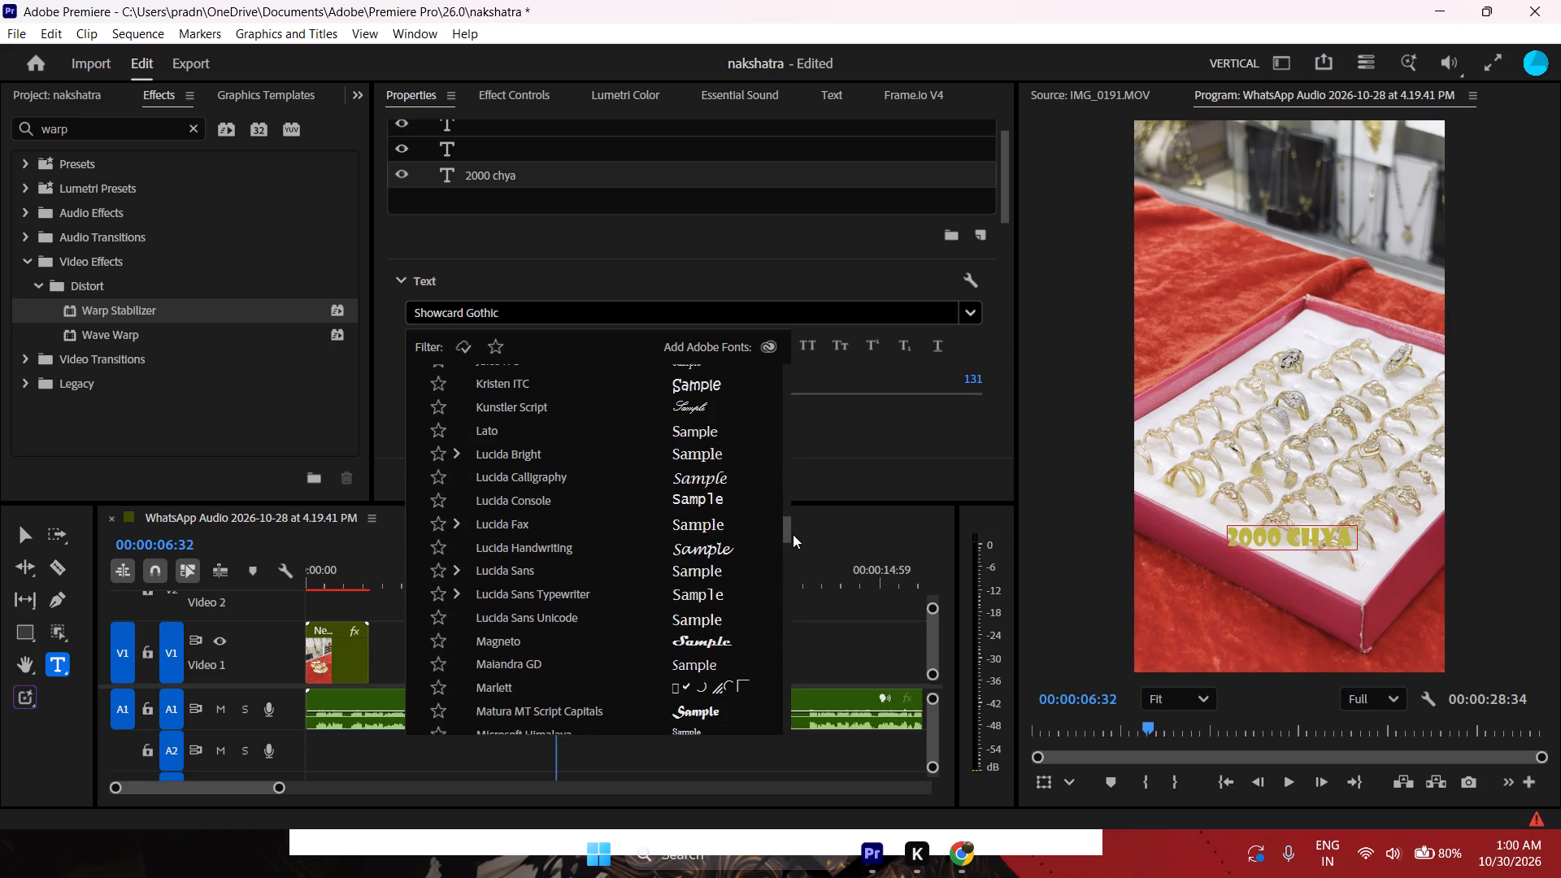
pyautogui.moveTo(793, 534); pyautogui.dragTo(793, 550)
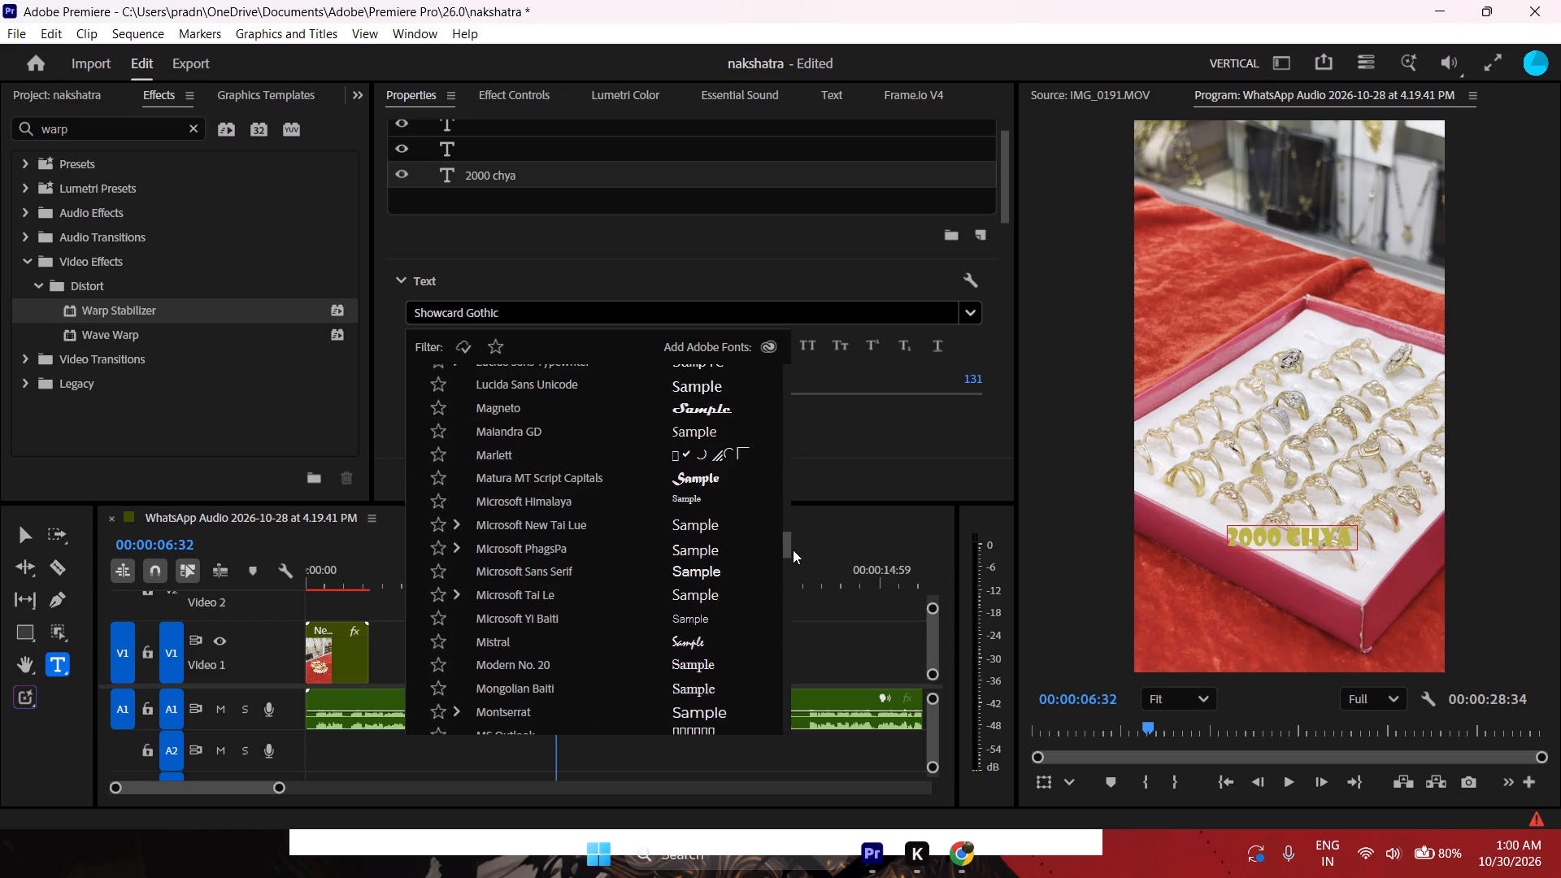
pyautogui.moveTo(793, 550); pyautogui.dragTo(793, 559)
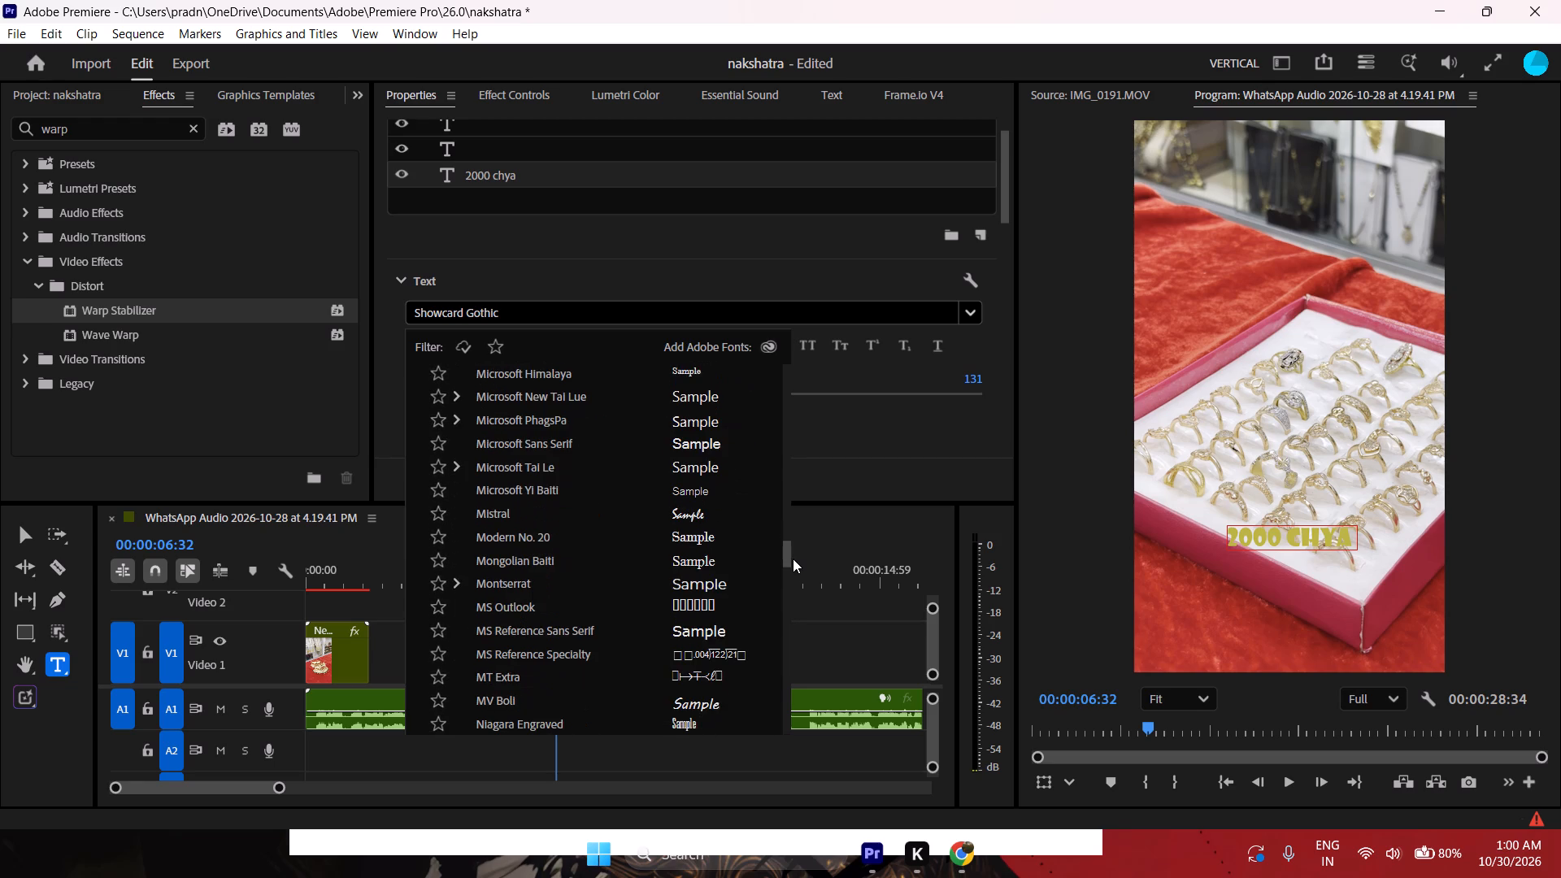
pyautogui.moveTo(793, 559); pyautogui.dragTo(795, 570)
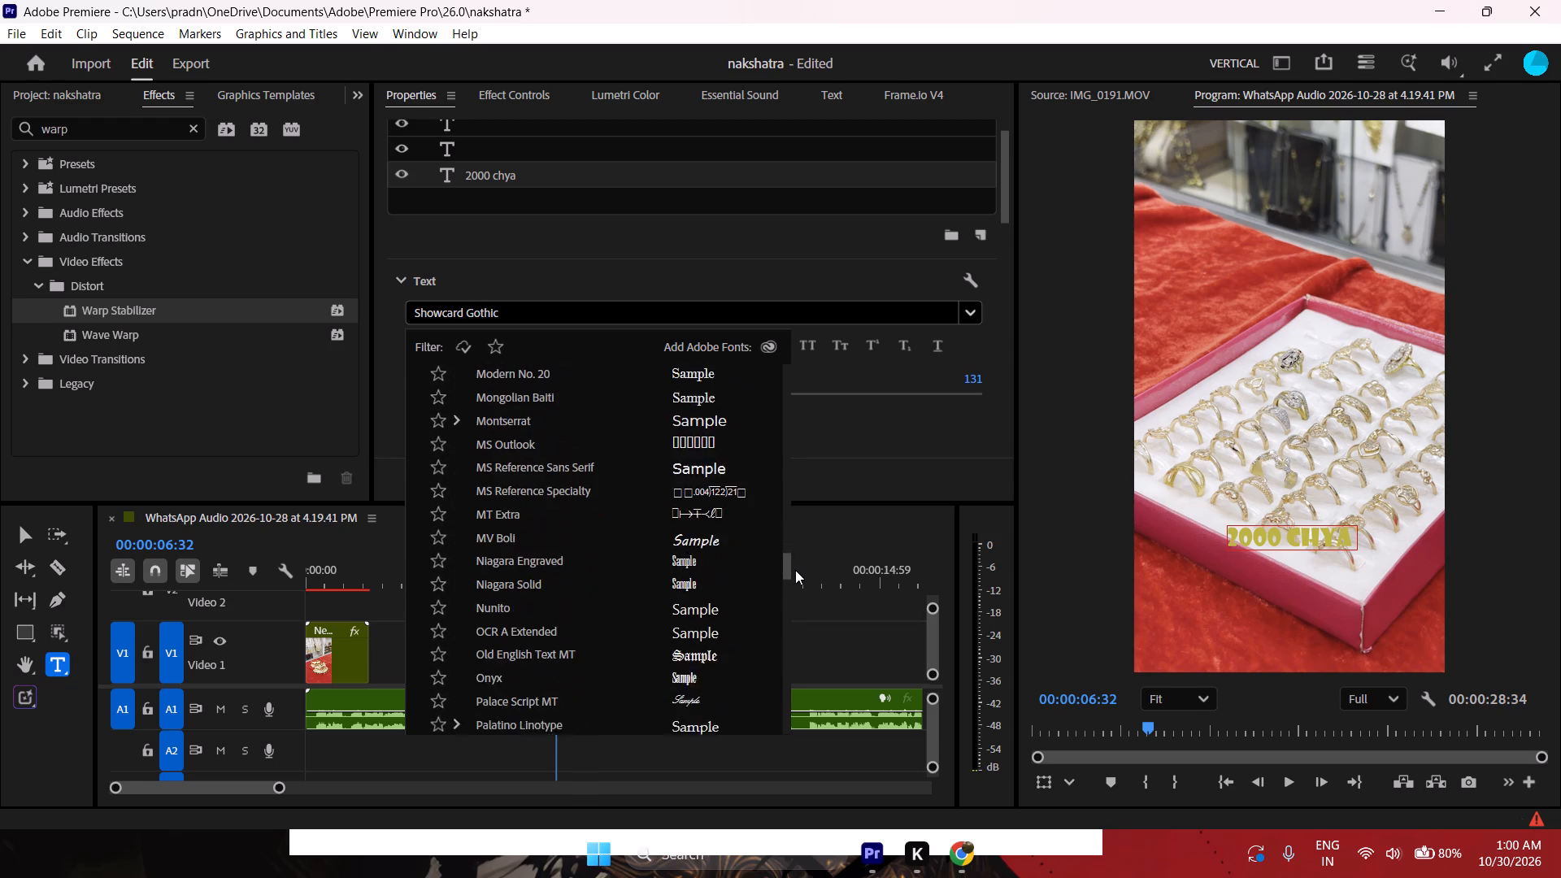
pyautogui.moveTo(795, 570); pyautogui.dragTo(796, 577)
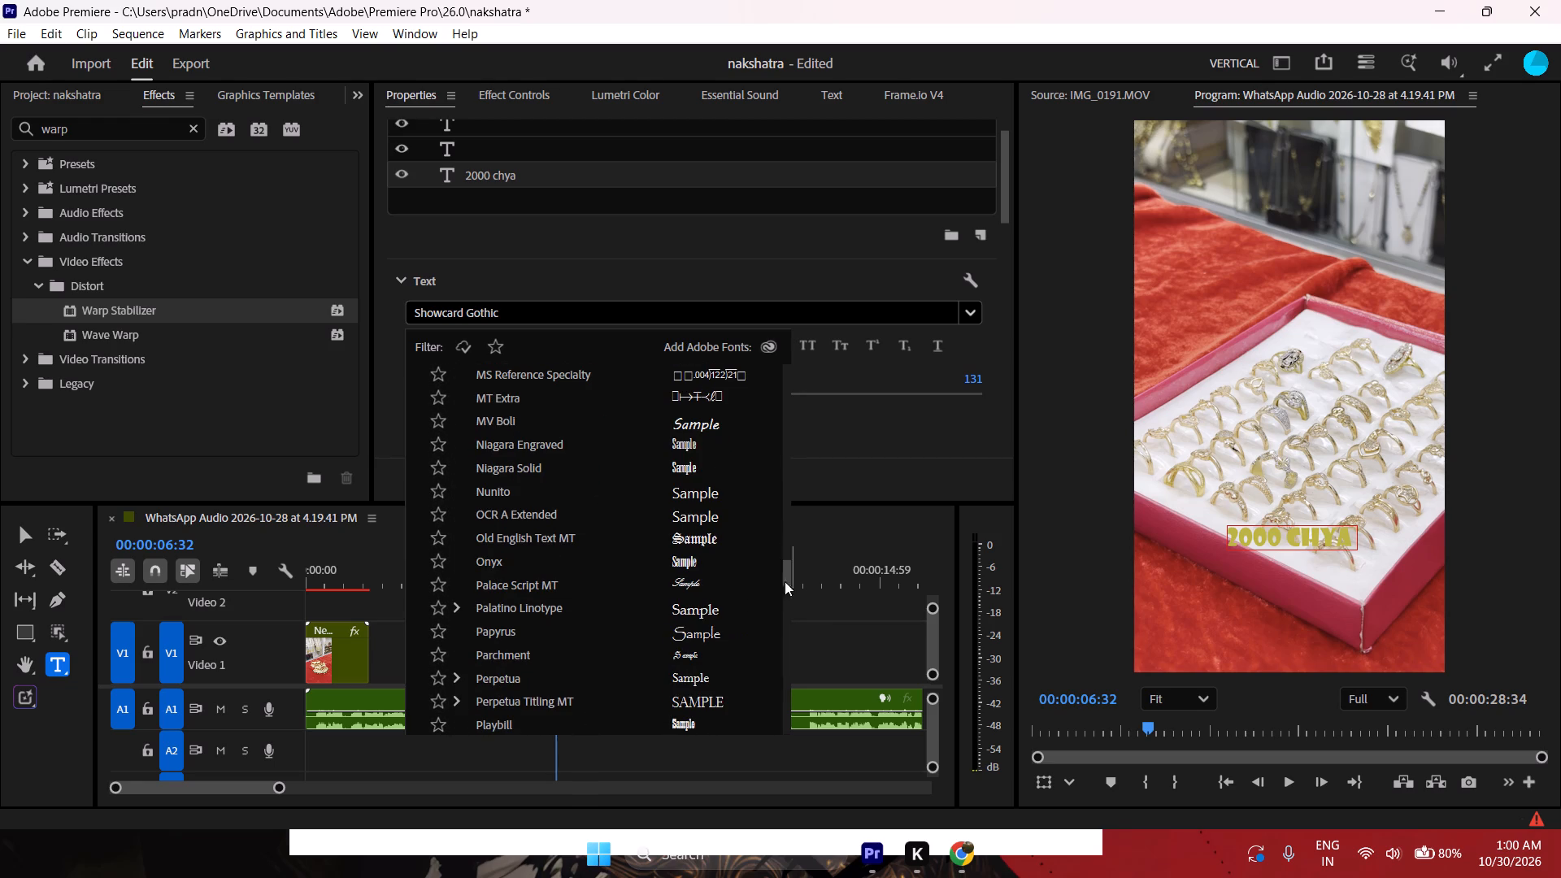
pyautogui.scroll(-3, 745, 613)
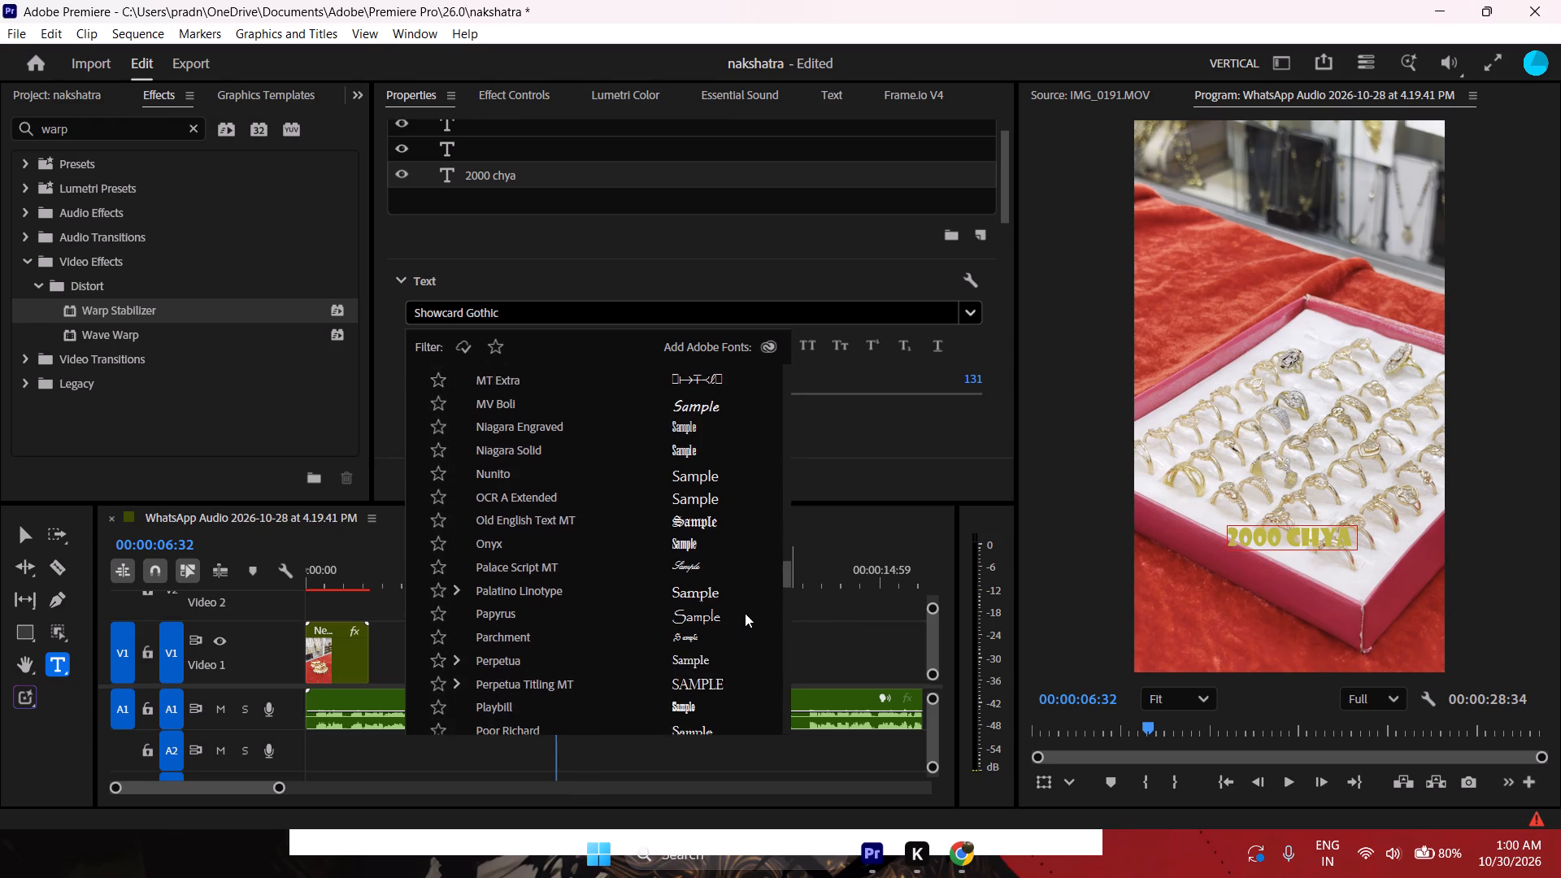
pyautogui.scroll(-1, 745, 613)
pyautogui.scroll(3, 745, 613)
pyautogui.scroll(-1, 745, 613)
pyautogui.moveTo(789, 574); pyautogui.dragTo(789, 578)
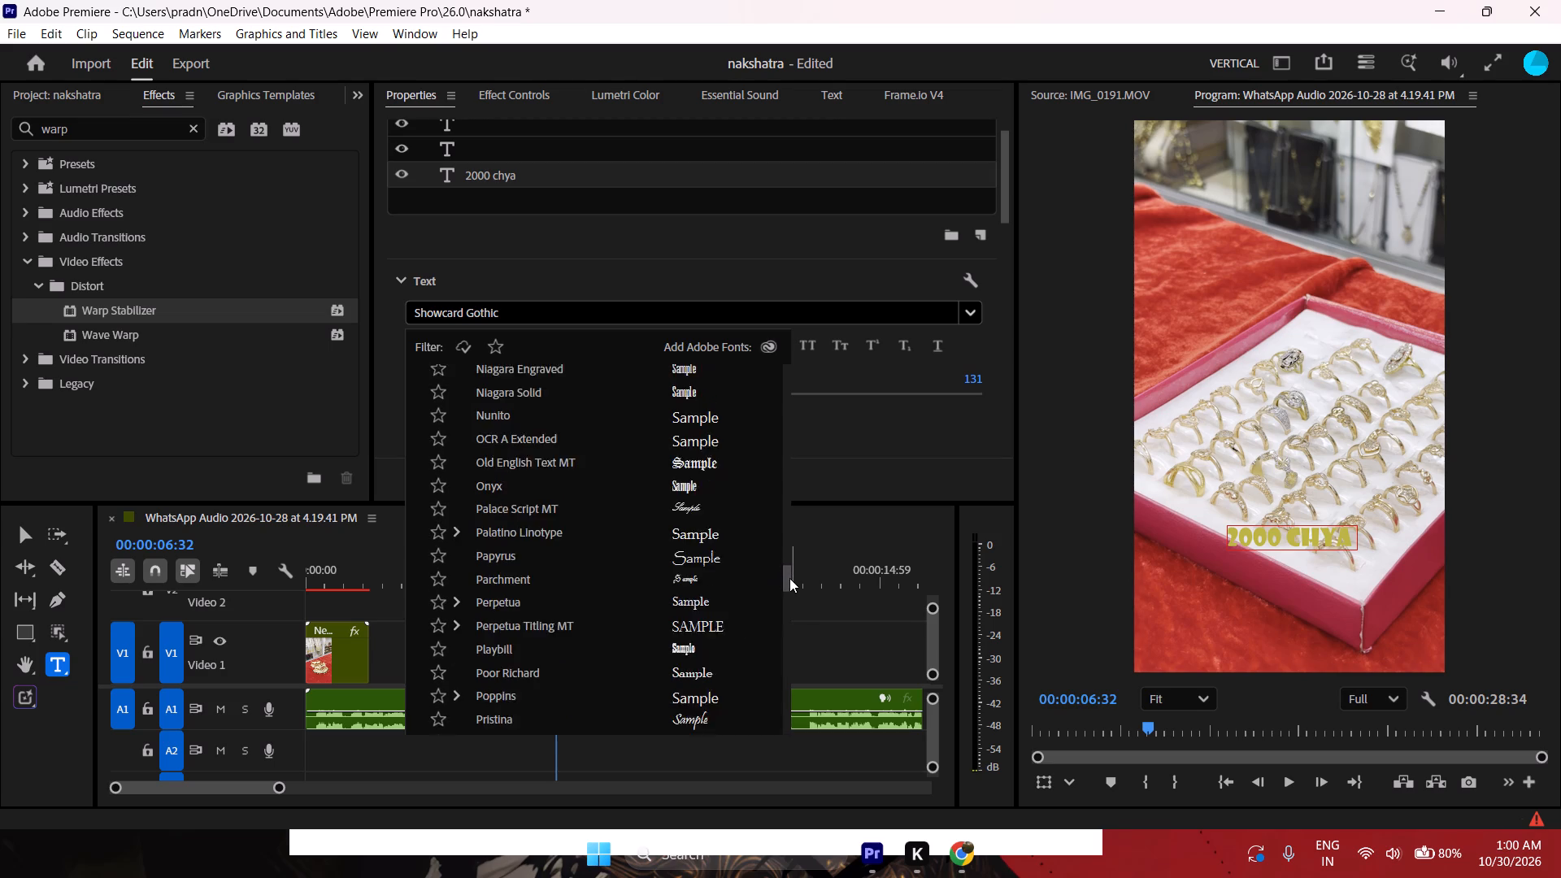
pyautogui.moveTo(789, 578); pyautogui.dragTo(789, 585)
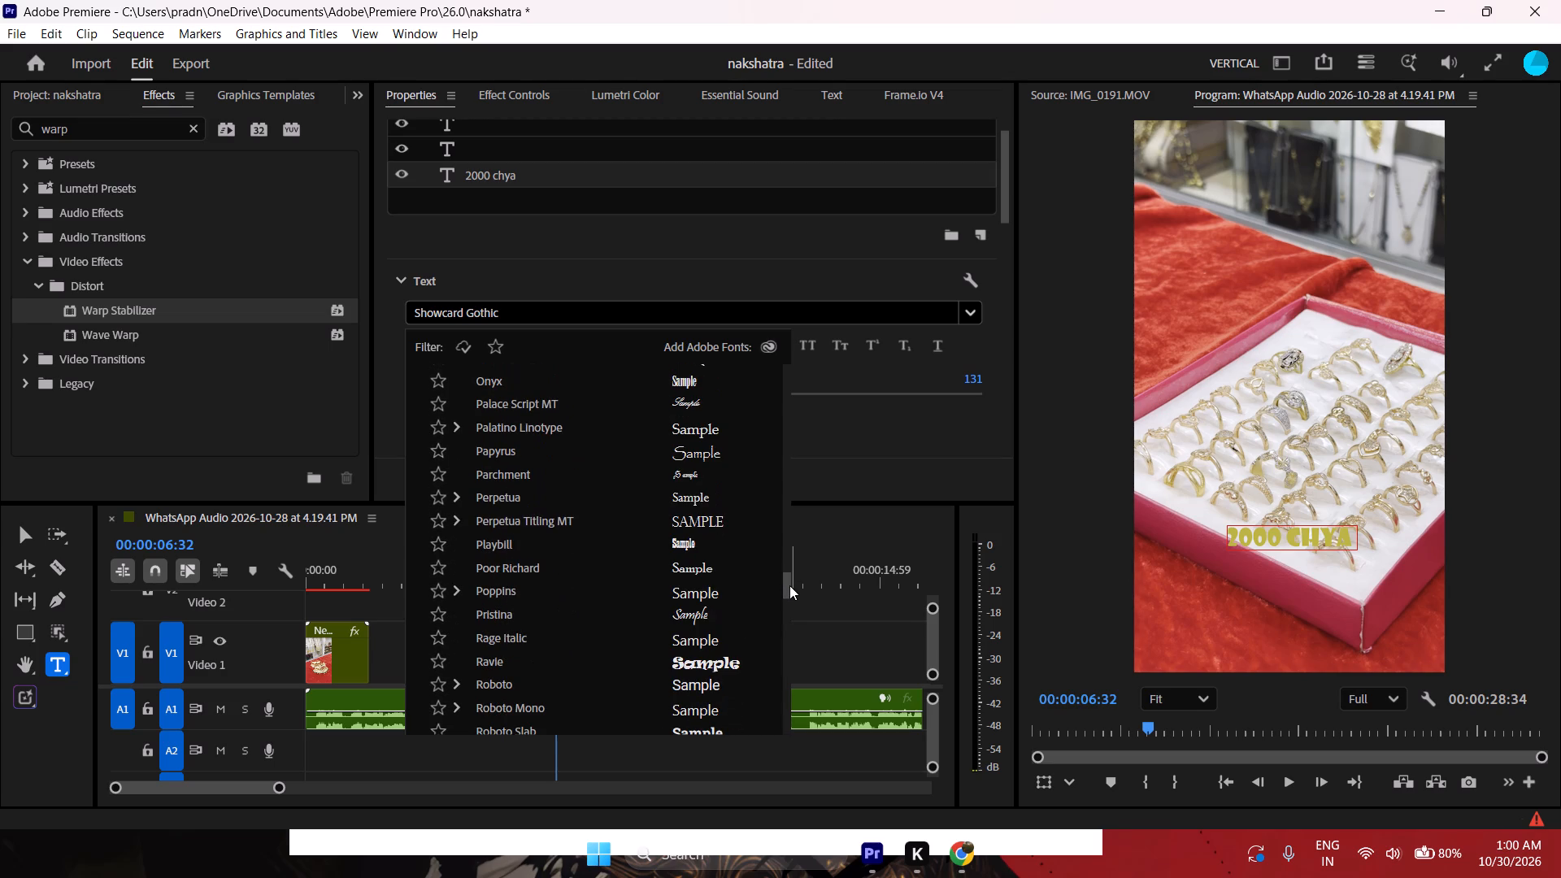
pyautogui.moveTo(789, 585); pyautogui.dragTo(793, 595)
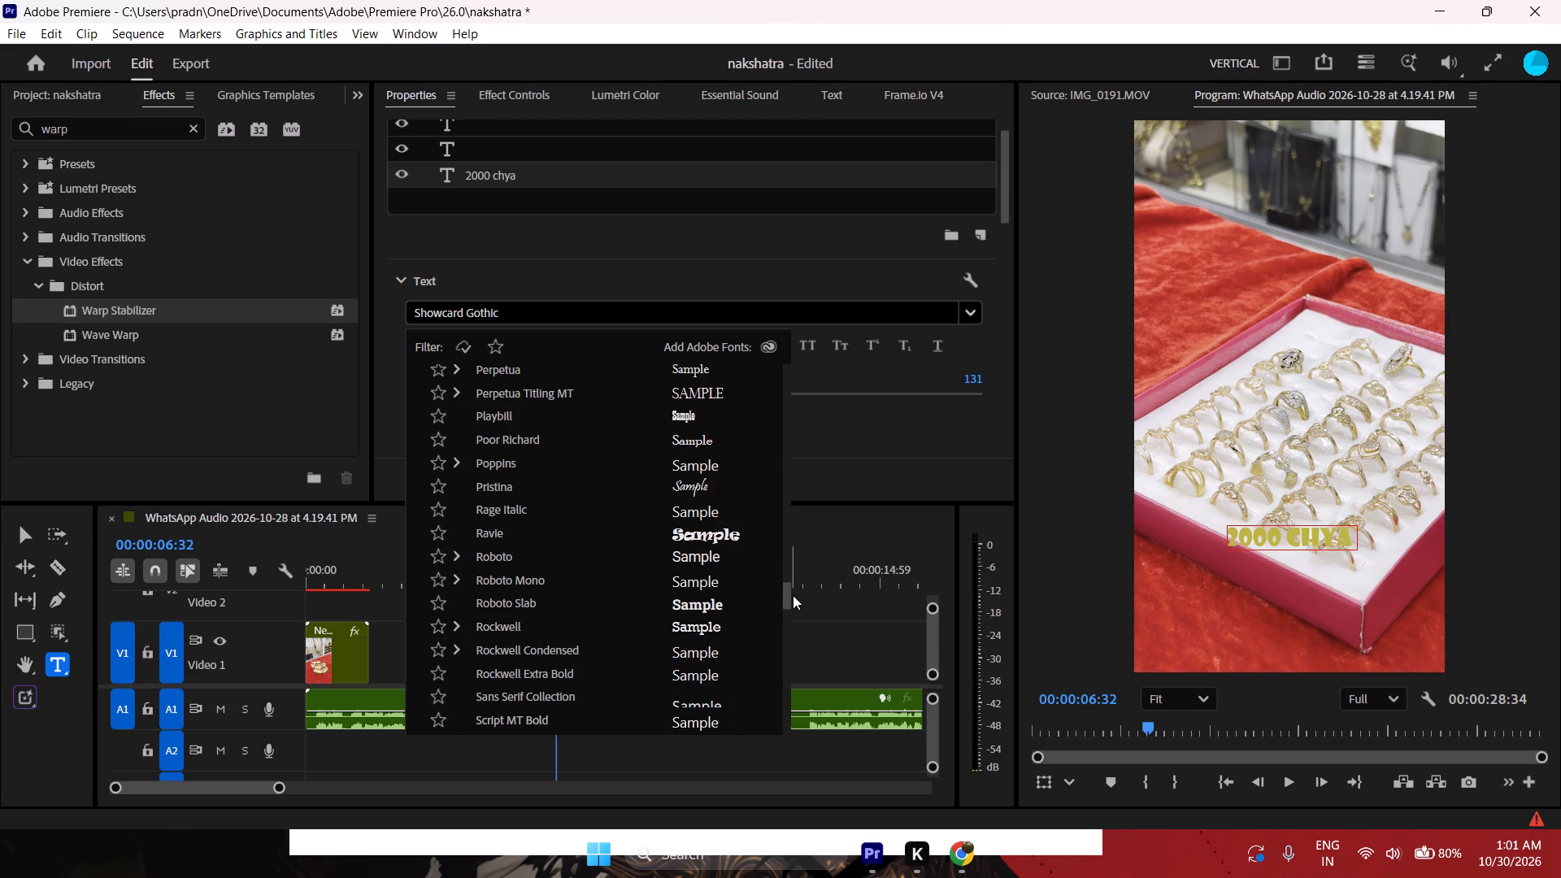
# Compare the remaining font samples from Script MT Bold to the Wingdings entries, and return to the start of the list.
pyautogui.moveTo(793, 595); pyautogui.dragTo(793, 606)
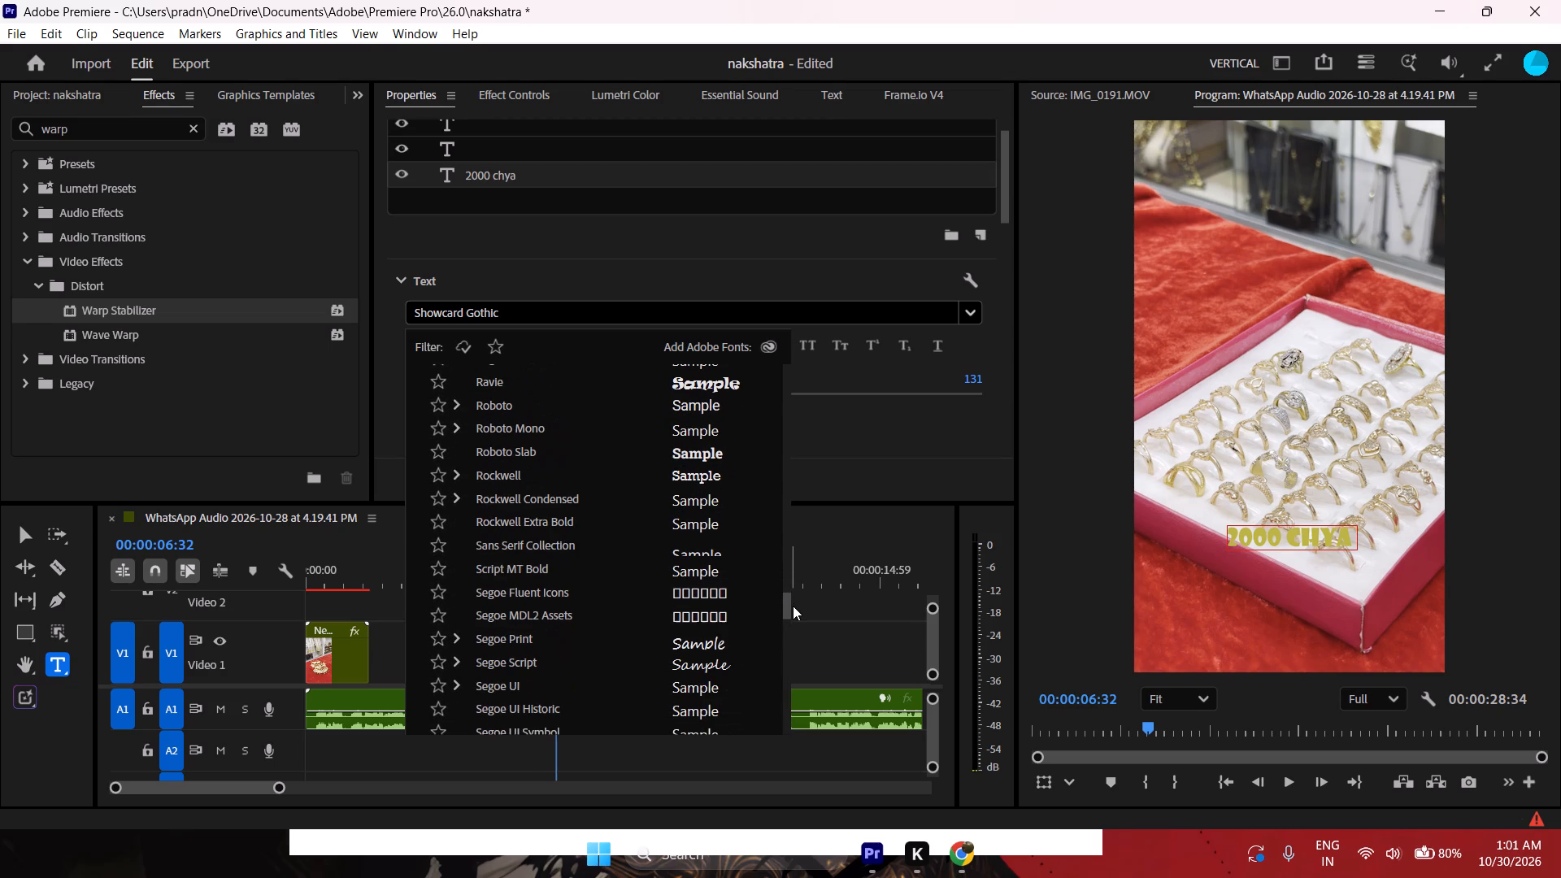
pyautogui.moveTo(793, 606); pyautogui.dragTo(794, 619)
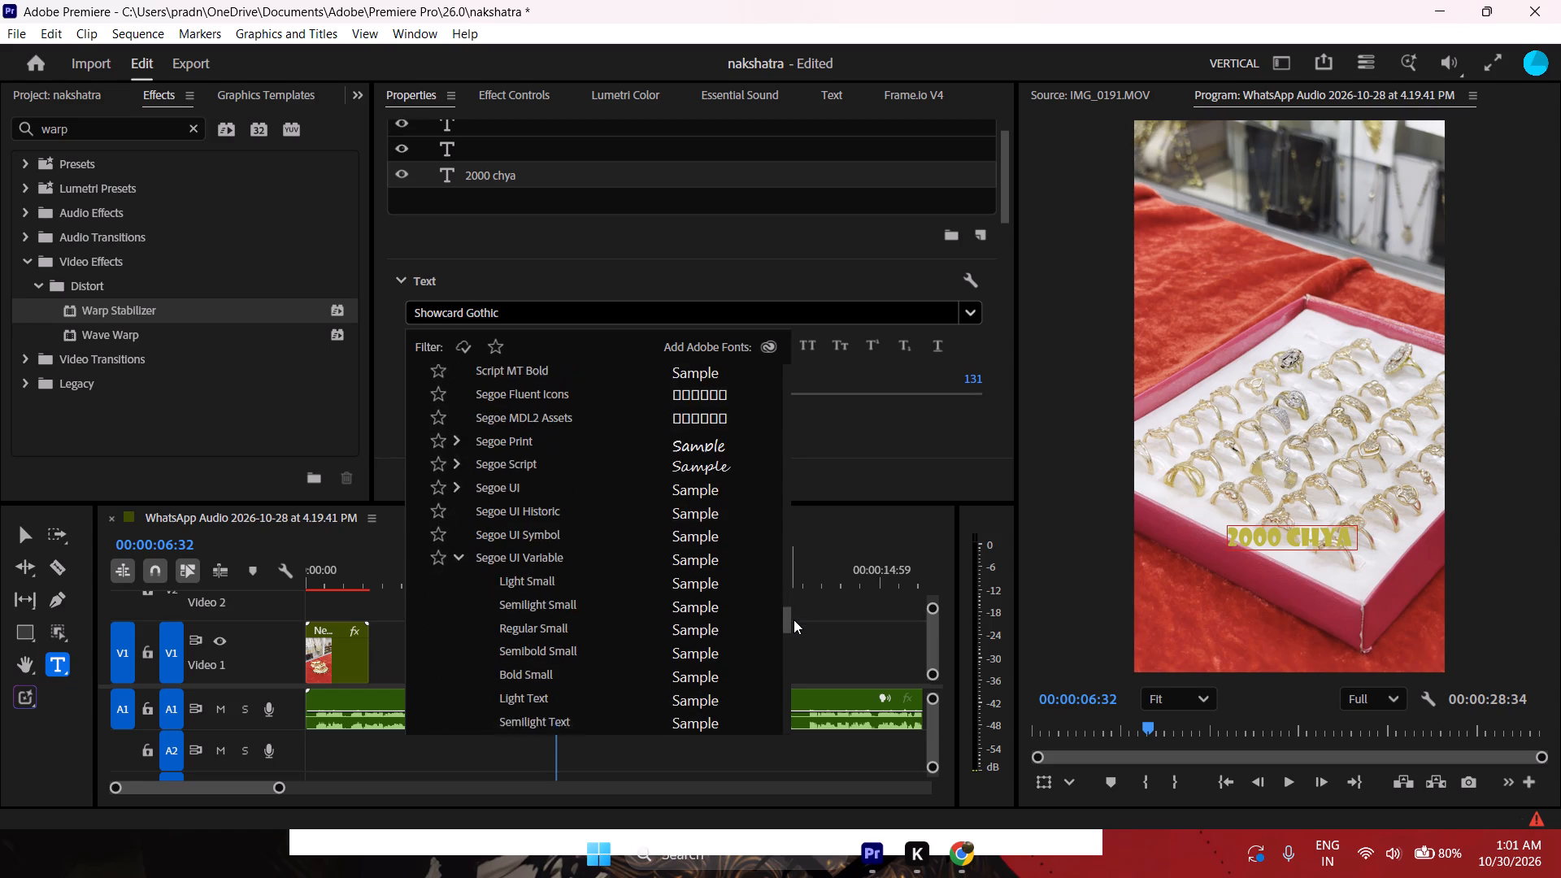
pyautogui.moveTo(794, 619); pyautogui.dragTo(791, 654)
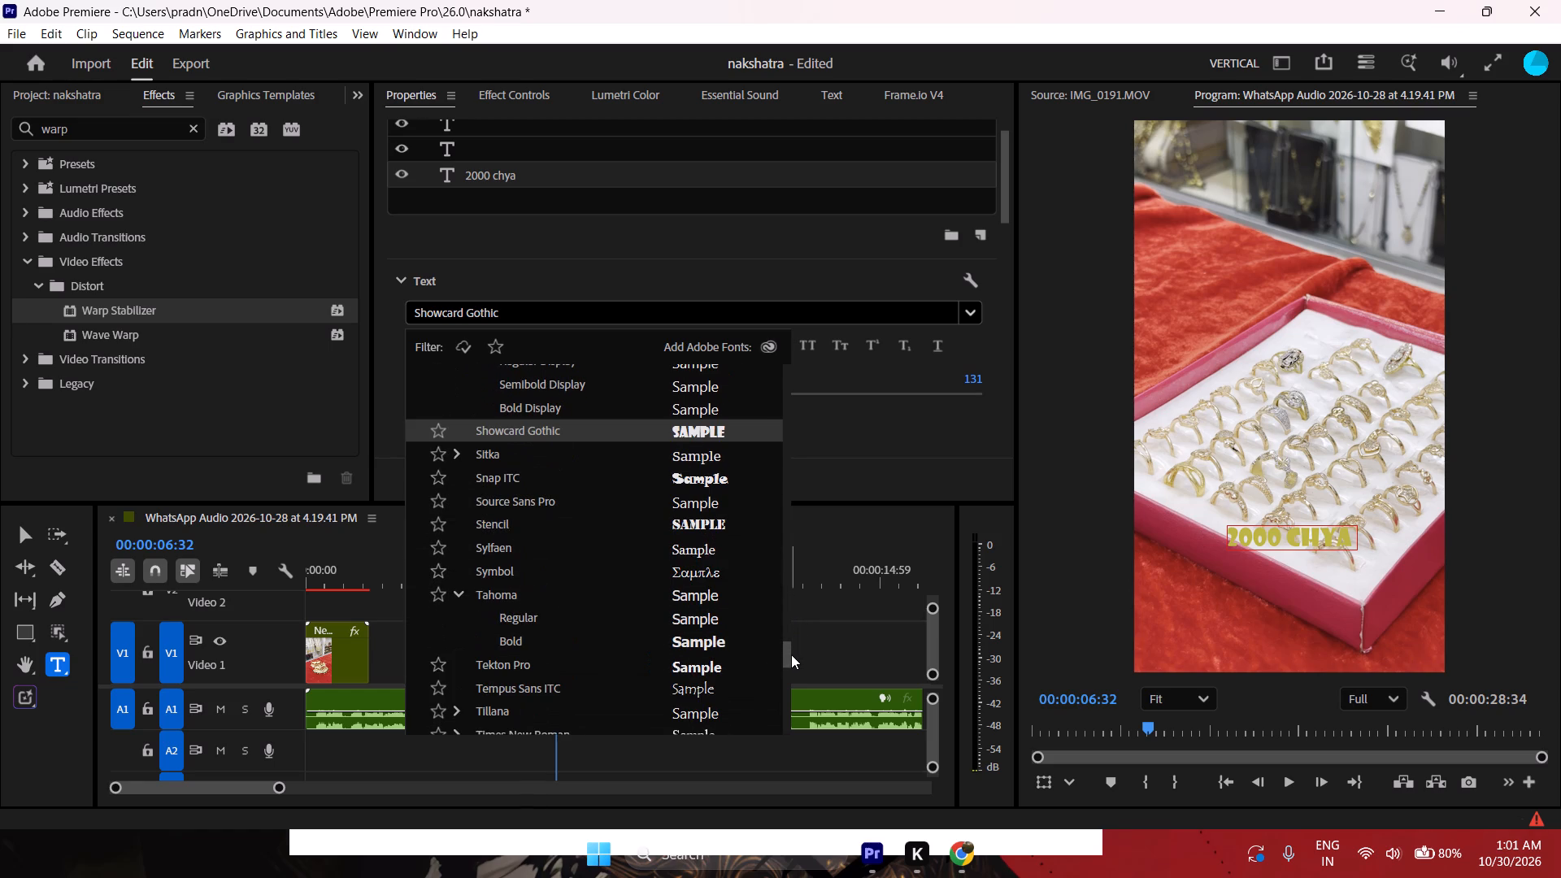
pyautogui.moveTo(791, 654); pyautogui.dragTo(792, 672)
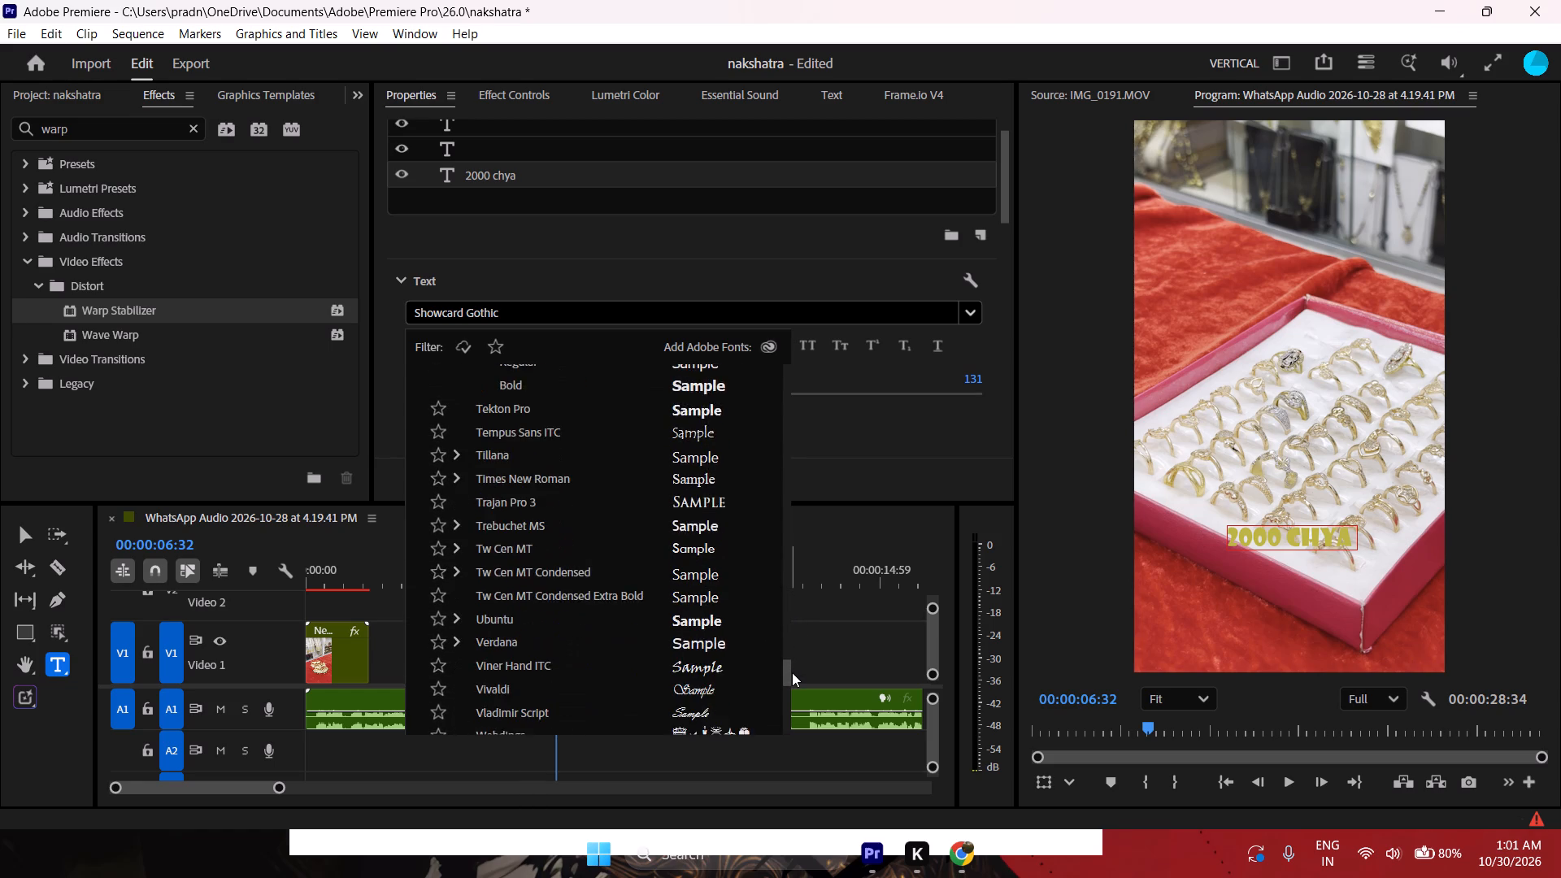
pyautogui.moveTo(792, 672); pyautogui.dragTo(795, 701)
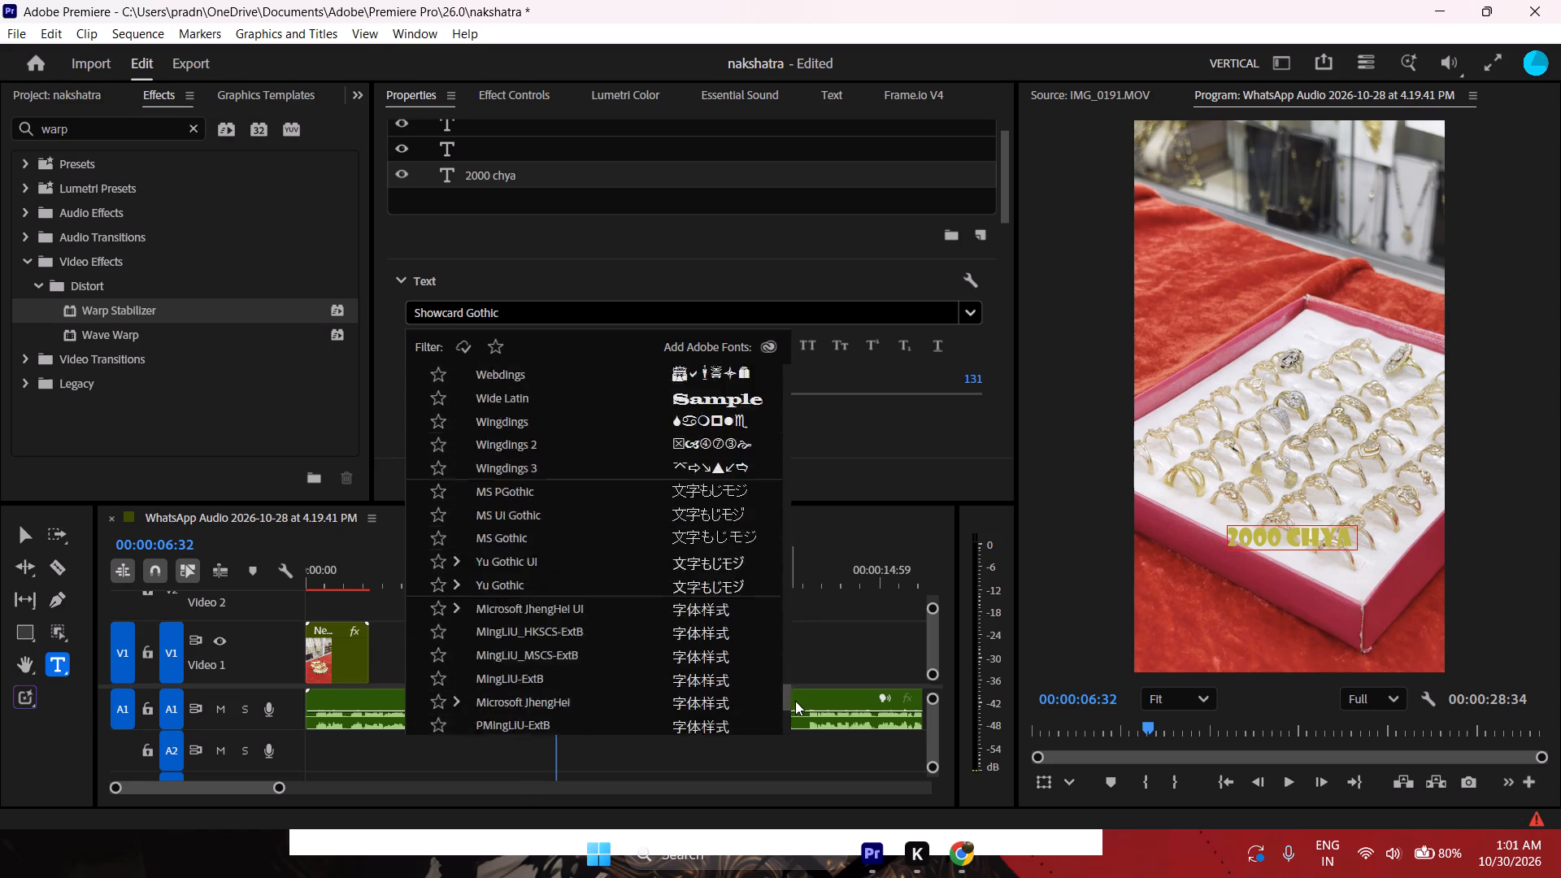
pyautogui.moveTo(795, 701); pyautogui.dragTo(832, 669)
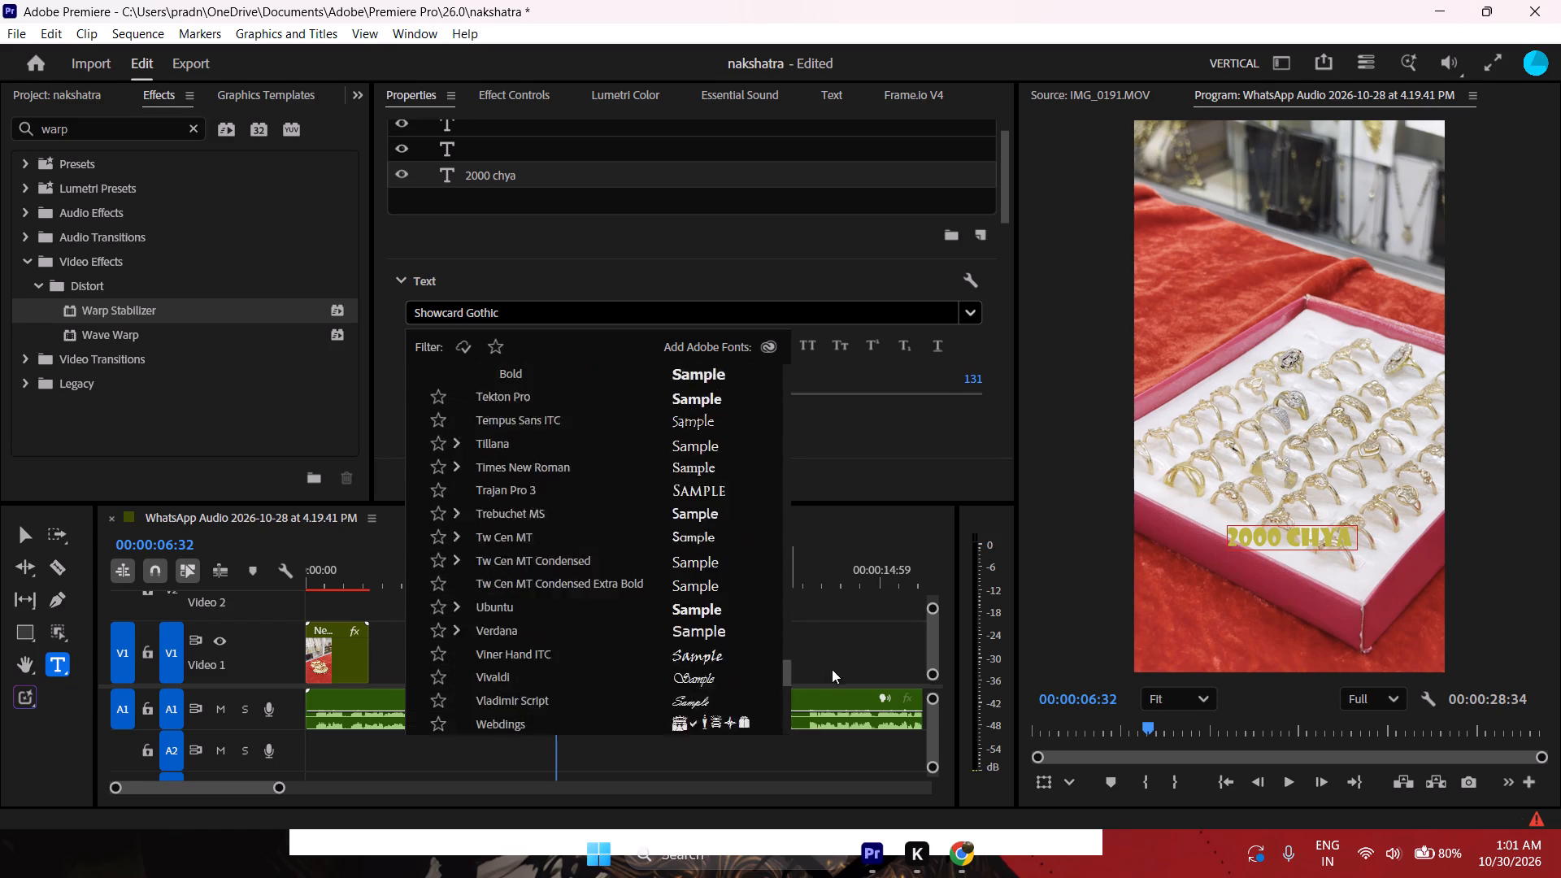
pyautogui.moveTo(832, 669); pyautogui.dragTo(975, 333)
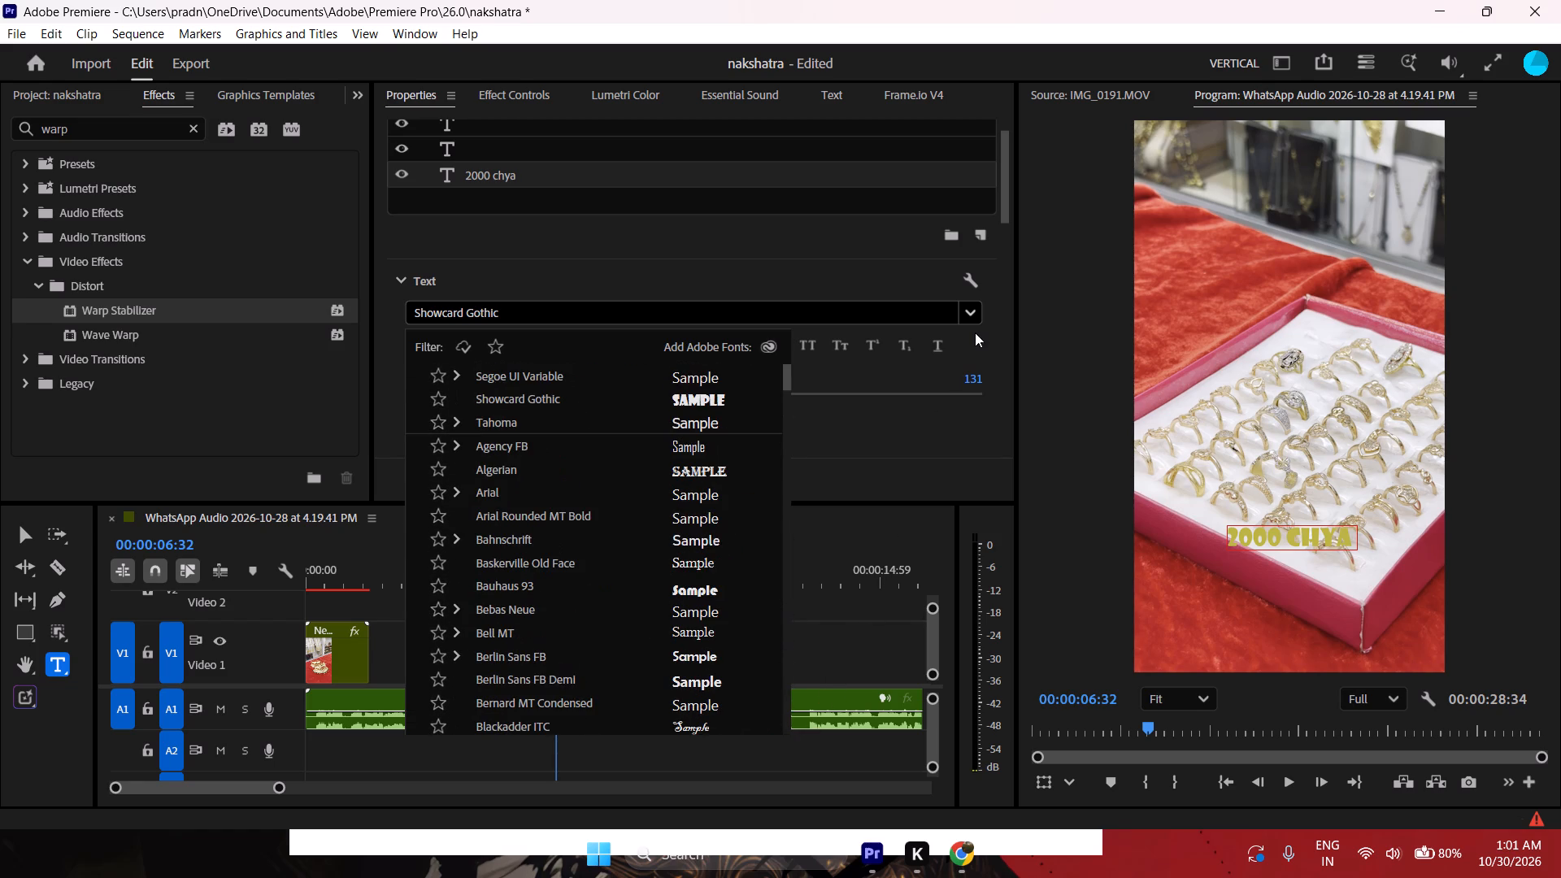
pyautogui.moveTo(975, 333); pyautogui.dragTo(976, 333)
pyautogui.moveTo(976, 333); pyautogui.dragTo(980, 333)
pyautogui.moveTo(980, 333); pyautogui.dragTo(981, 333)
pyautogui.moveTo(981, 333); pyautogui.dragTo(983, 343)
# Set the font of the "2000 chya" text layer to Monotype Corsiva.
pyautogui.moveTo(983, 343); pyautogui.dragTo(980, 395)
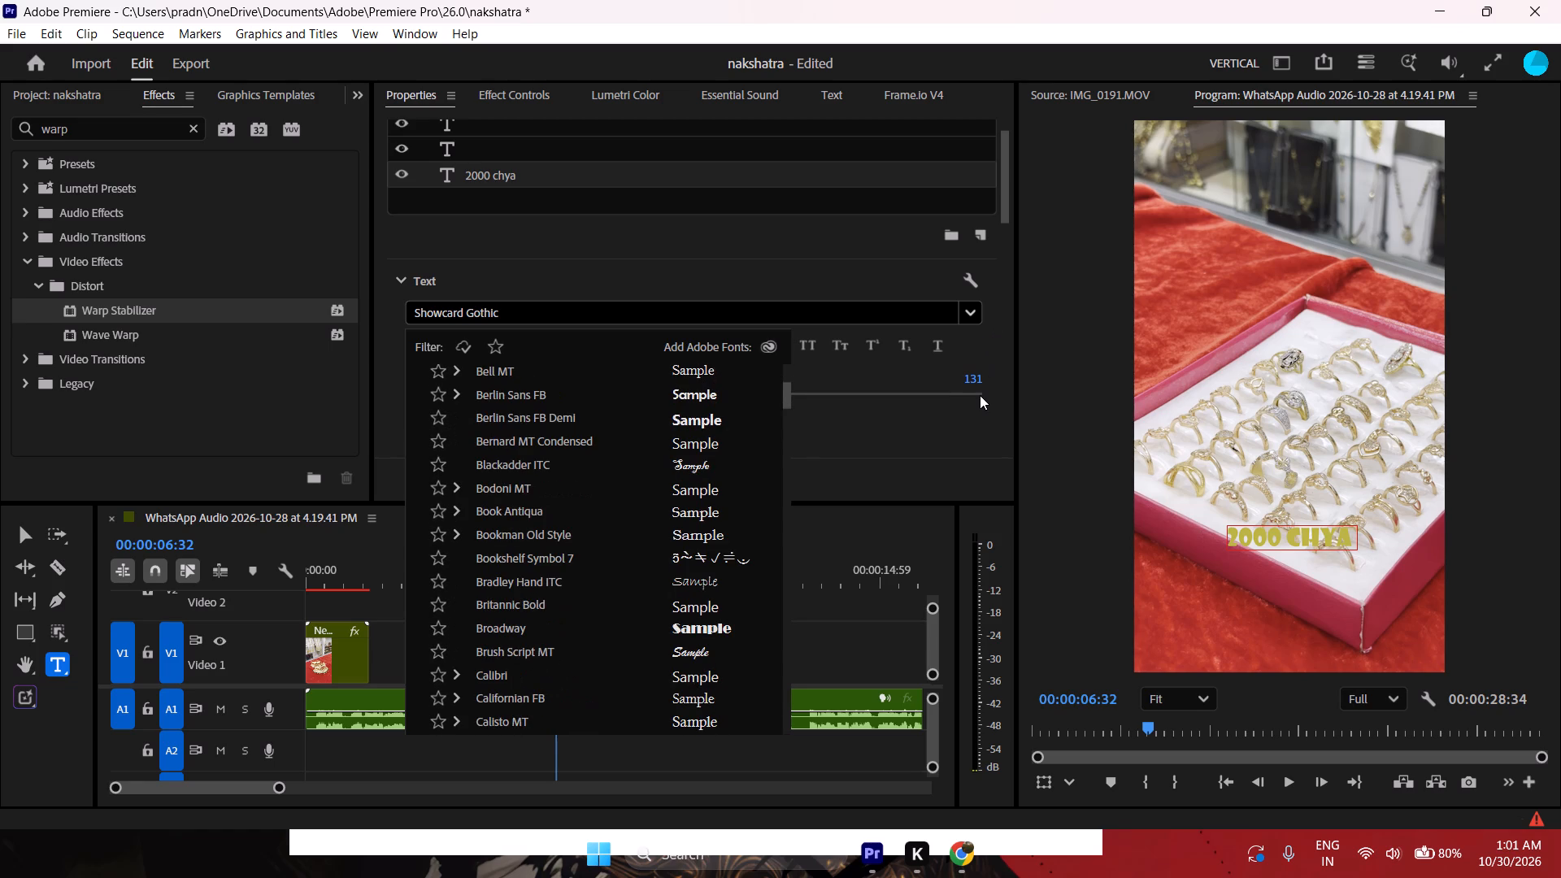
pyautogui.moveTo(980, 395); pyautogui.dragTo(976, 408)
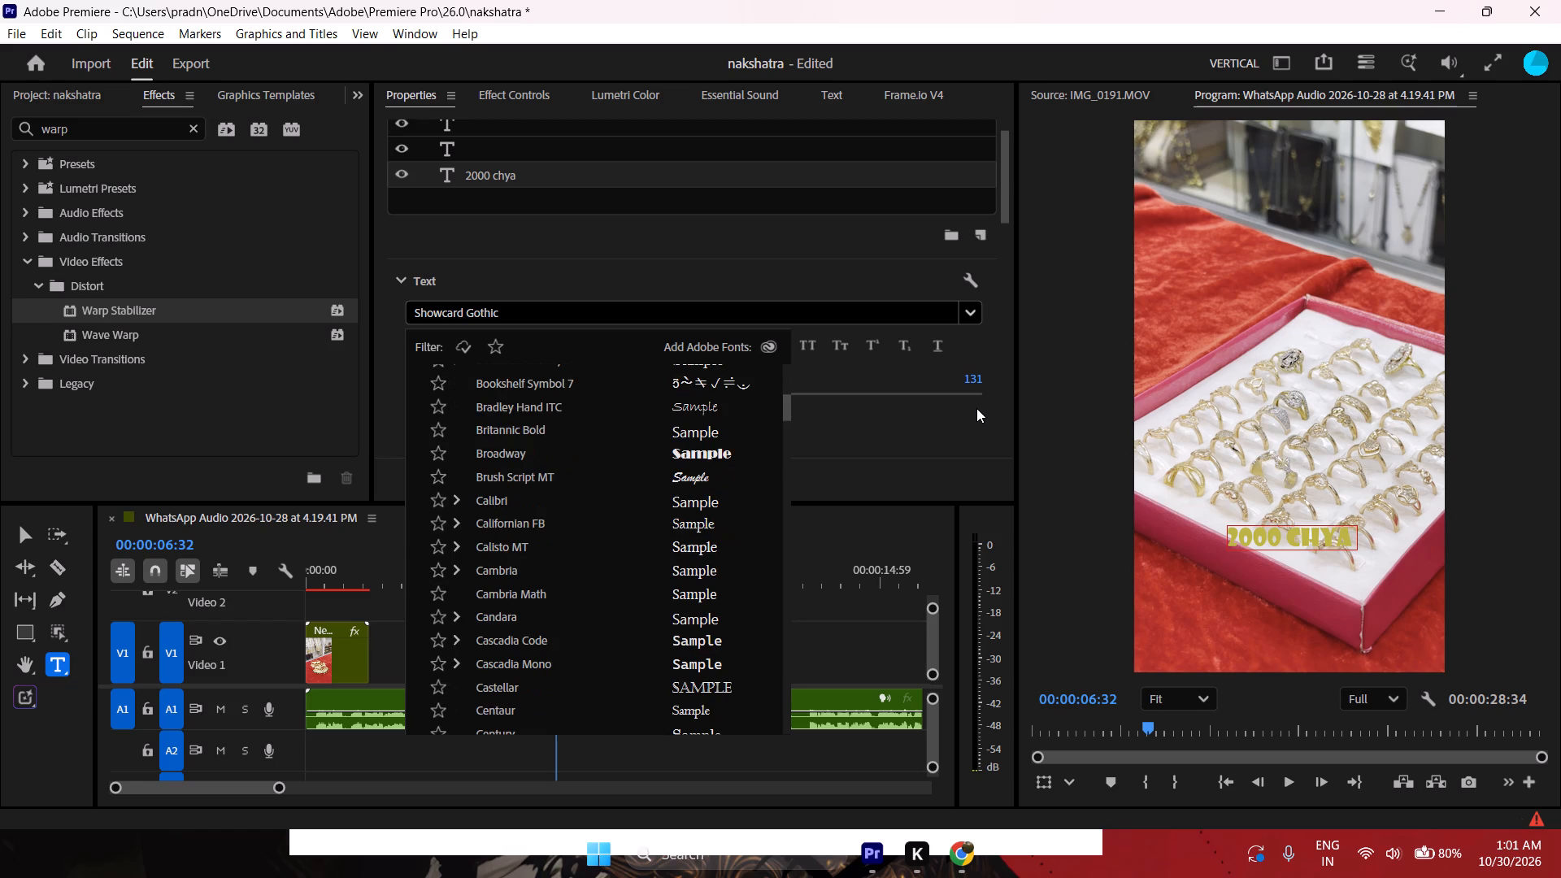
pyautogui.moveTo(976, 408); pyautogui.dragTo(974, 416)
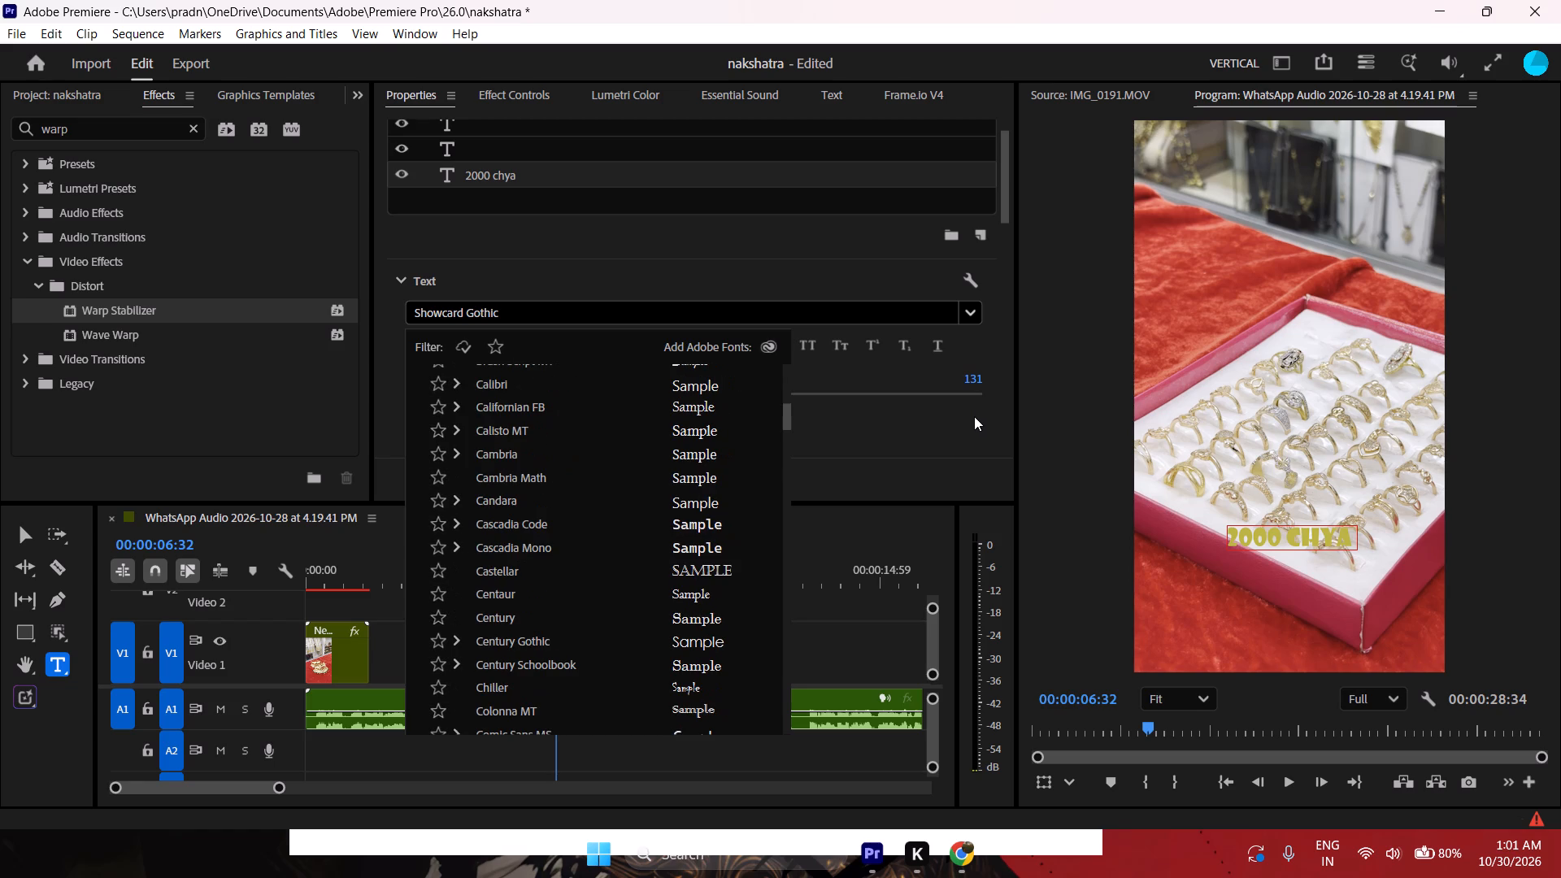
pyautogui.moveTo(974, 416); pyautogui.dragTo(975, 422)
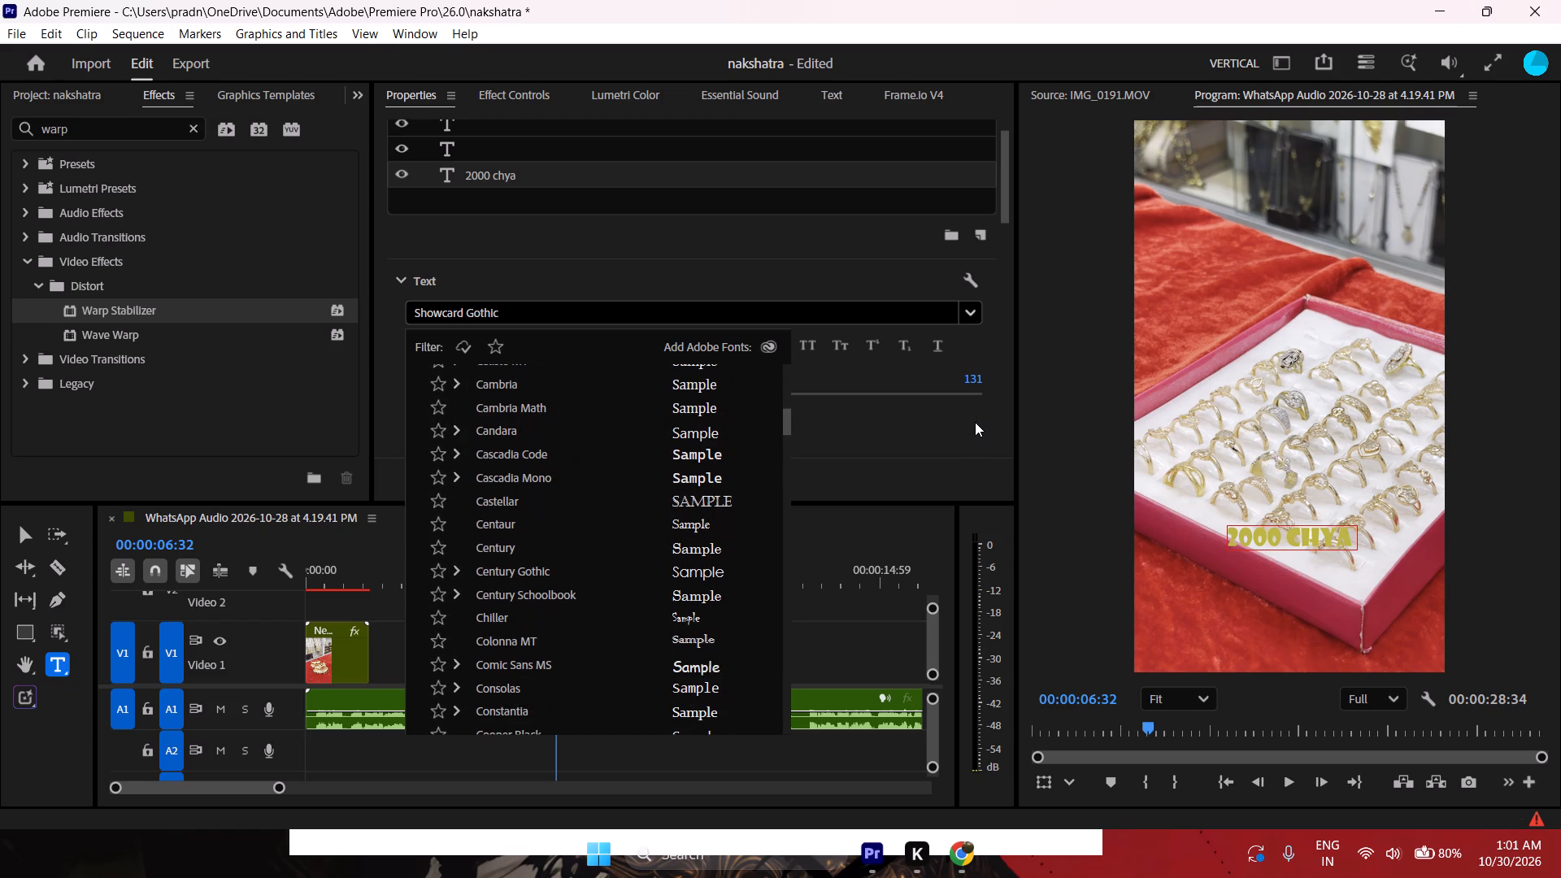
pyautogui.moveTo(975, 422); pyautogui.dragTo(975, 426)
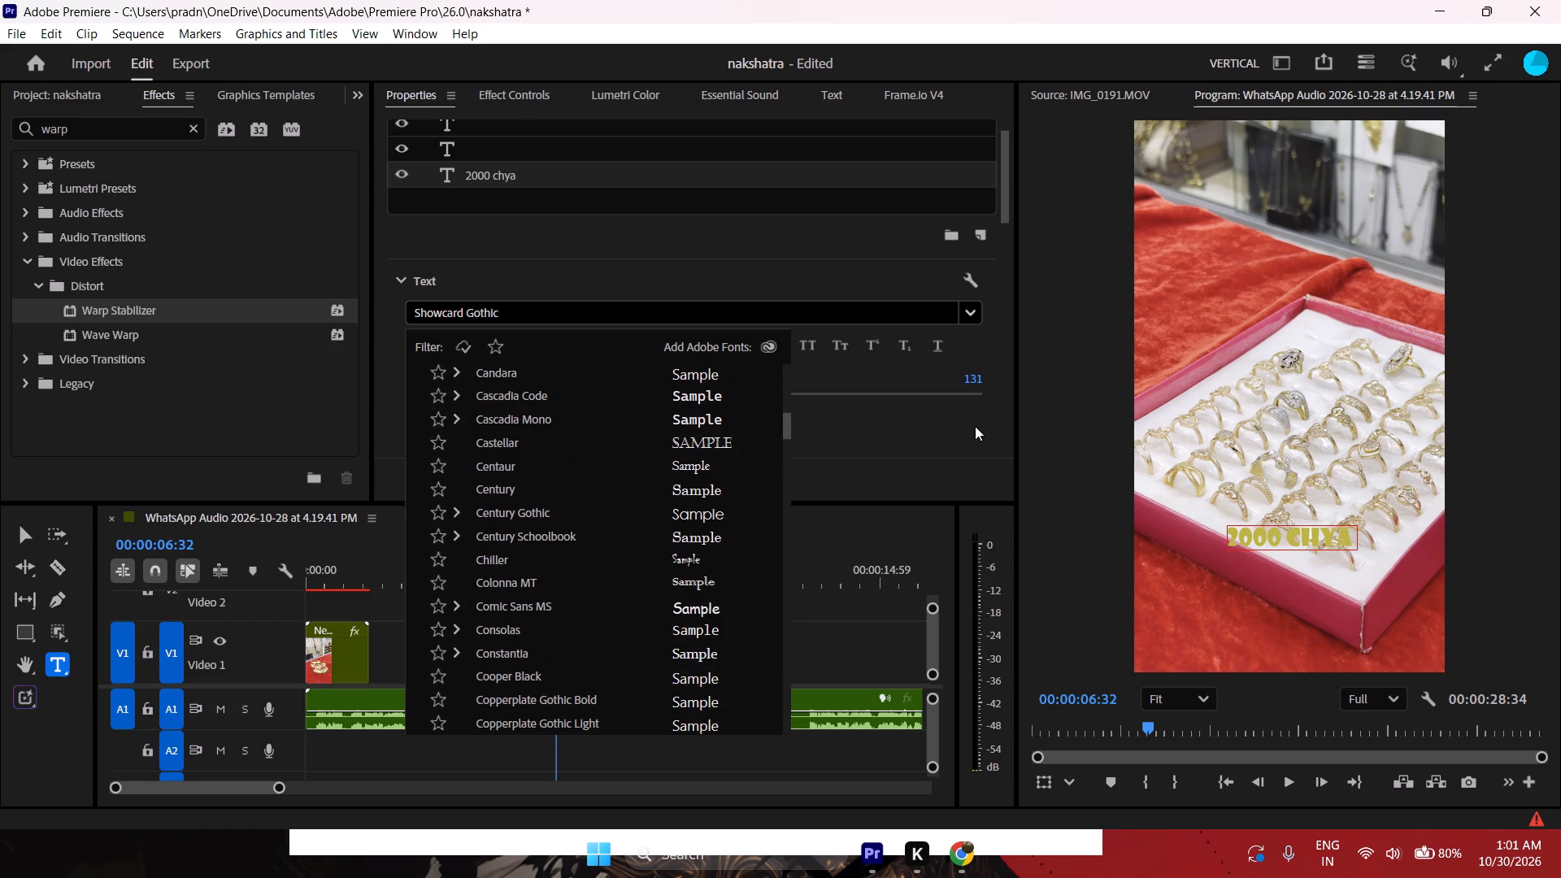
pyautogui.moveTo(975, 426); pyautogui.dragTo(975, 428)
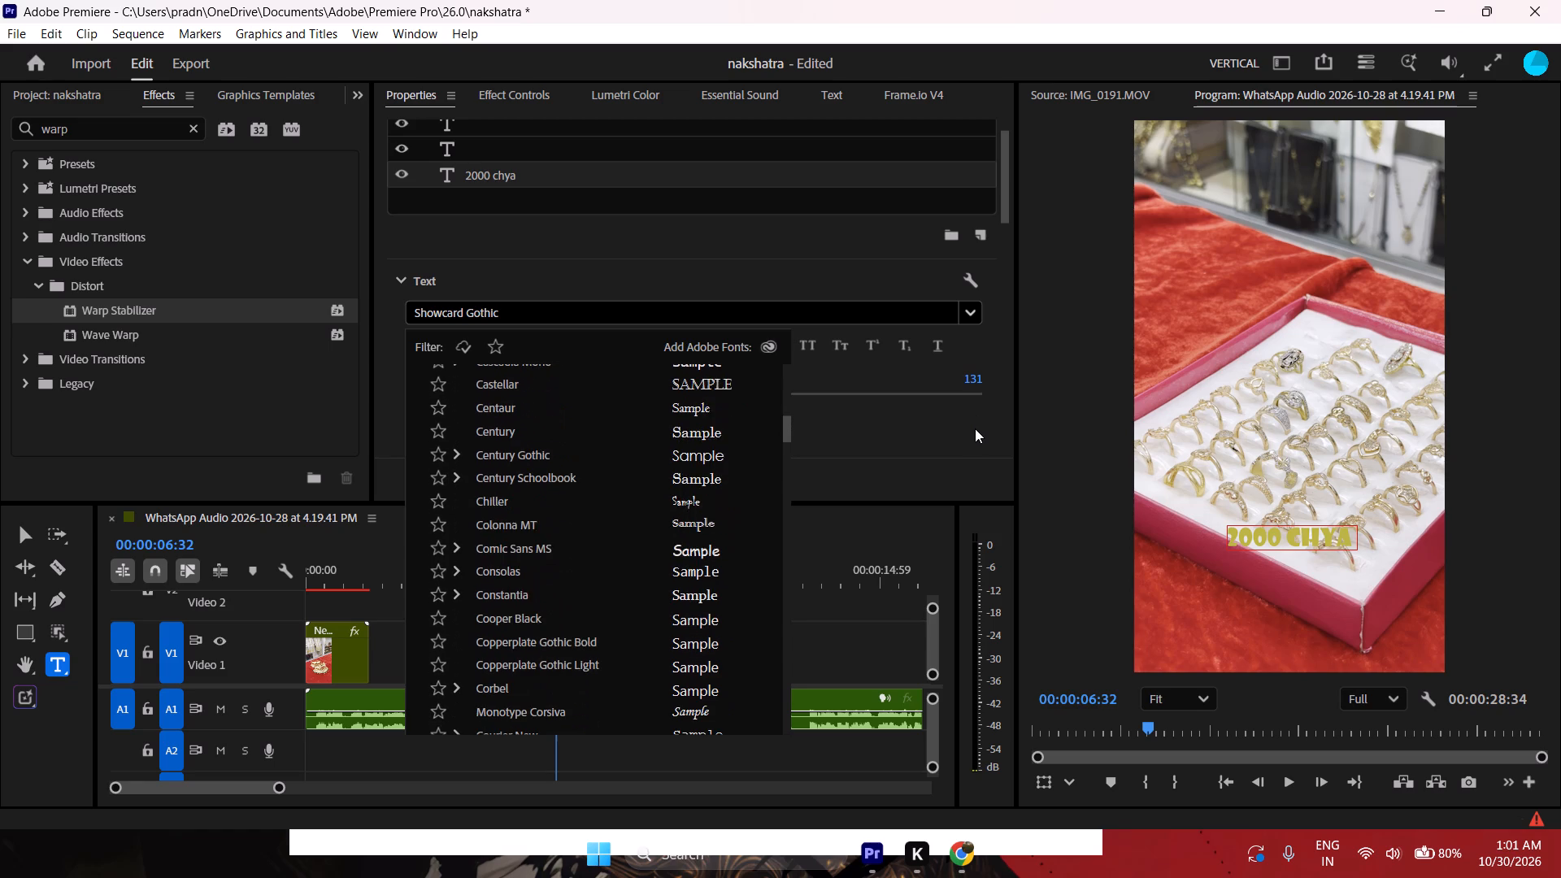
pyautogui.moveTo(975, 428); pyautogui.dragTo(972, 435)
pyautogui.click(706, 613)
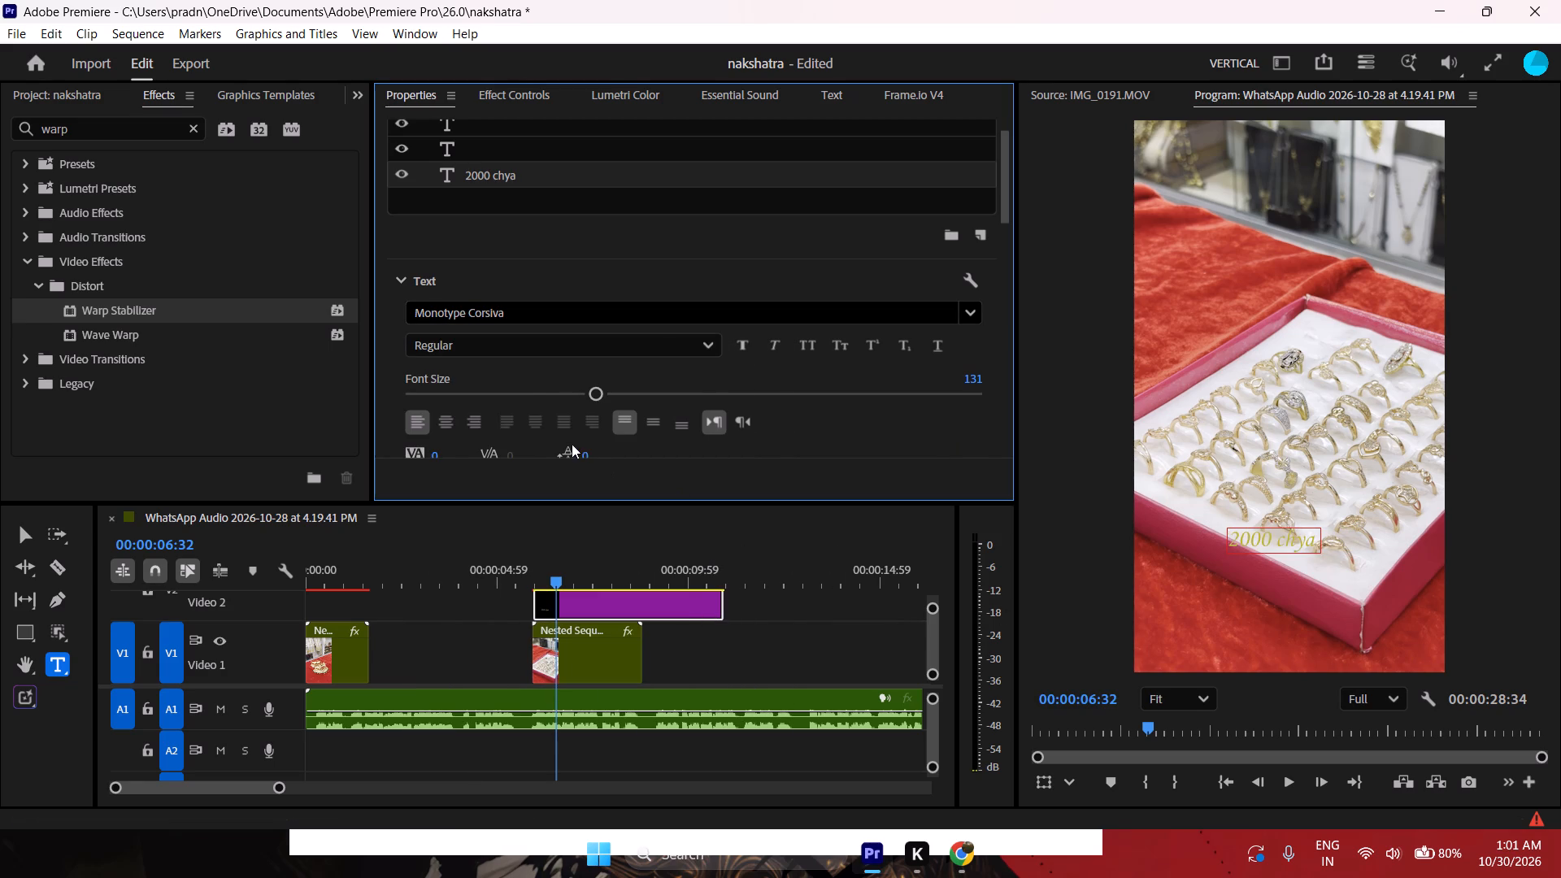
# Enlarge the "2000 chya" text to a font size of 203.
pyautogui.moveTo(598, 388); pyautogui.dragTo(684, 400)
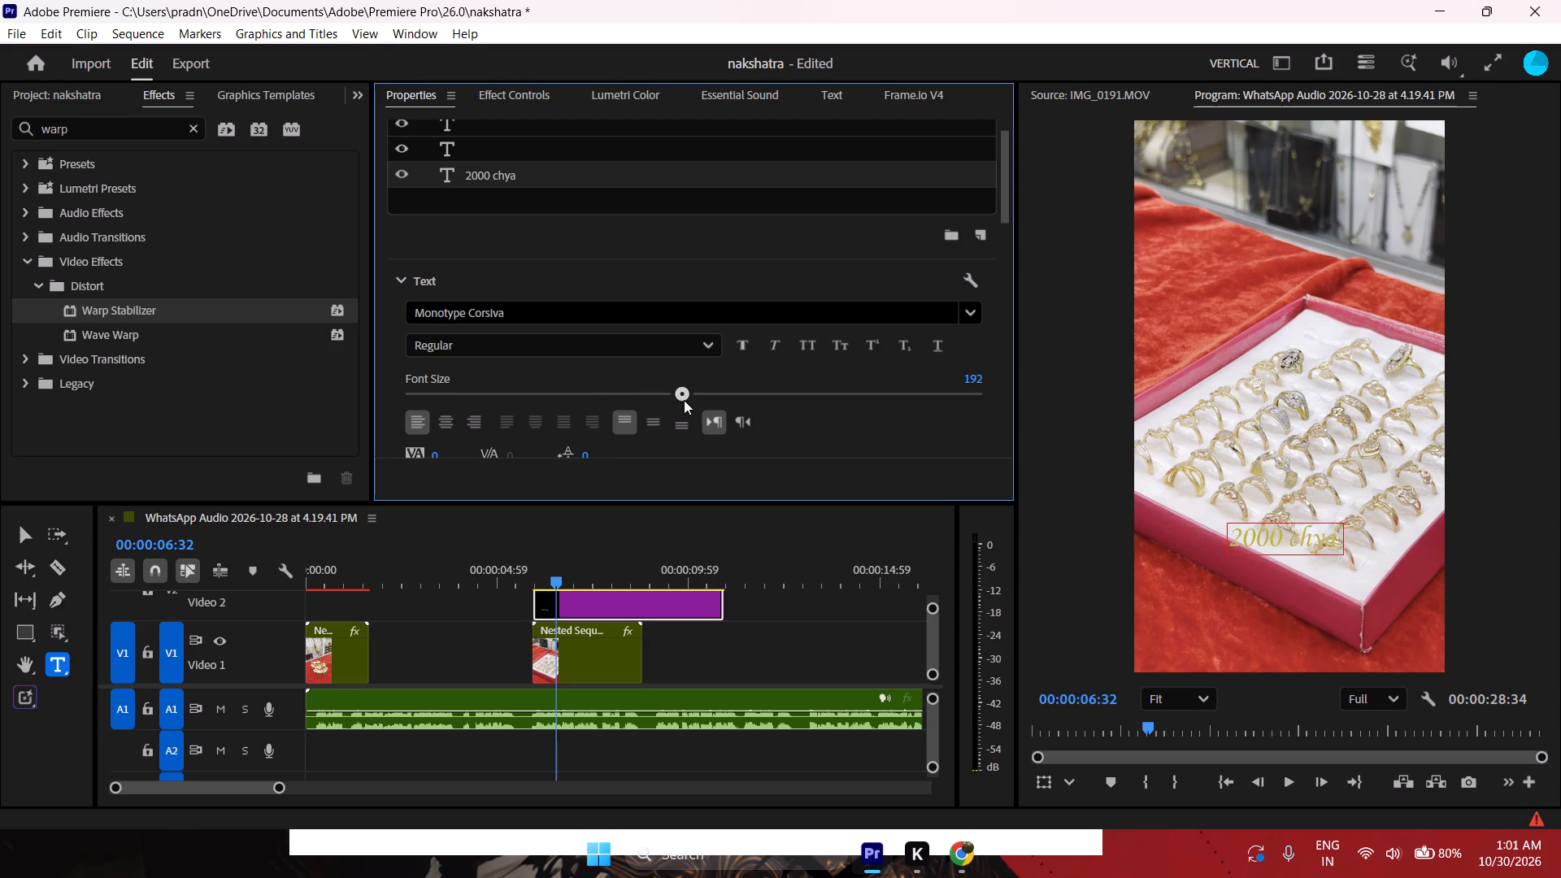
pyautogui.moveTo(684, 400); pyautogui.dragTo(699, 403)
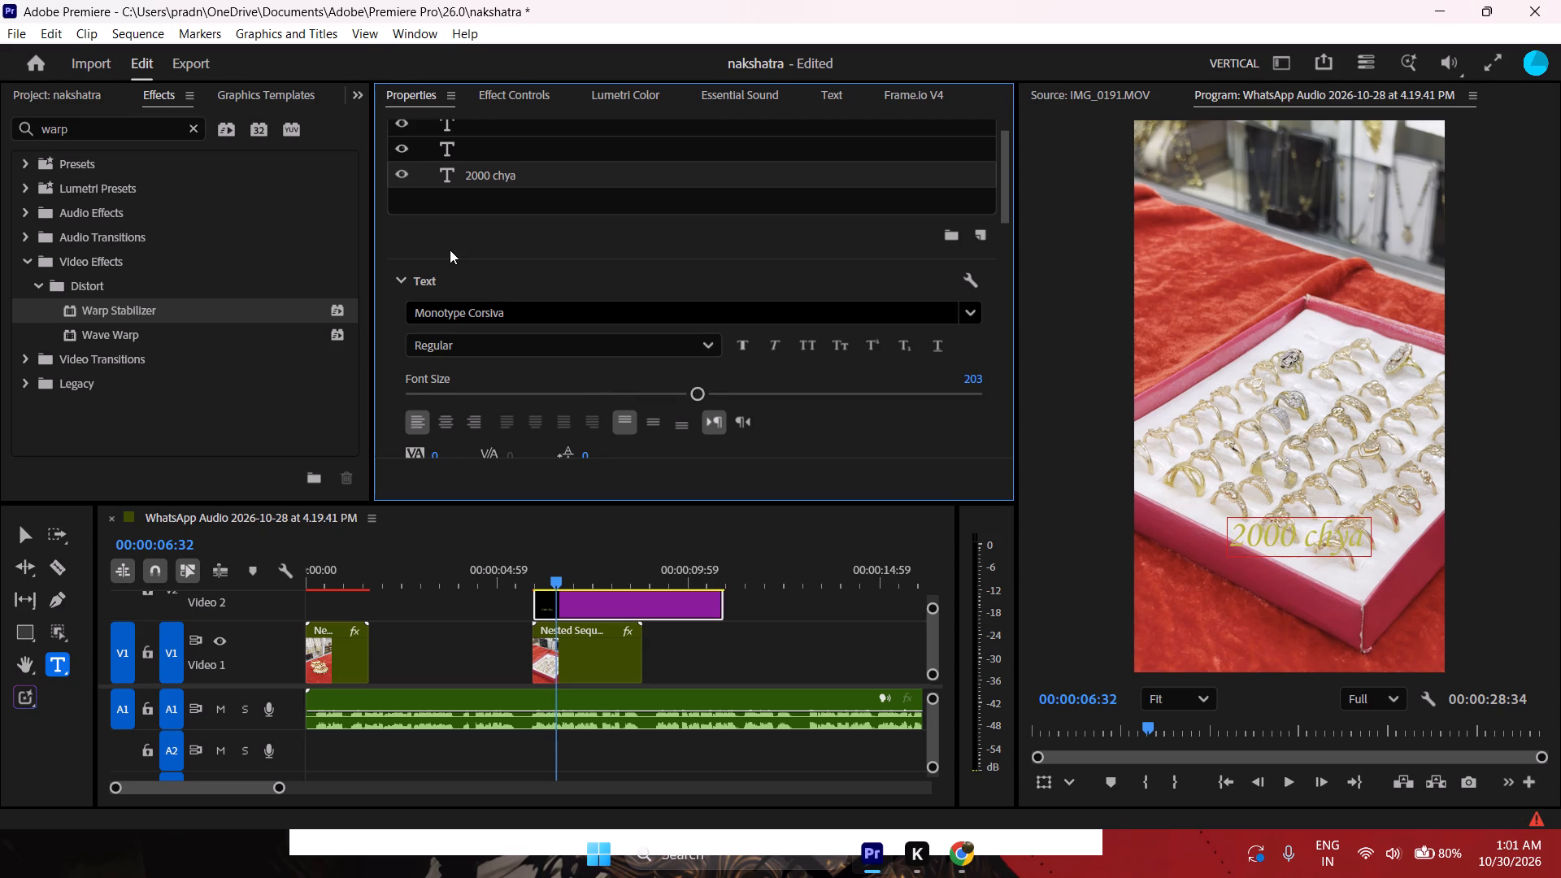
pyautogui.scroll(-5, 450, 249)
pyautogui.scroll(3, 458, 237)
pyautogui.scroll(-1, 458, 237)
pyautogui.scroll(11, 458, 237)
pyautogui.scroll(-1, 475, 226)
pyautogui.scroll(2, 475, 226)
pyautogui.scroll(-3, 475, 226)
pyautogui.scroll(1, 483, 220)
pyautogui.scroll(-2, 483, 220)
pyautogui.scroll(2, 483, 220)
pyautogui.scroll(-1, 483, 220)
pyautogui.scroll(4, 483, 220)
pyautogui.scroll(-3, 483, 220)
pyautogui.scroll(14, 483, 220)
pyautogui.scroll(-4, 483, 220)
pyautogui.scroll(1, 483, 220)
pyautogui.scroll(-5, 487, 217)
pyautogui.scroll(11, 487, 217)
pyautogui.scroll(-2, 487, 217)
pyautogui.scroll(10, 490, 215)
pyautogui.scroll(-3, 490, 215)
# Change the fill colour of the "2000 chya" text to solid black, hex 000000.
pyautogui.moveTo(1007, 197); pyautogui.dragTo(993, 301)
pyautogui.click(467, 212)
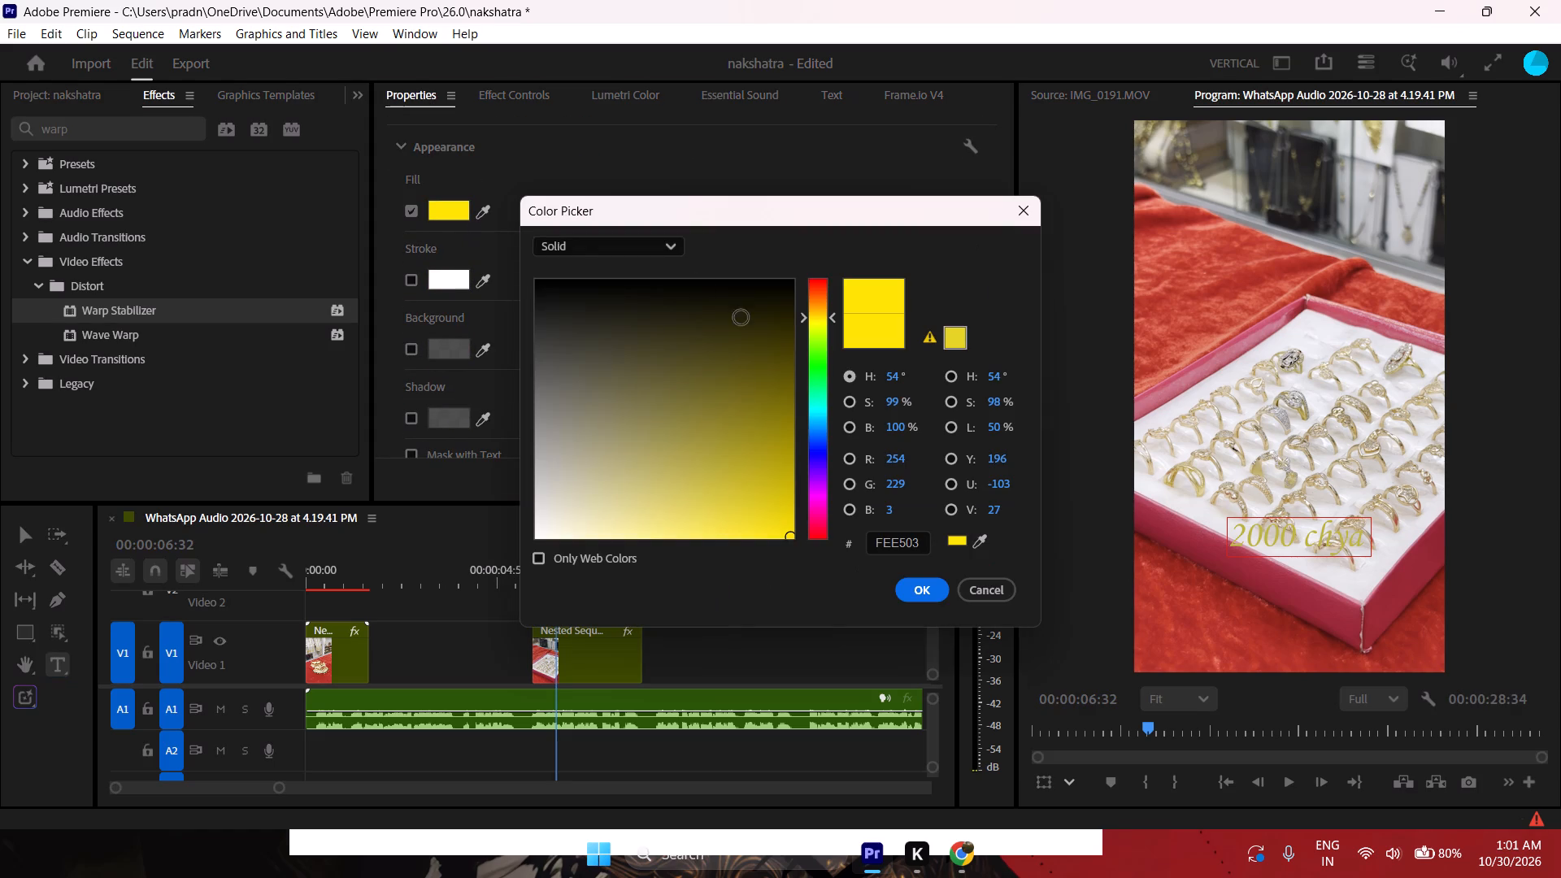
pyautogui.doubleClick(588, 461)
pyautogui.moveTo(586, 502); pyautogui.dragTo(559, 550)
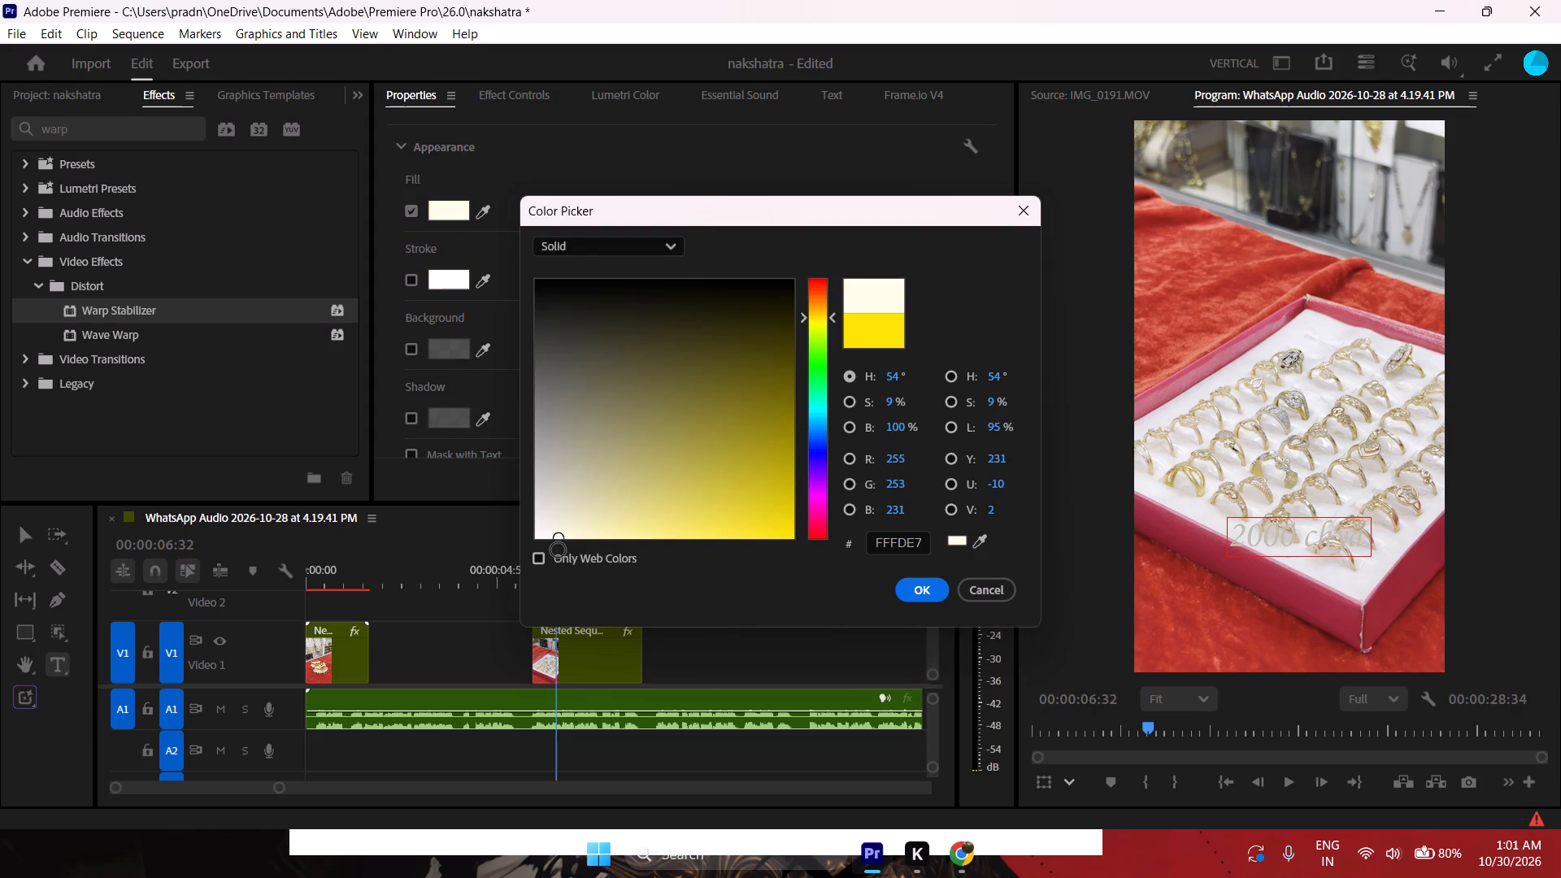
pyautogui.moveTo(559, 550); pyautogui.dragTo(789, 283)
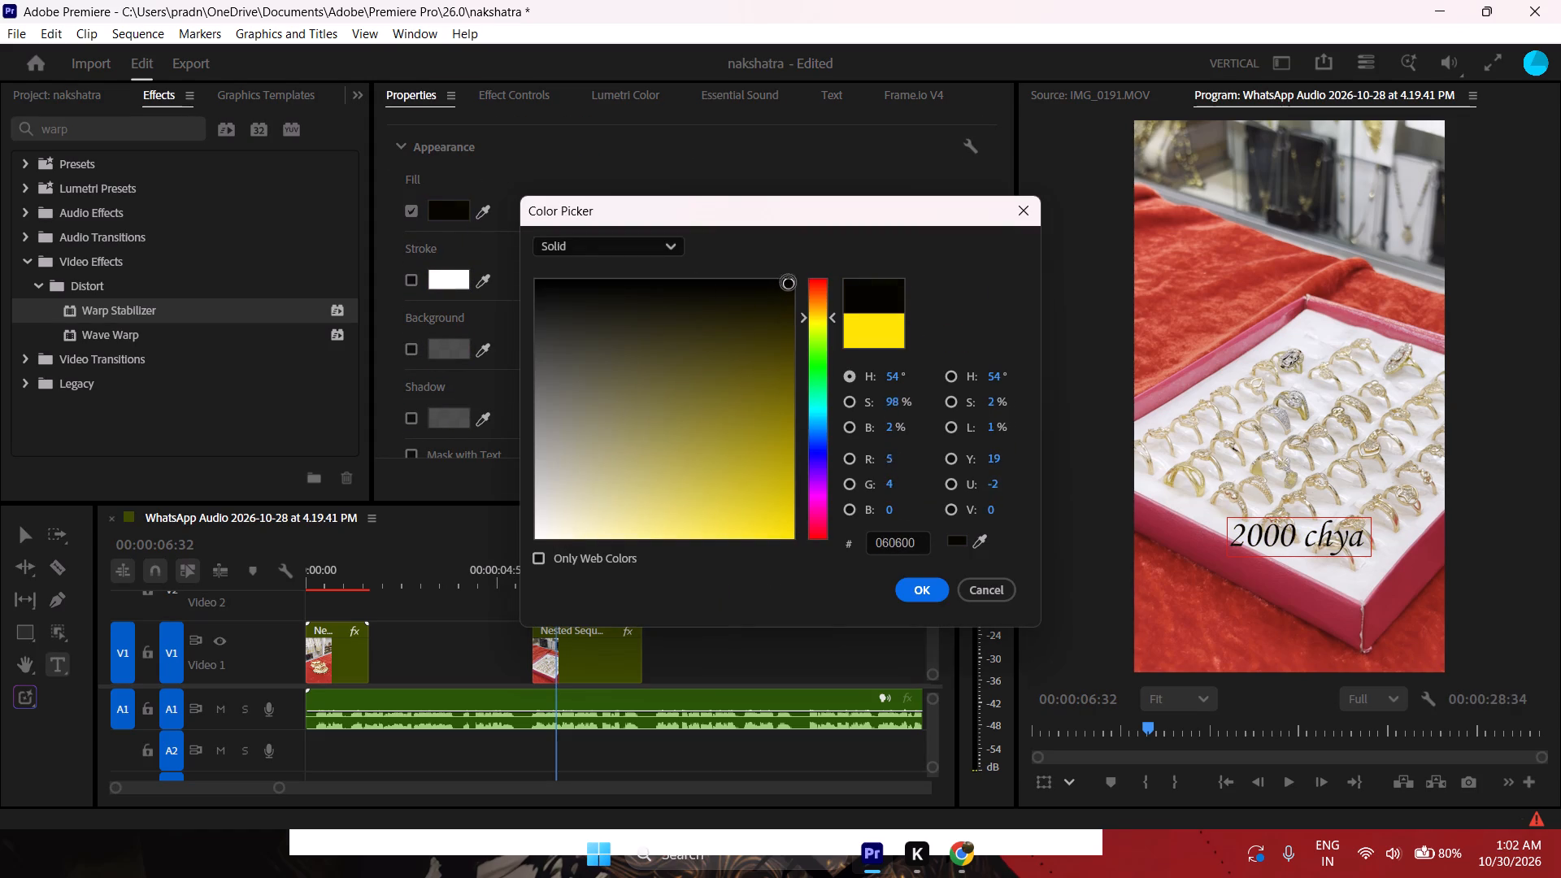
pyautogui.moveTo(789, 283); pyautogui.dragTo(793, 274)
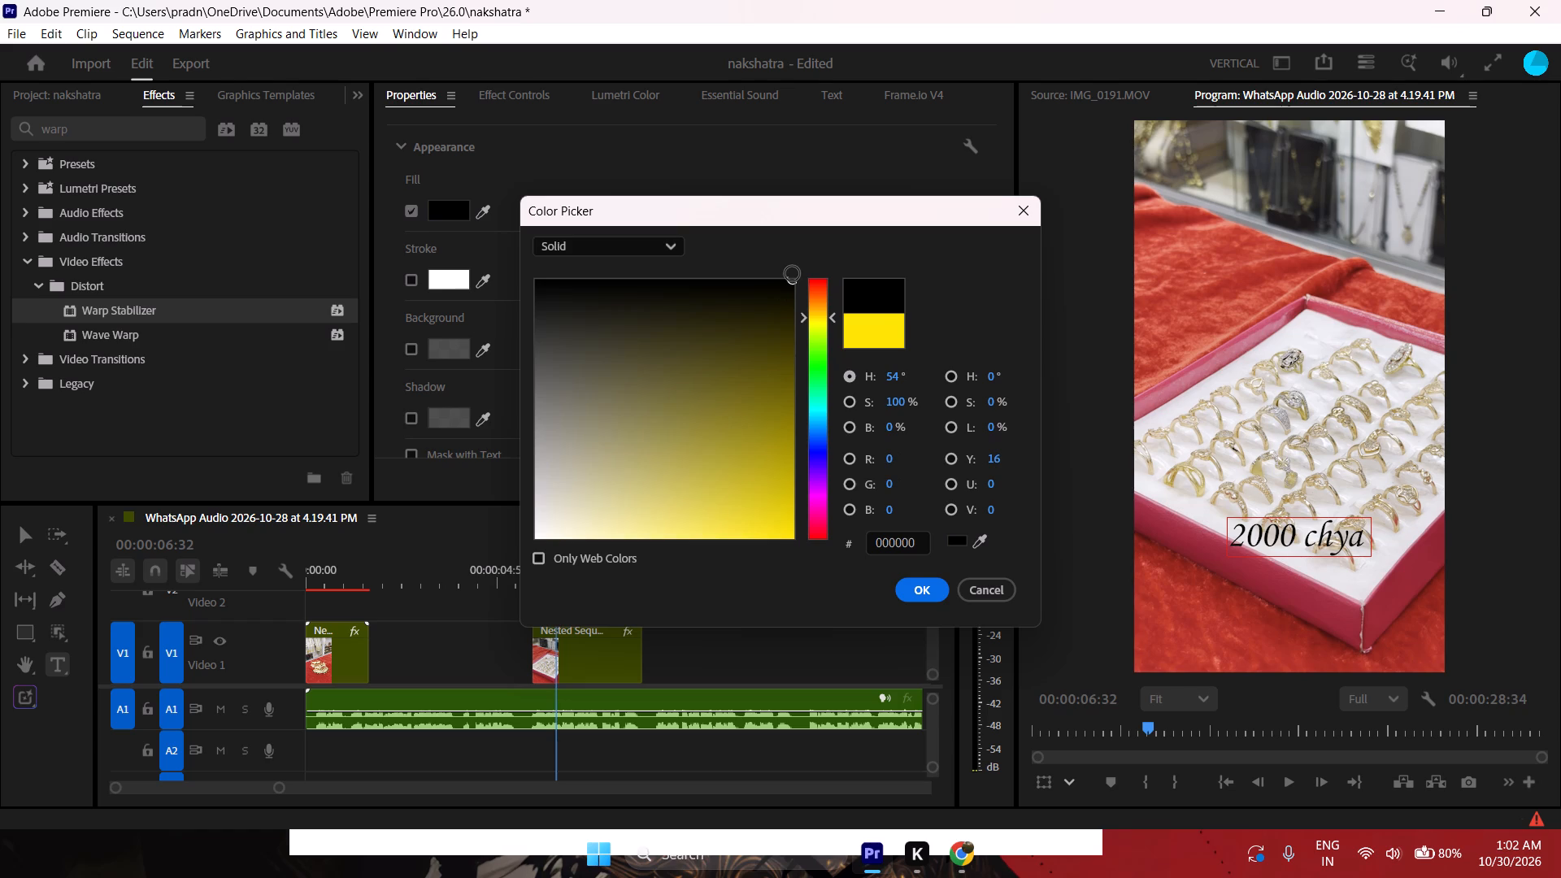
pyautogui.moveTo(793, 274); pyautogui.dragTo(793, 273)
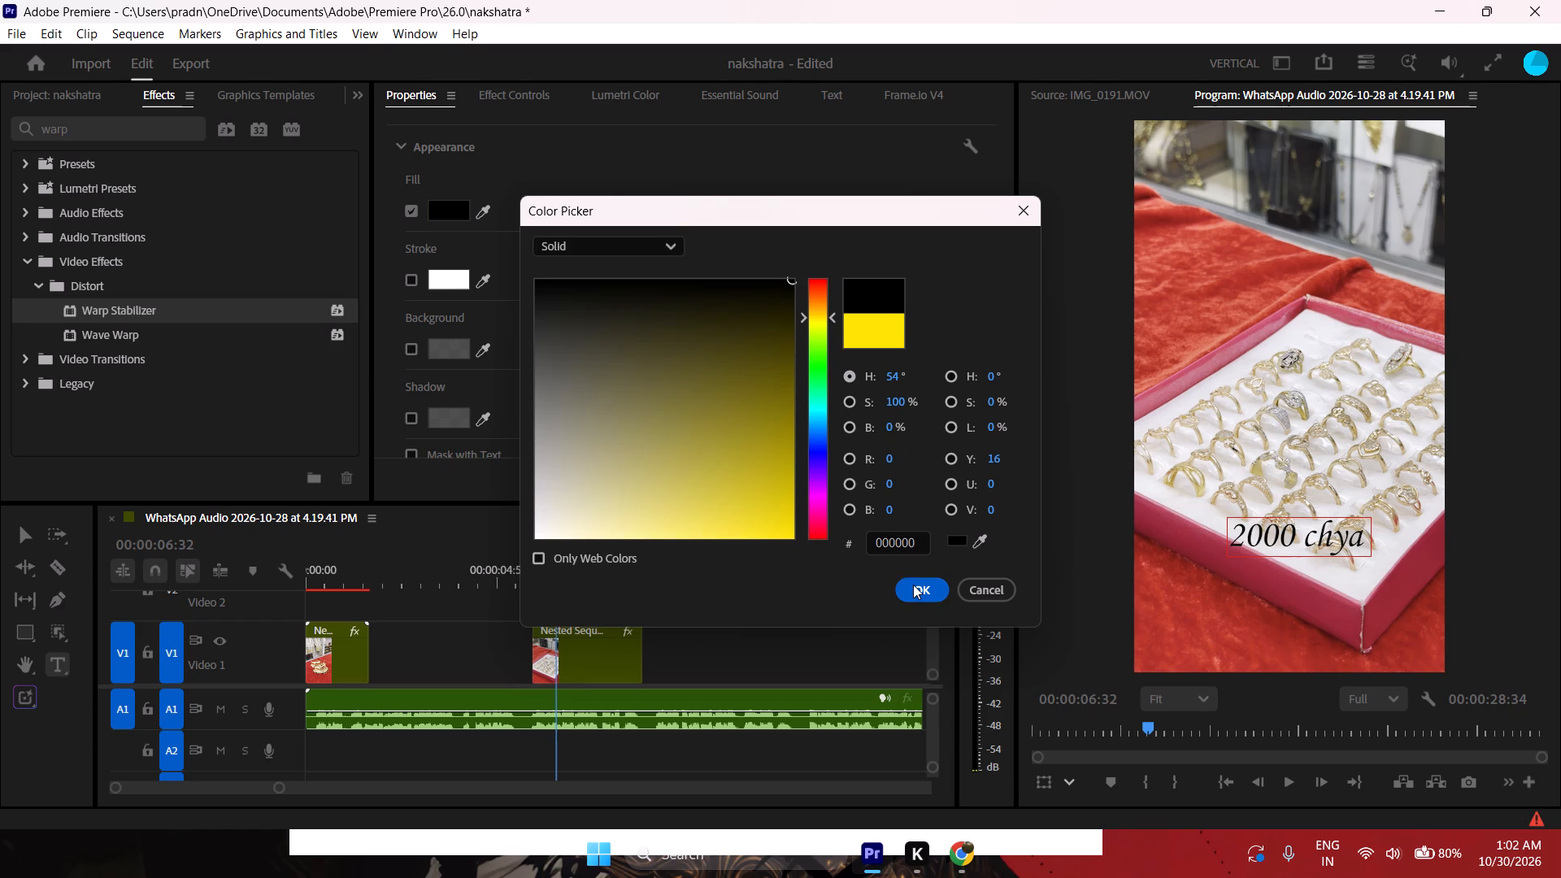
pyautogui.click(914, 585)
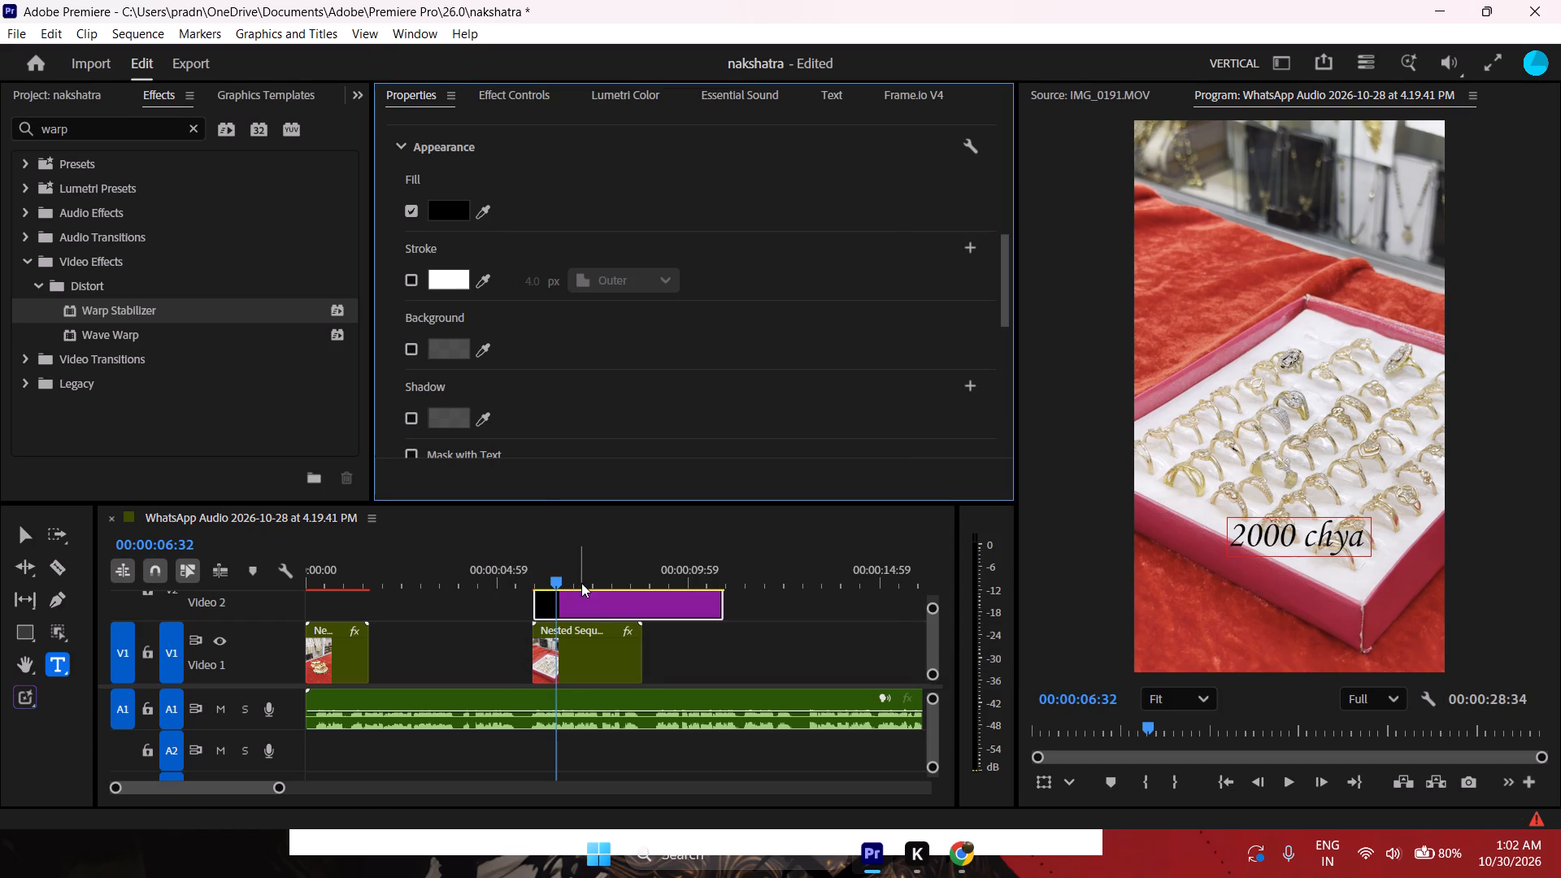
# Clear the "warp" search so the effects library is unfiltered.
pyautogui.rightClick(586, 607)
pyautogui.rightClick(586, 607)
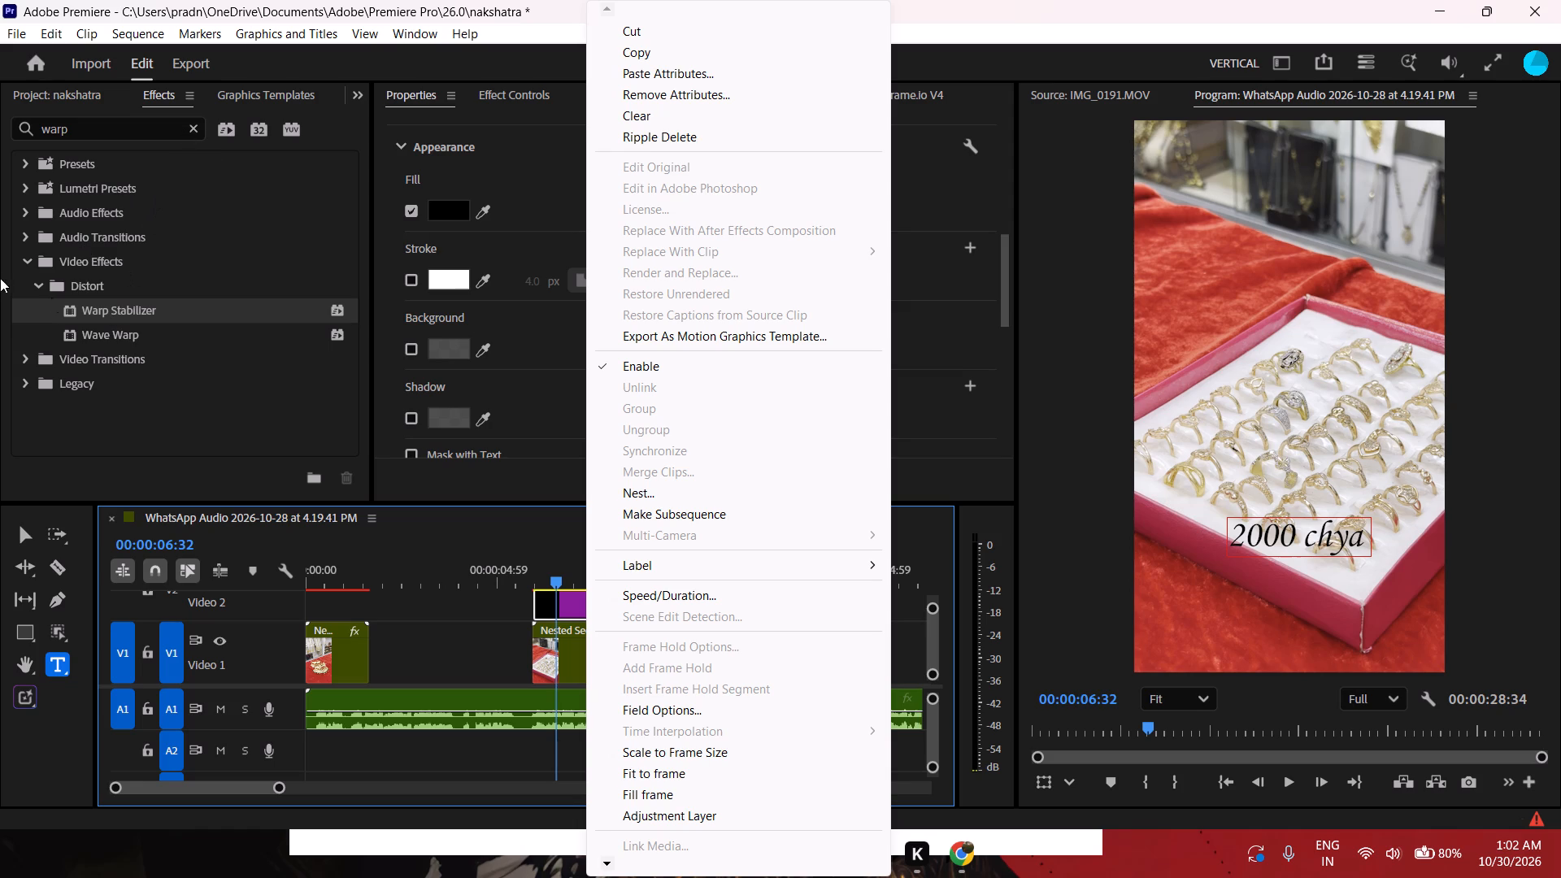
pyautogui.click(196, 126)
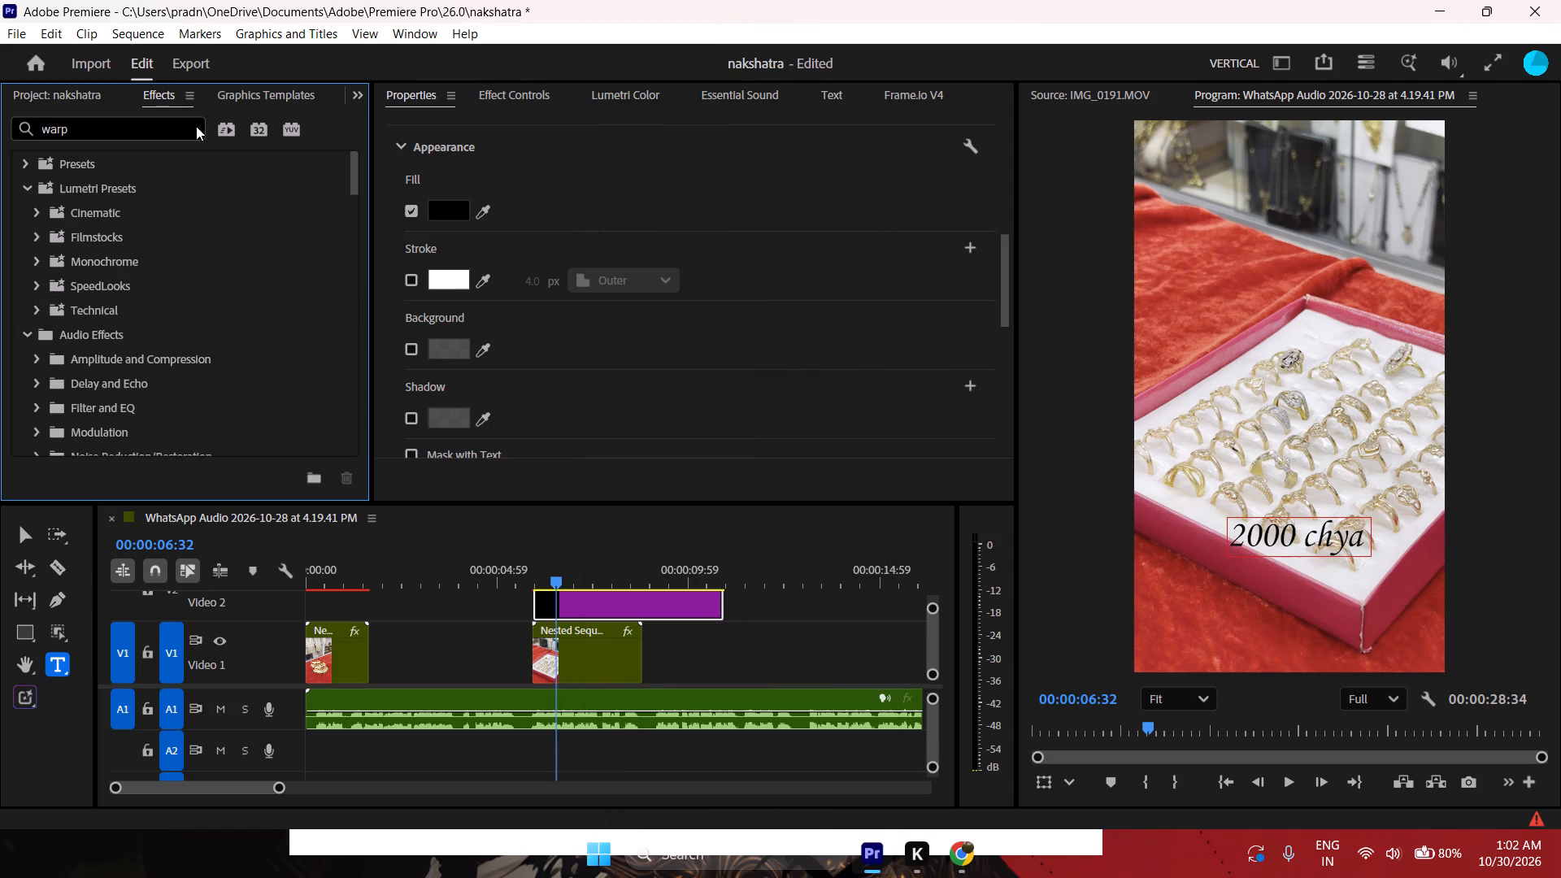
pyautogui.click(196, 126)
# Save the nakshatra project and close Premiere.
pyautogui.hotkey('ctrl', 's')
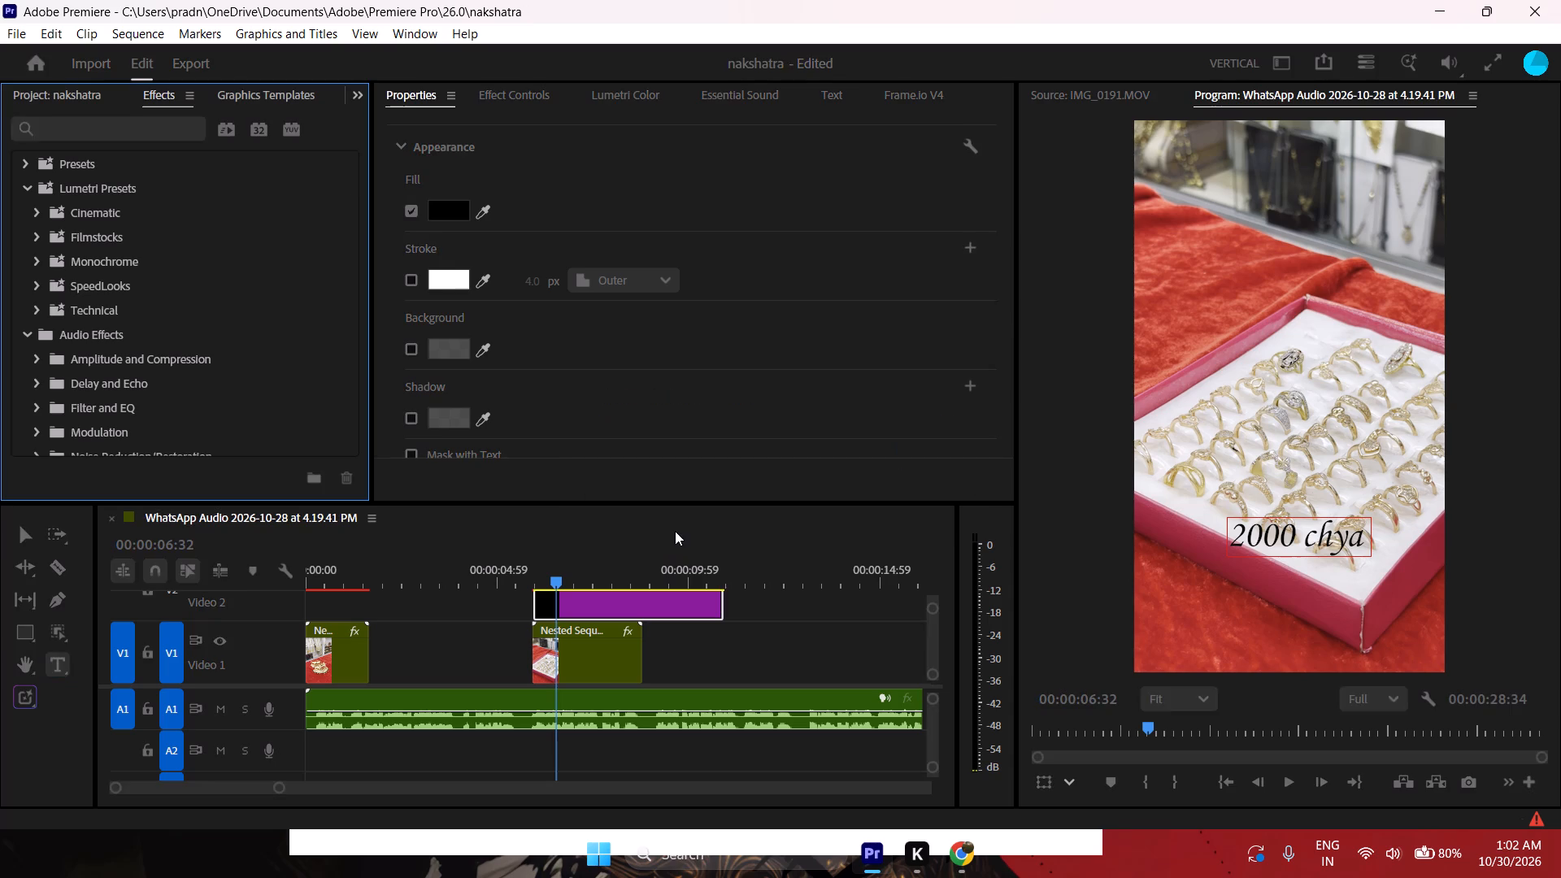
pyautogui.moveTo(1415, 0); pyautogui.dragTo(1413, 11)
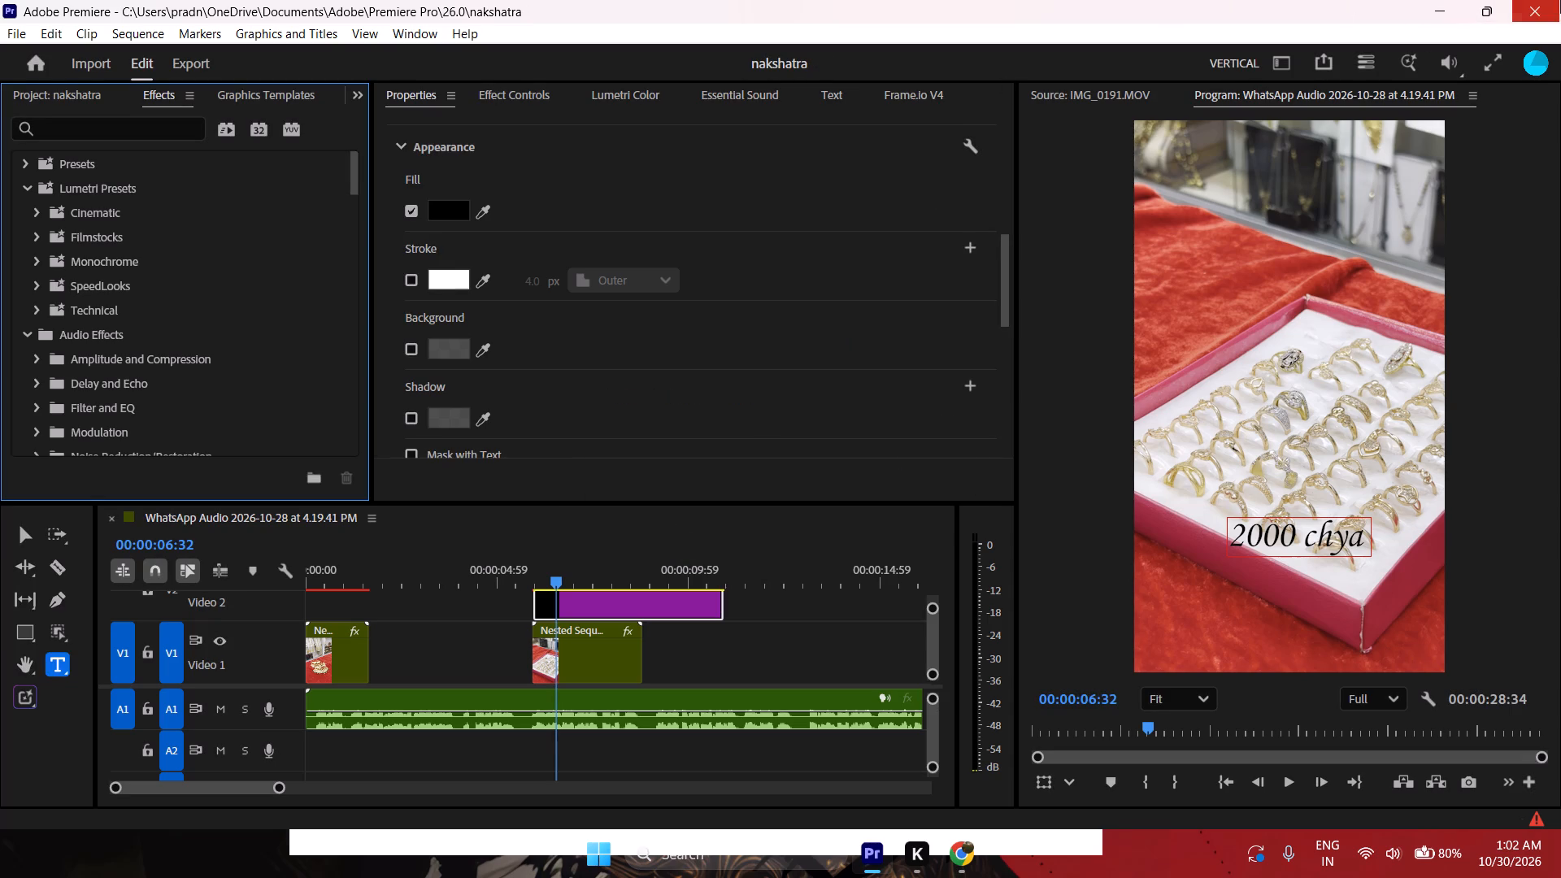
pyautogui.click(1560, 0)
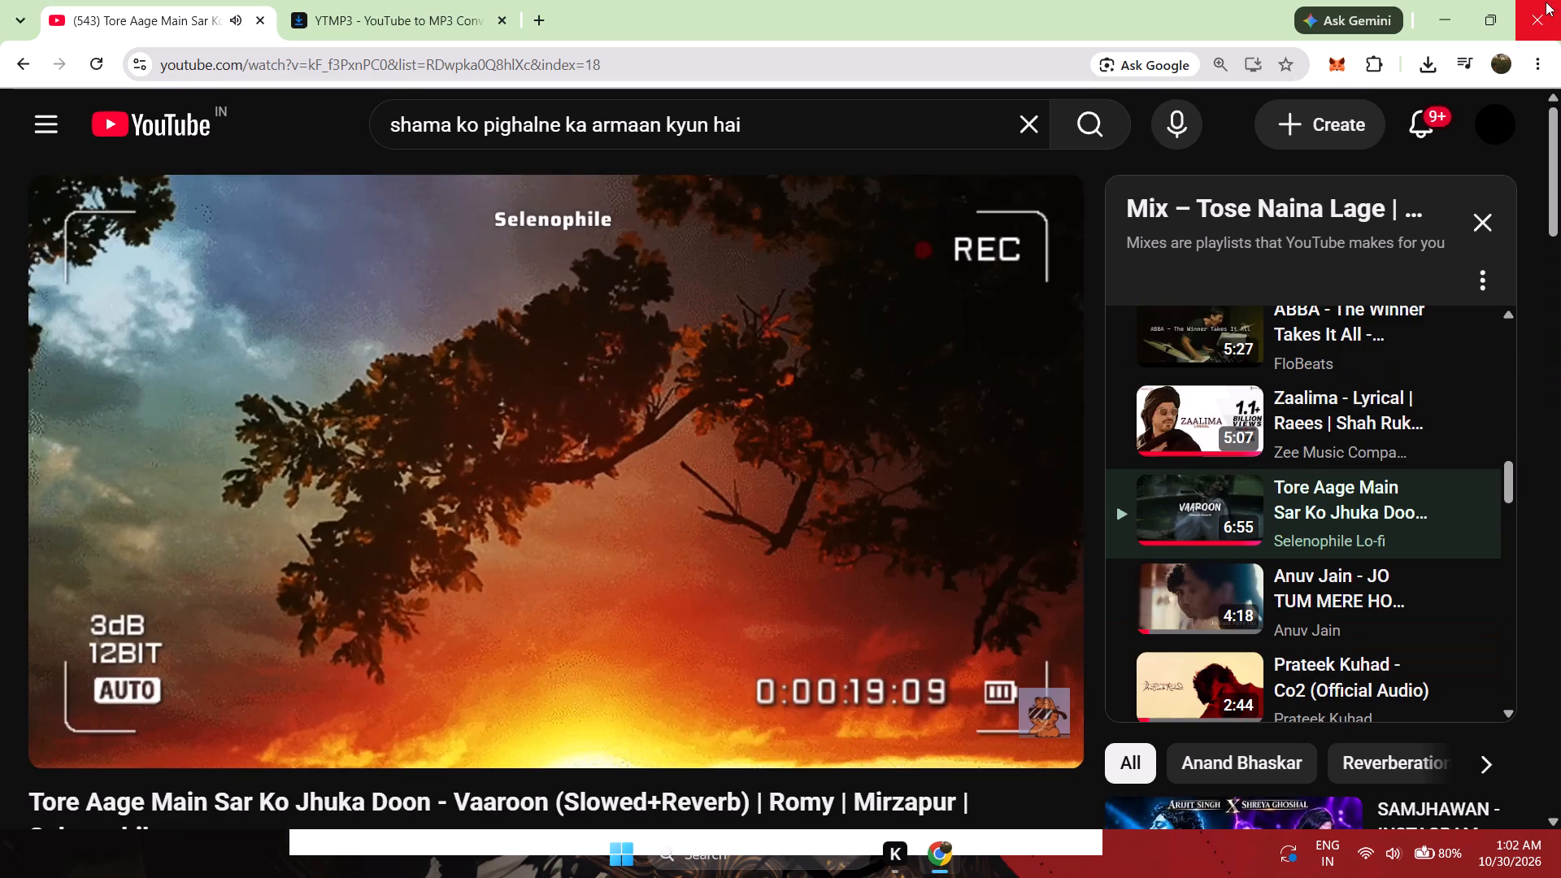